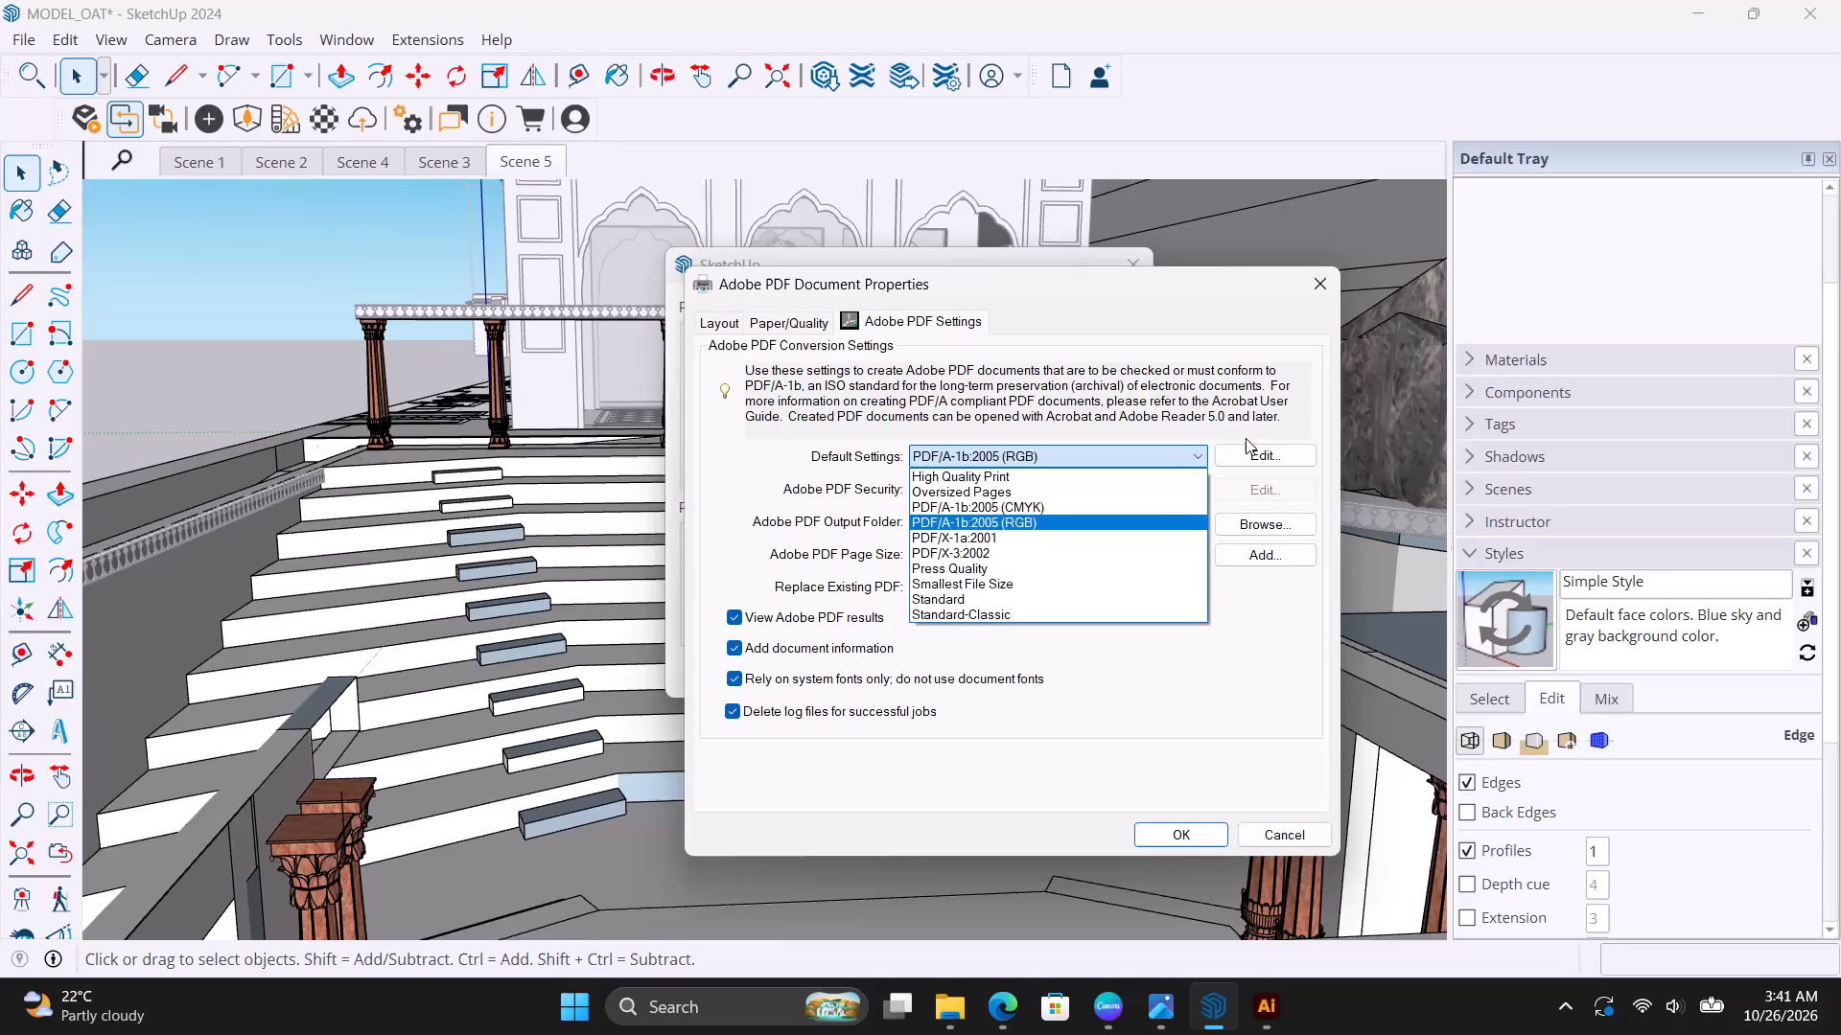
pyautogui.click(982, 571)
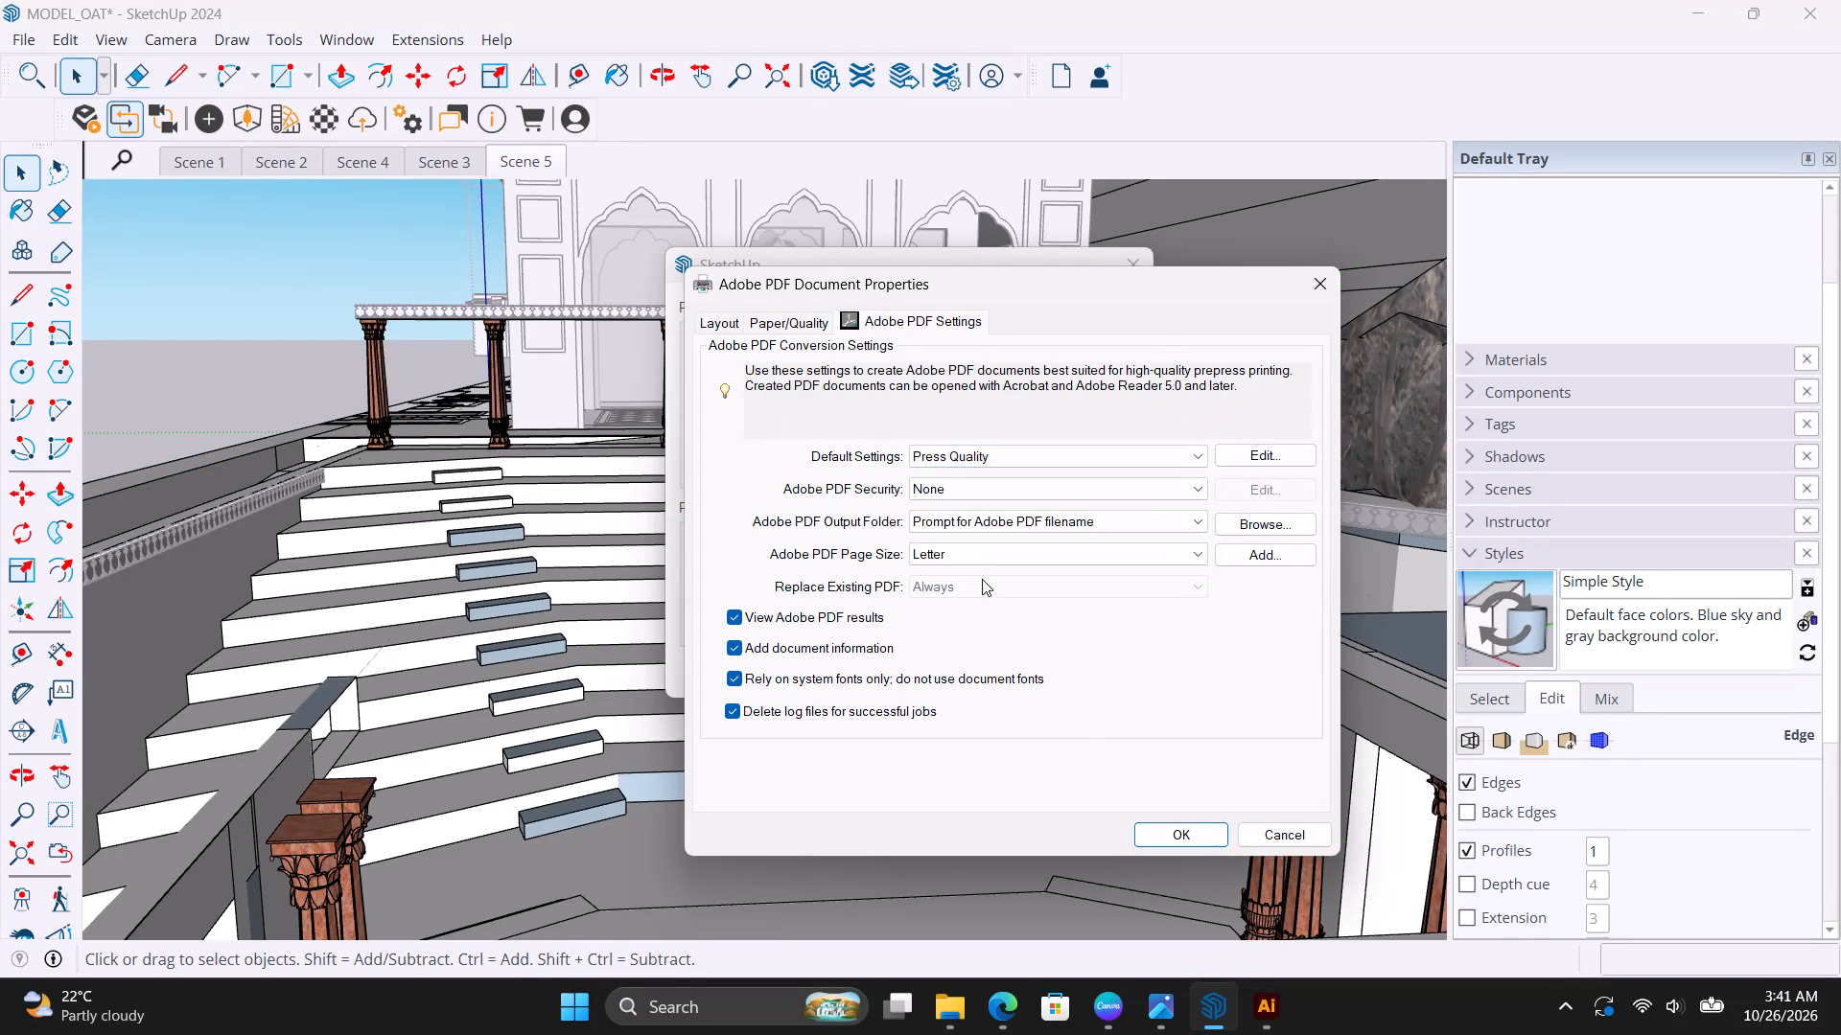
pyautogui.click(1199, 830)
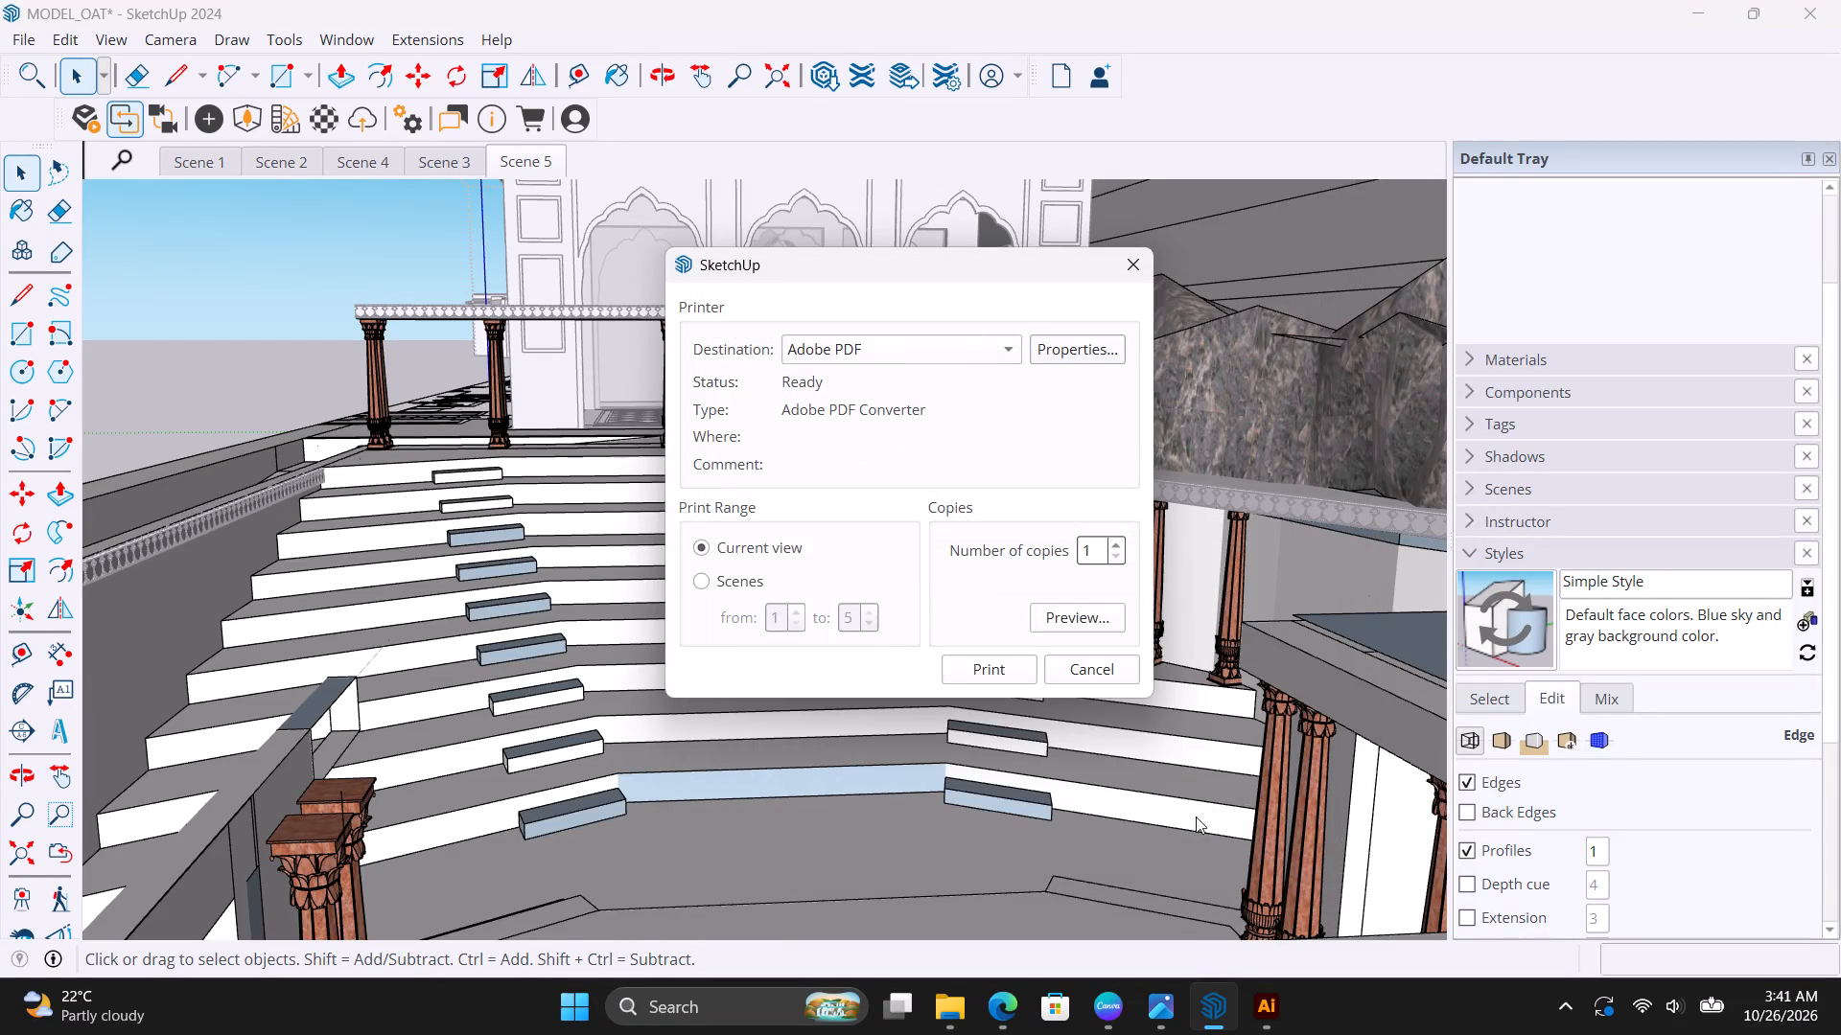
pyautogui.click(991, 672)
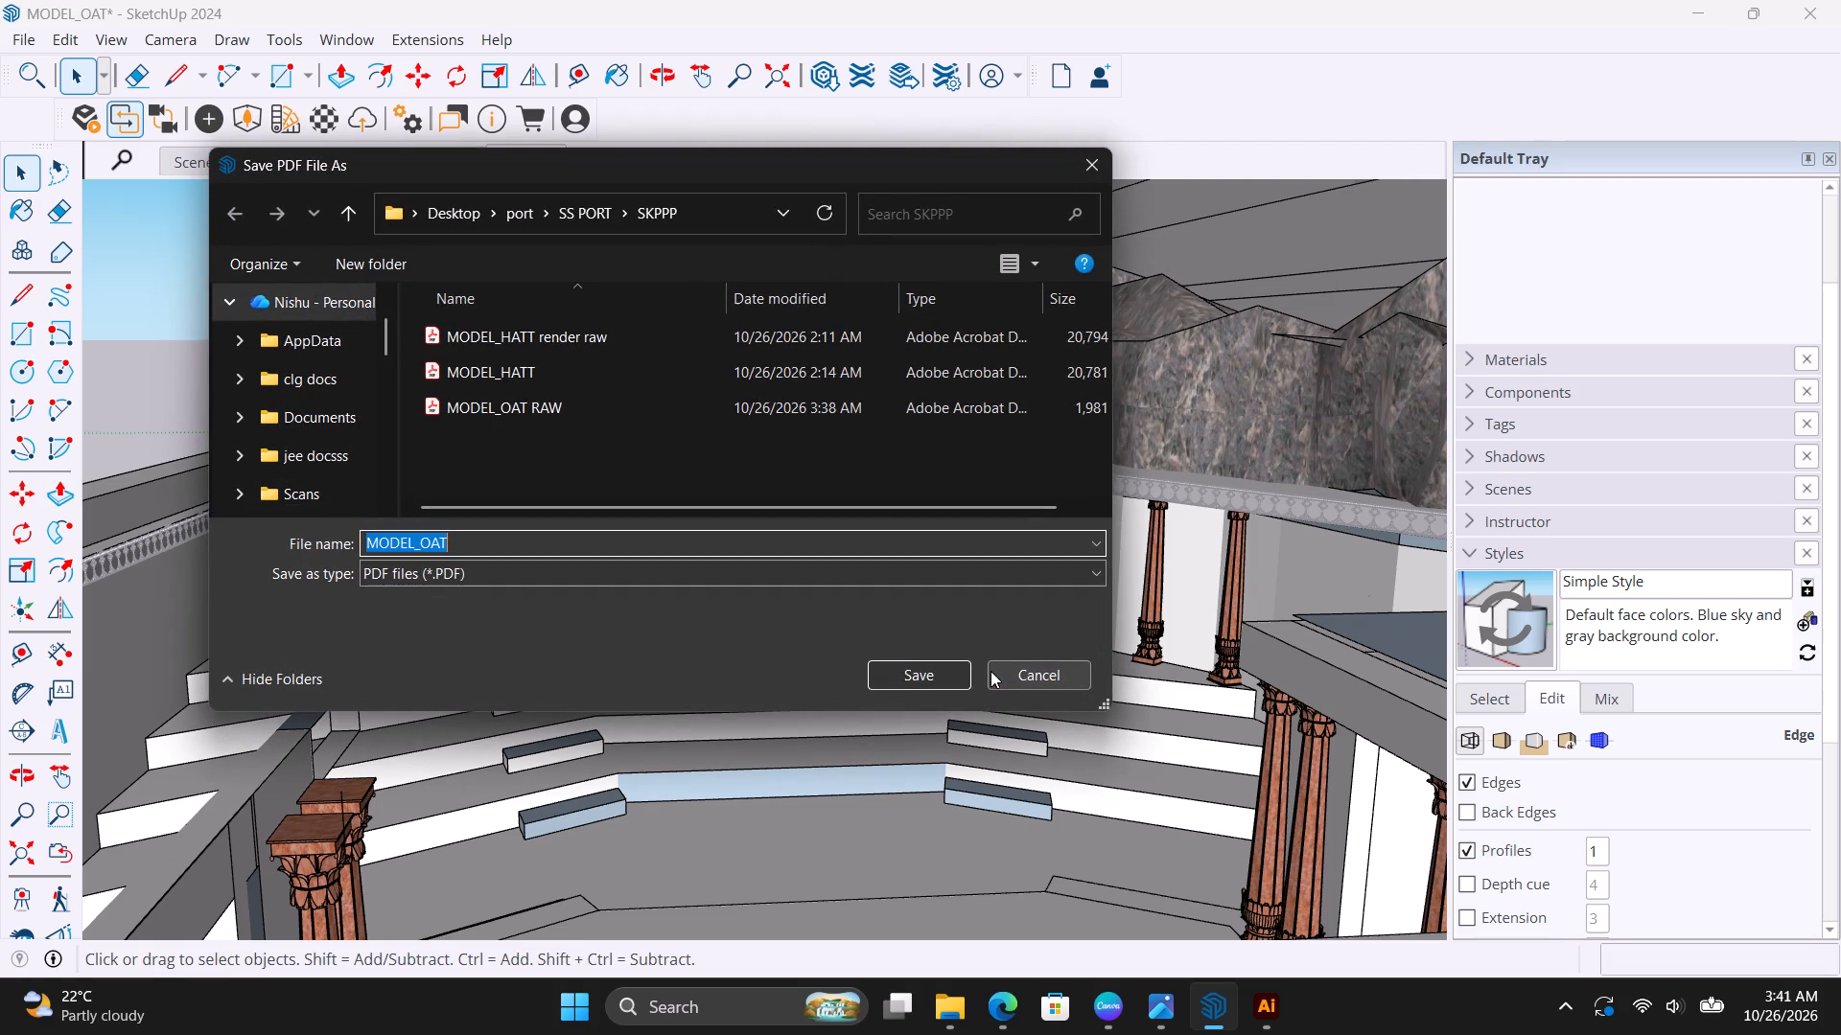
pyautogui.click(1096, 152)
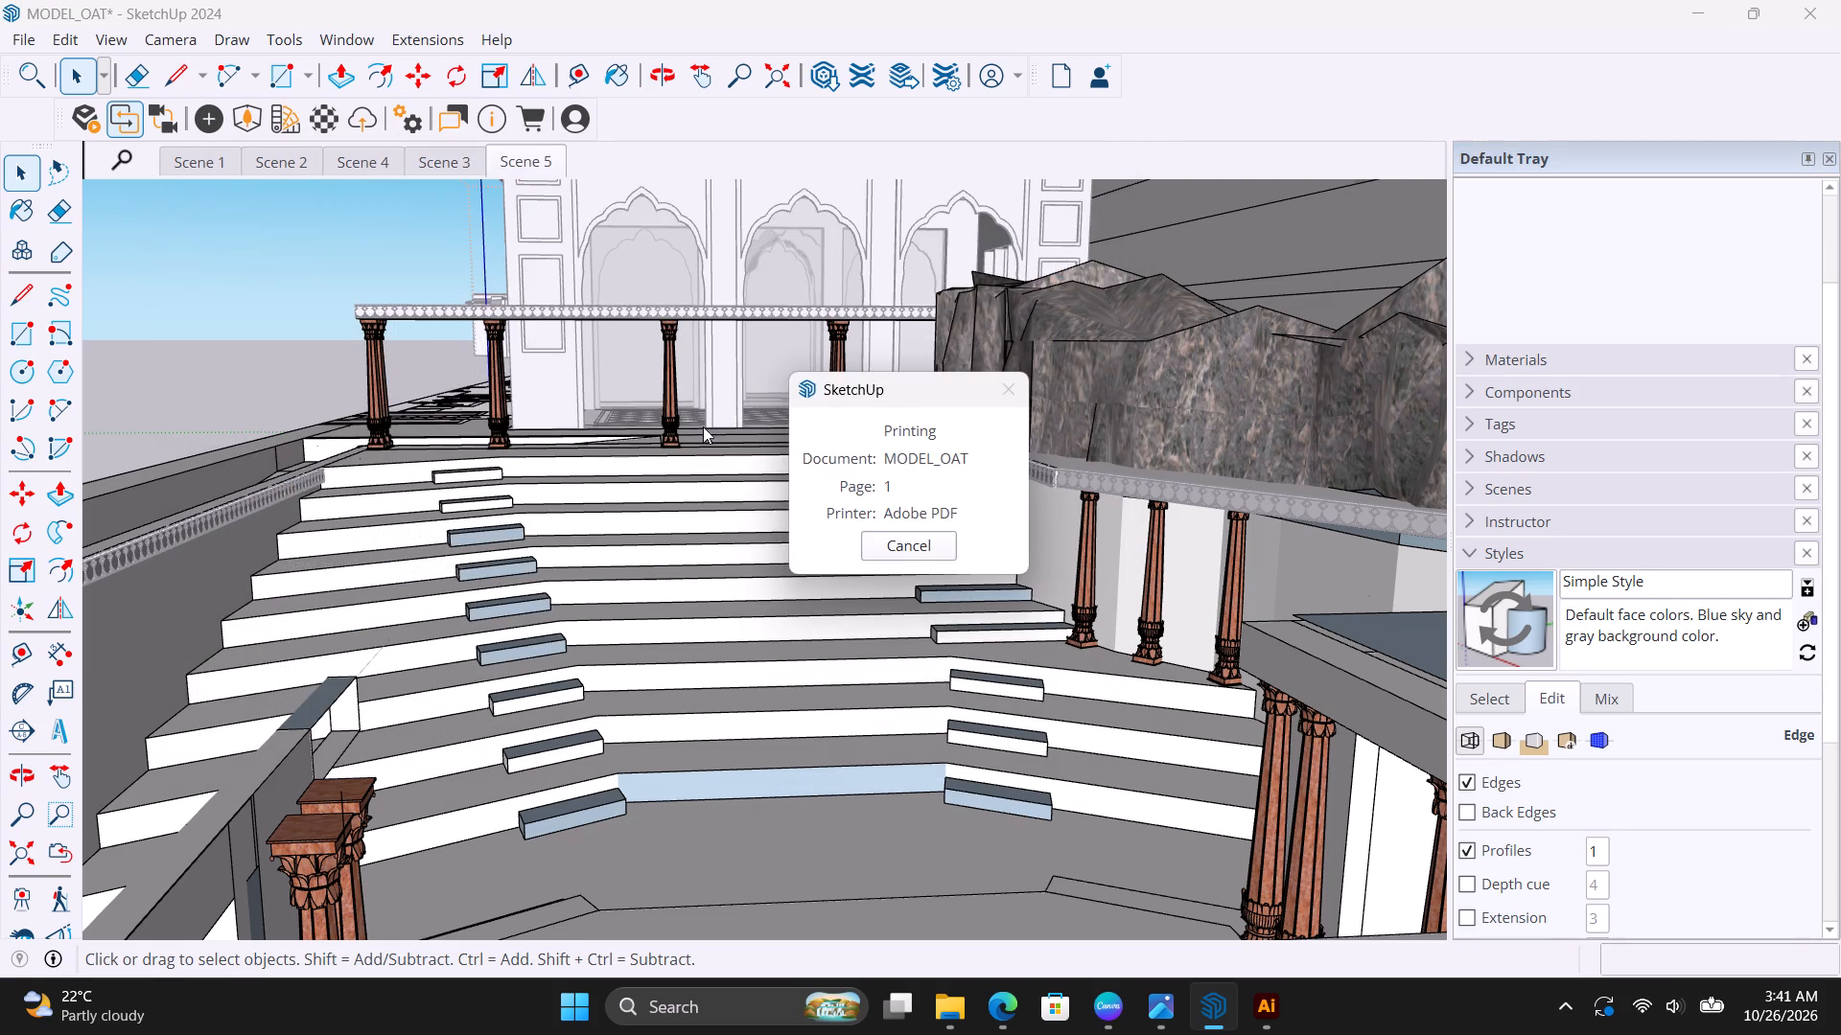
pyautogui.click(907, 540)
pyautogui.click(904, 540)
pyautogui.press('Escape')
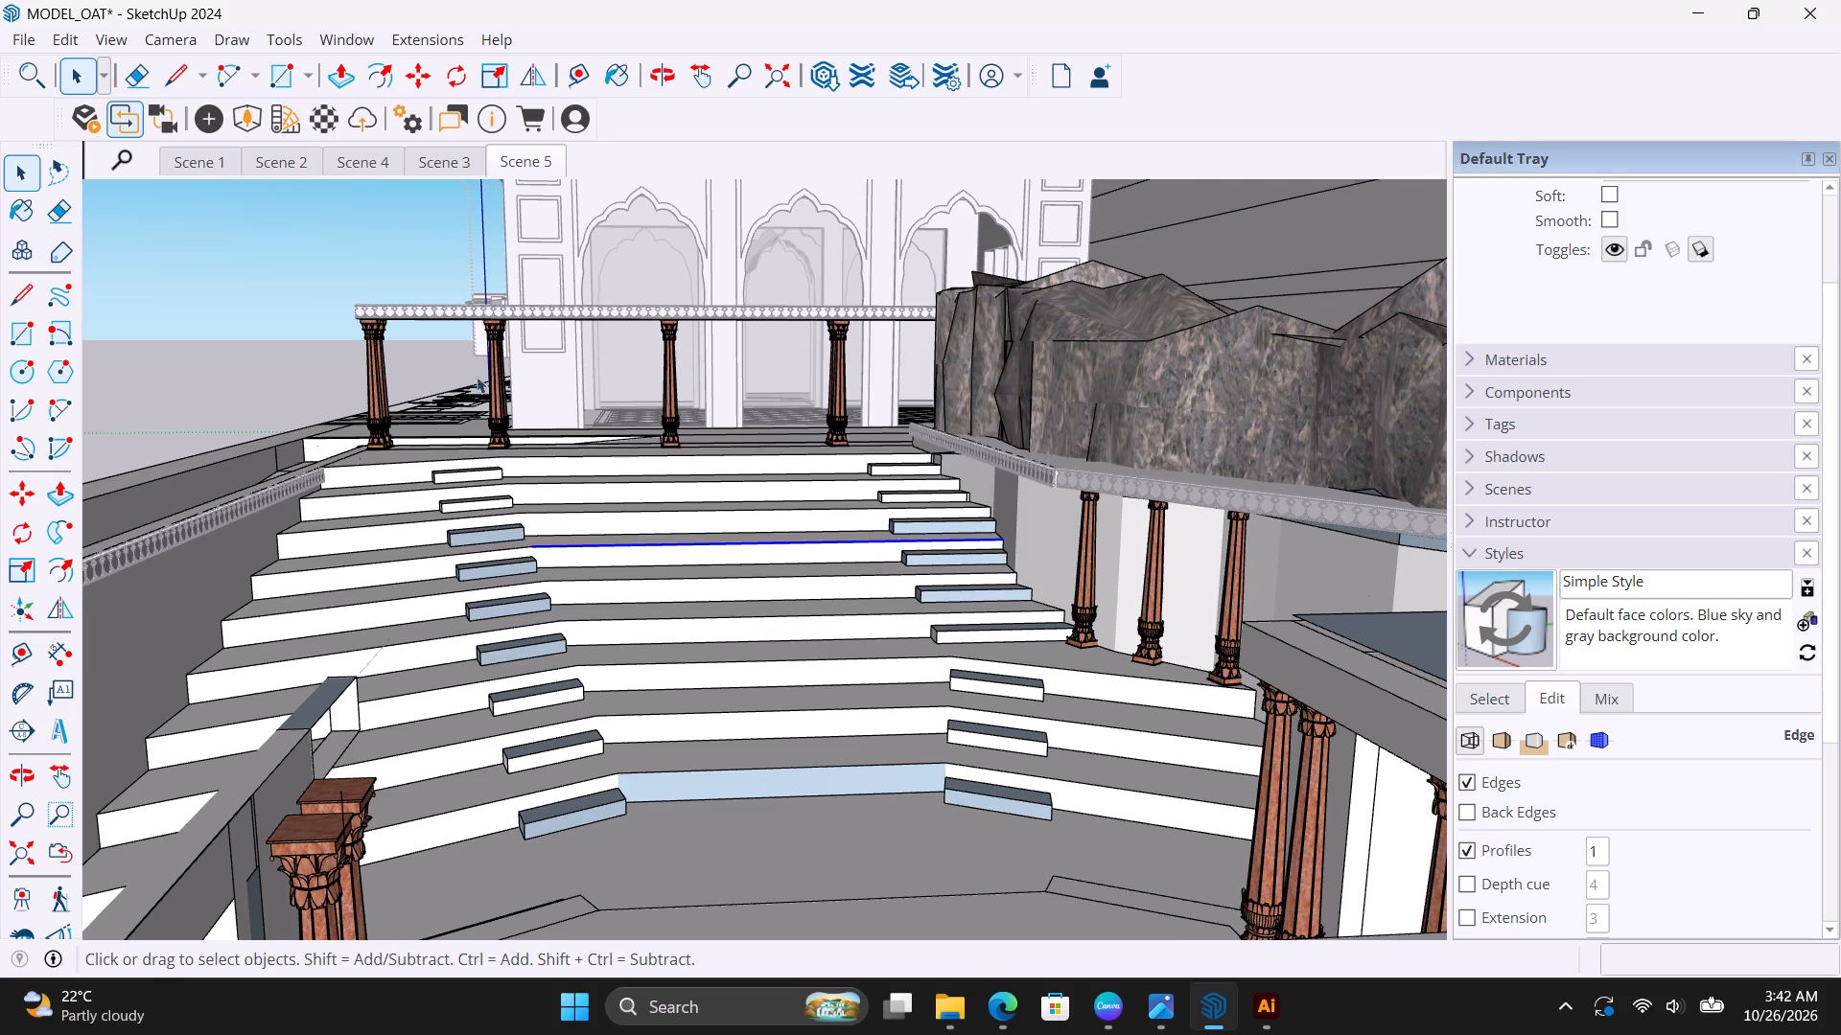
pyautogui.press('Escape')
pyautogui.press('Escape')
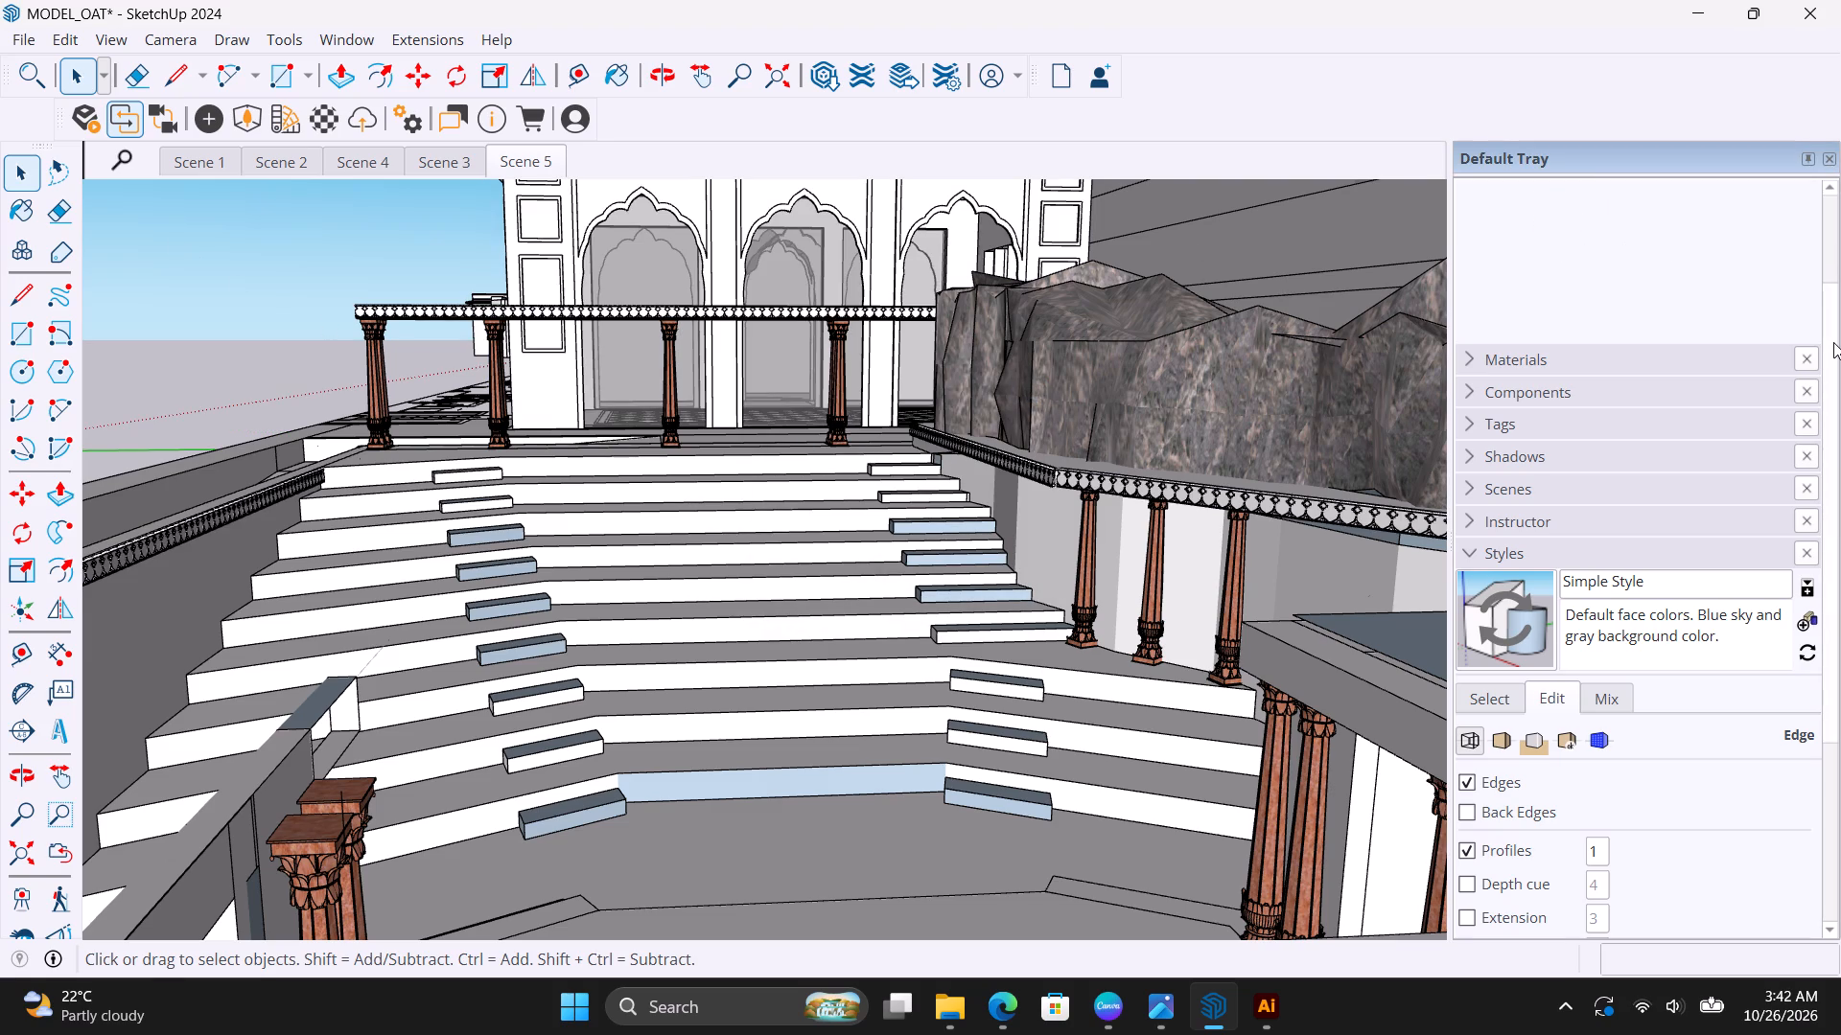
# Print the current view to Adobe PDF with the Press Quality preset, replacing MODEL_OAT RAW in the SKPPP folder.
pyautogui.hotkey('ctrl', 'p')
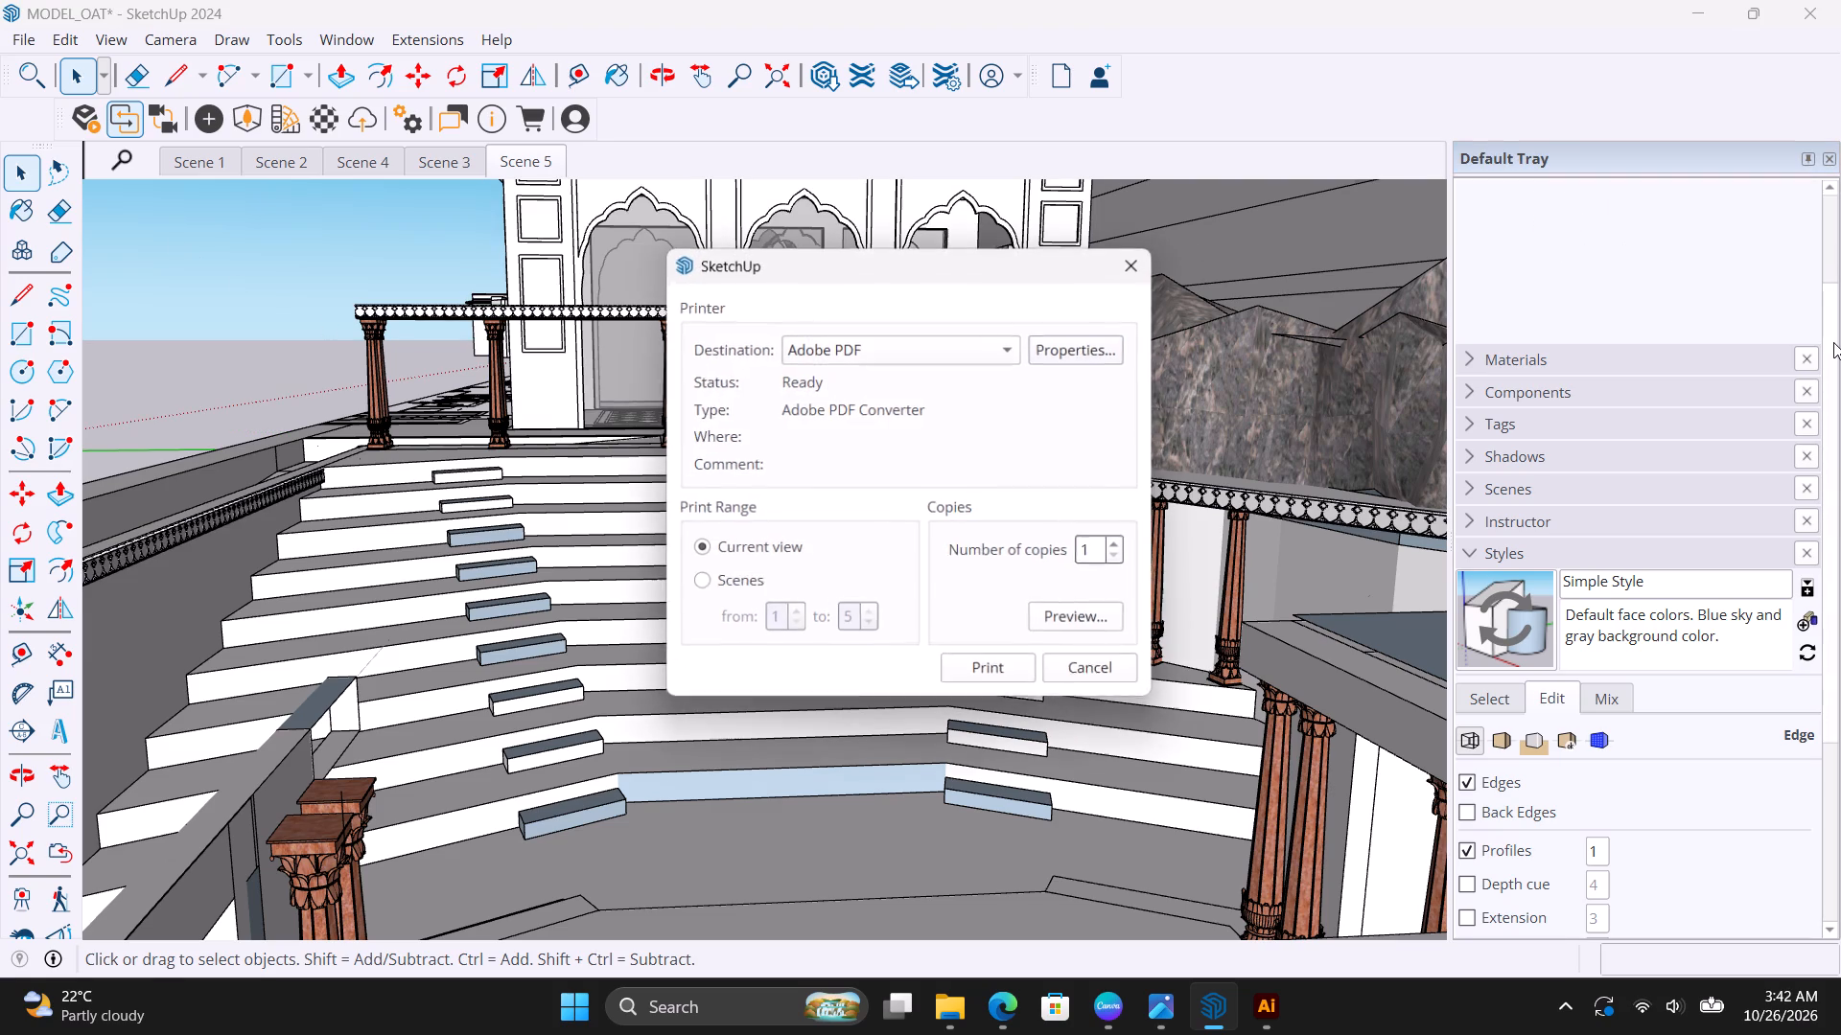
pyautogui.click(1074, 337)
pyautogui.click(1033, 452)
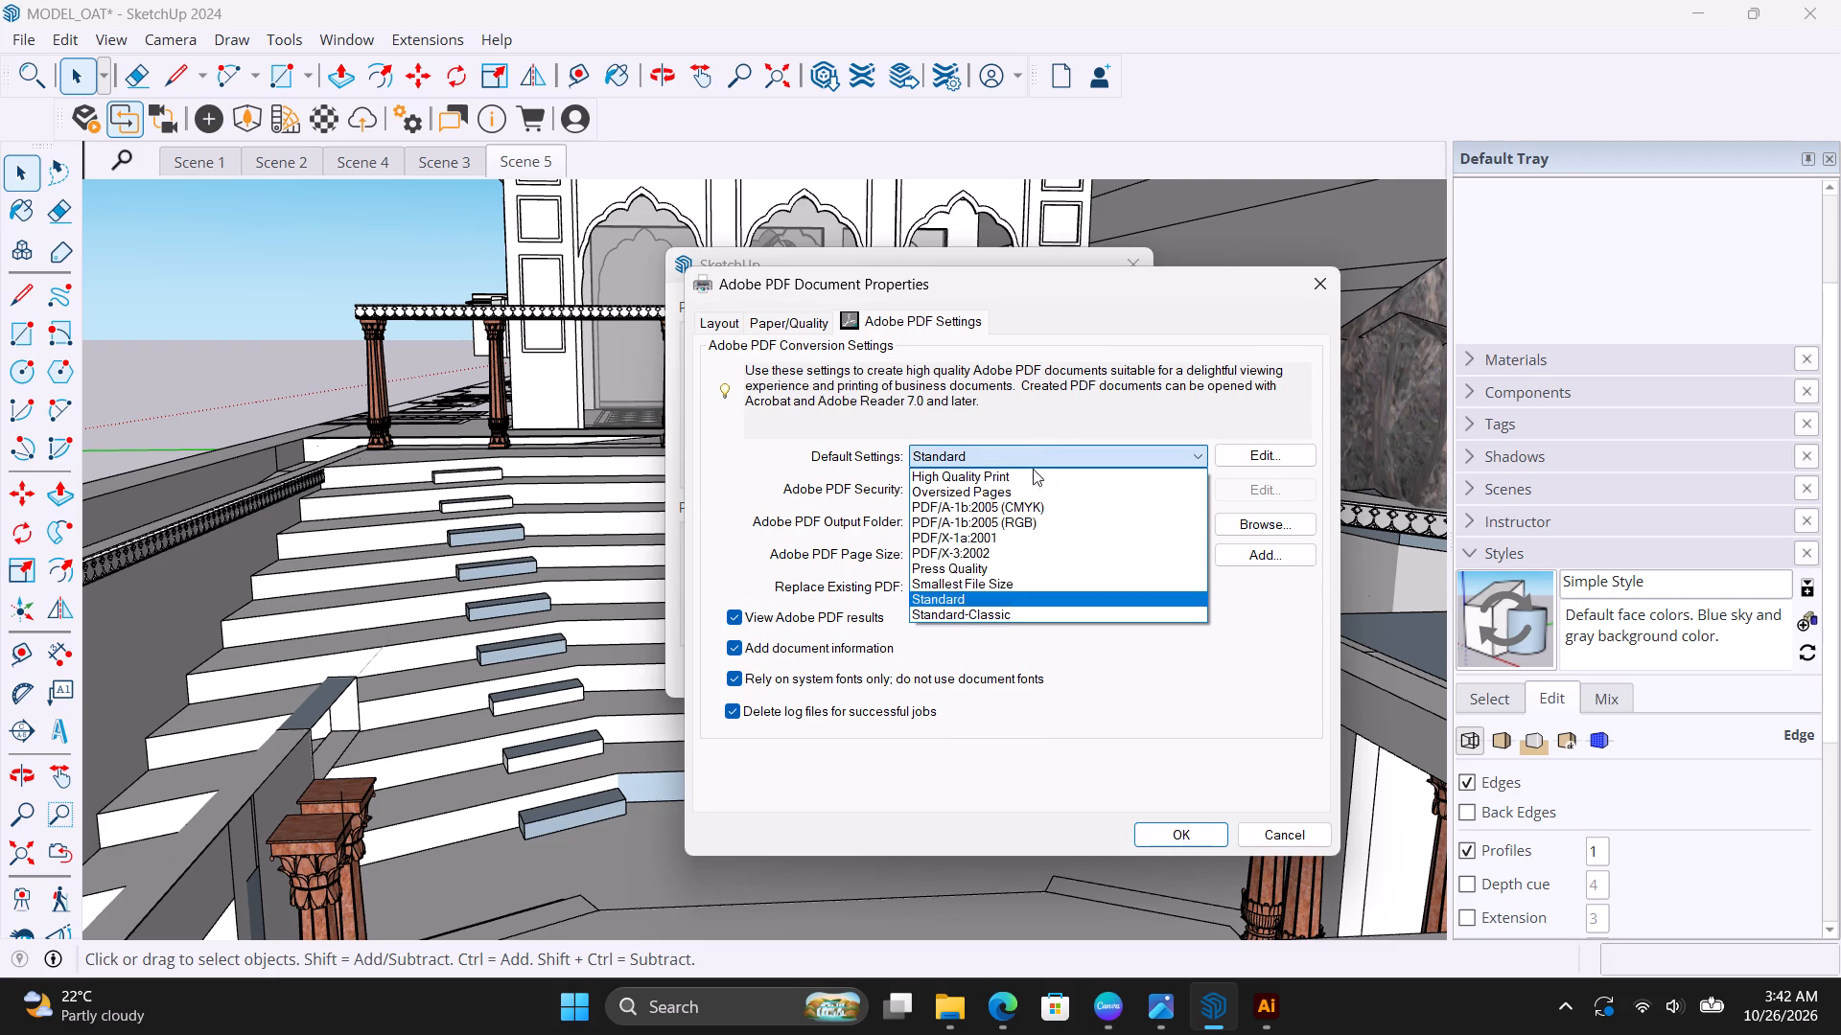
pyautogui.click(1003, 570)
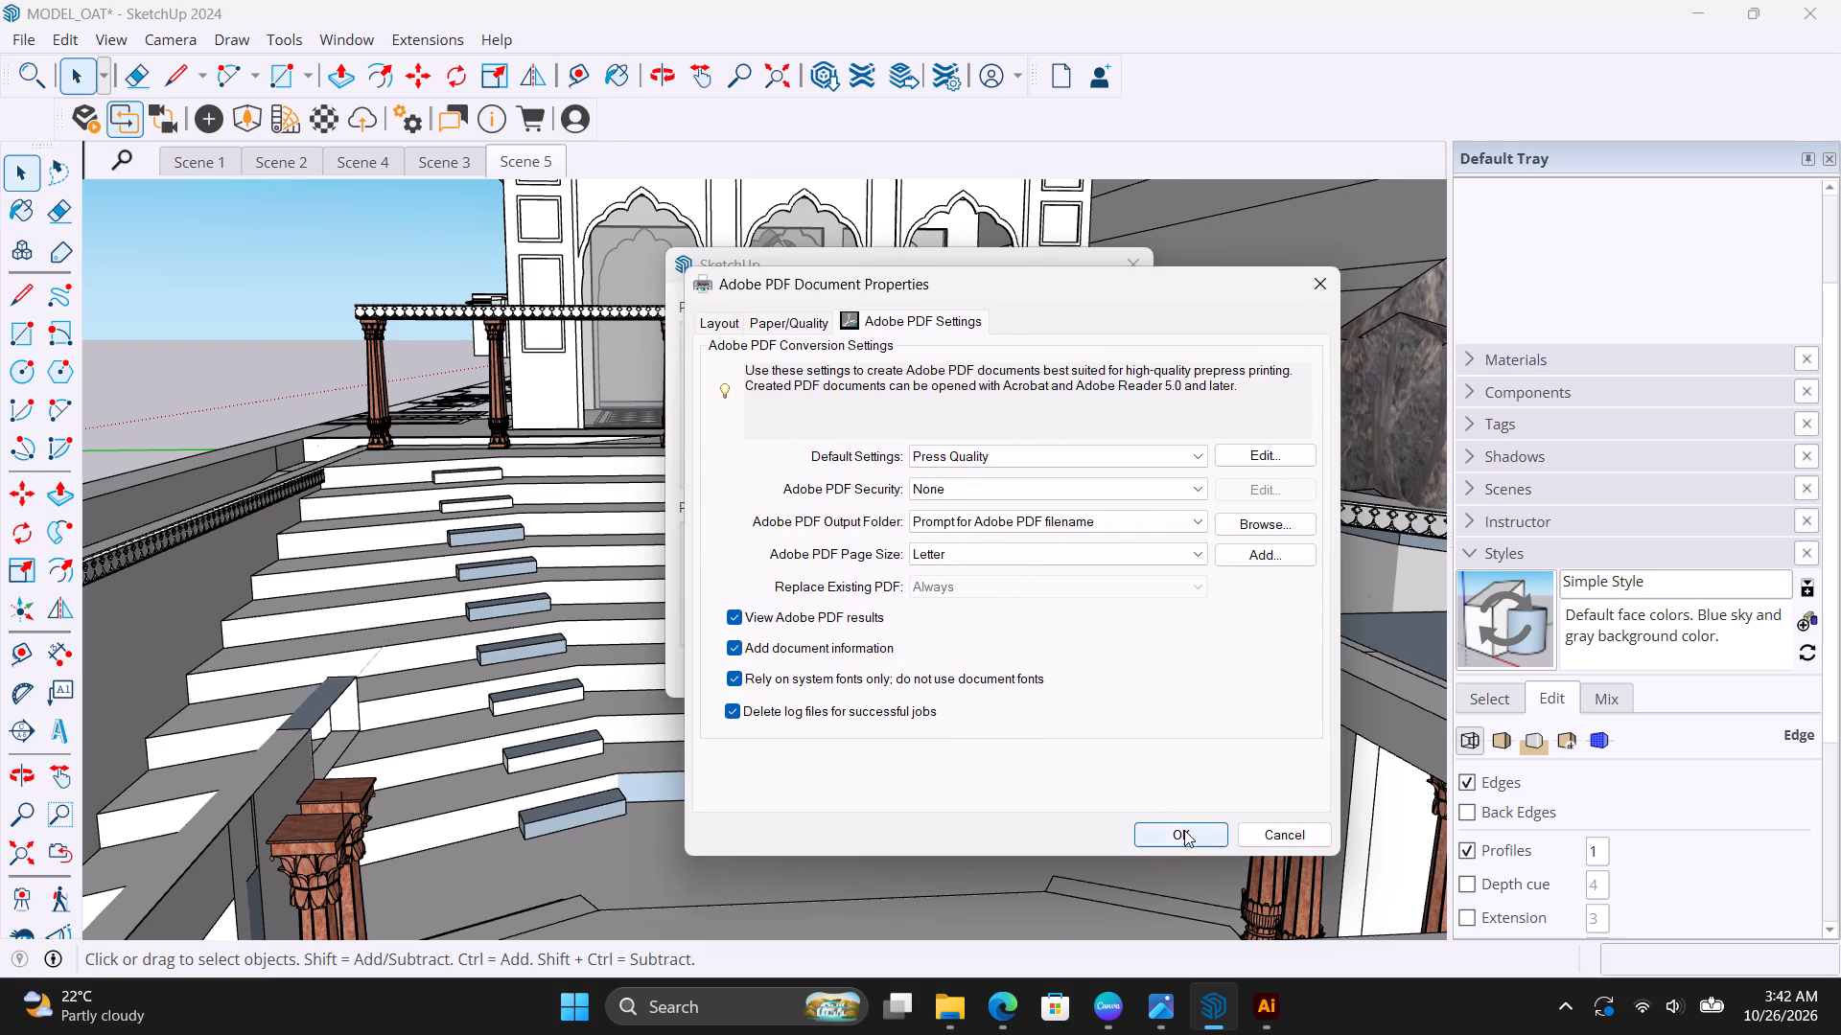
pyautogui.click(1184, 830)
pyautogui.click(995, 674)
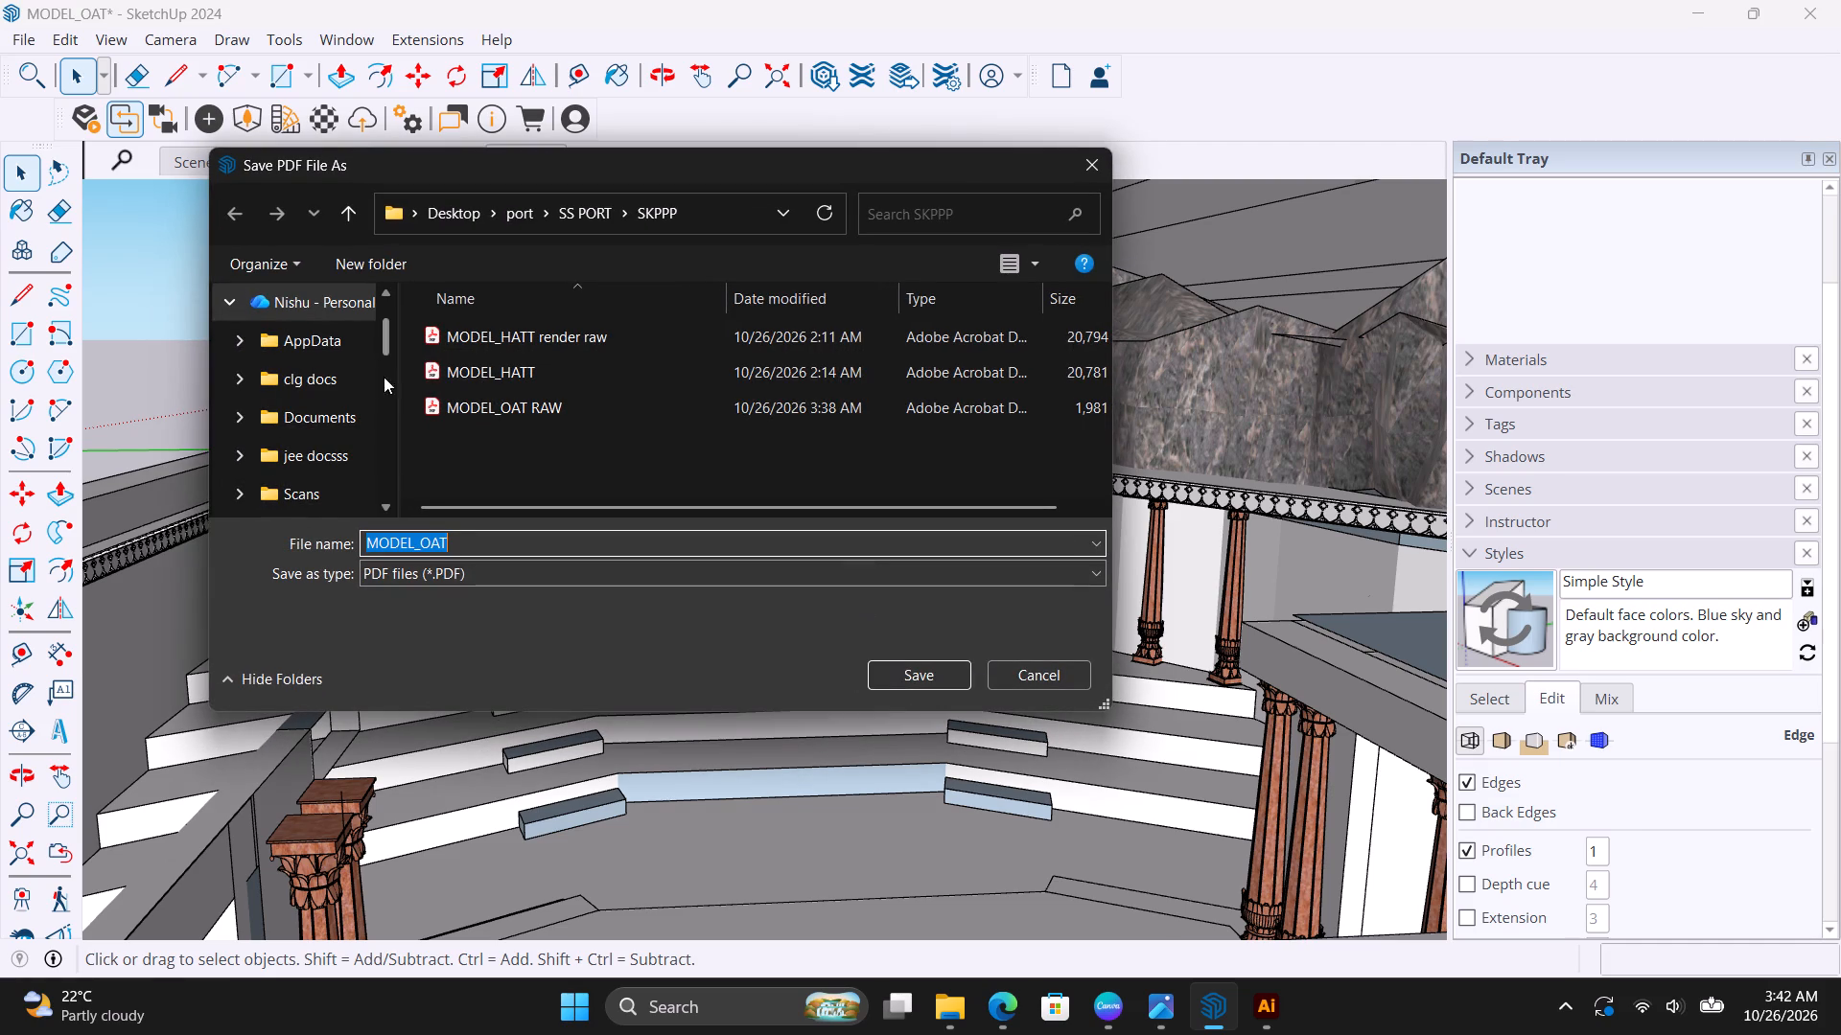
pyautogui.click(503, 409)
pyautogui.click(943, 679)
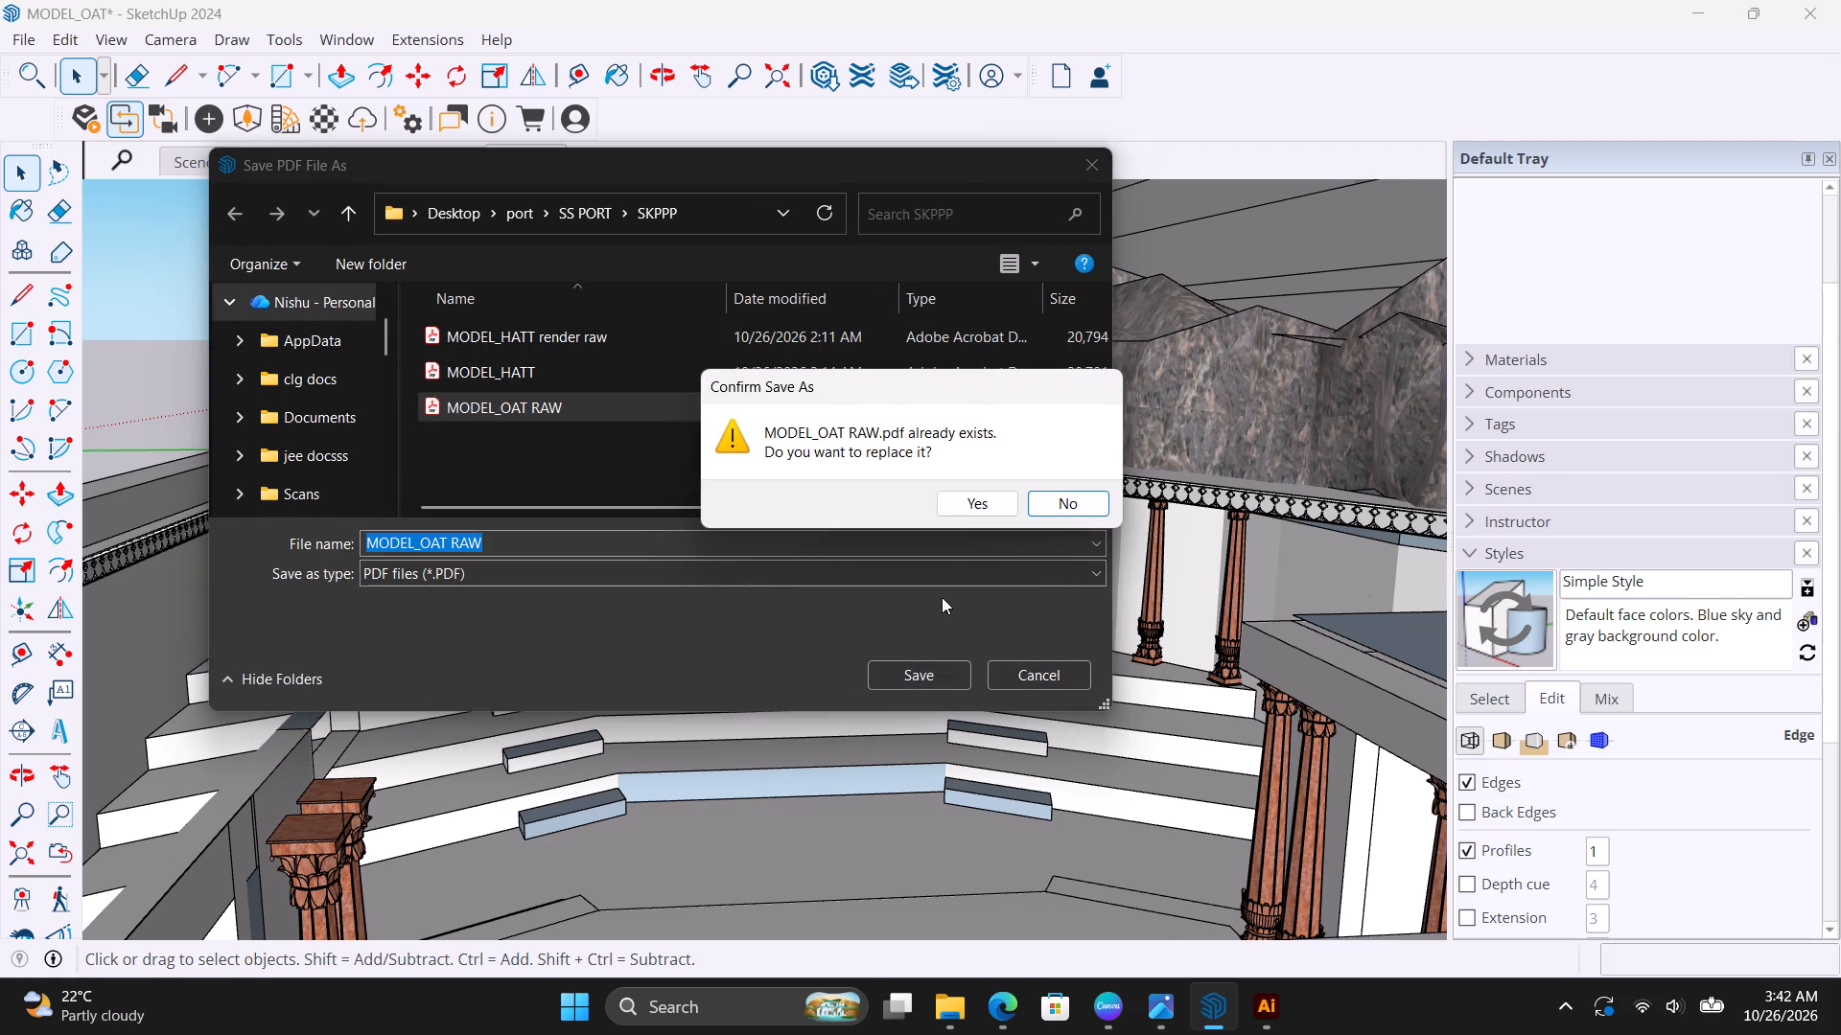
pyautogui.click(970, 500)
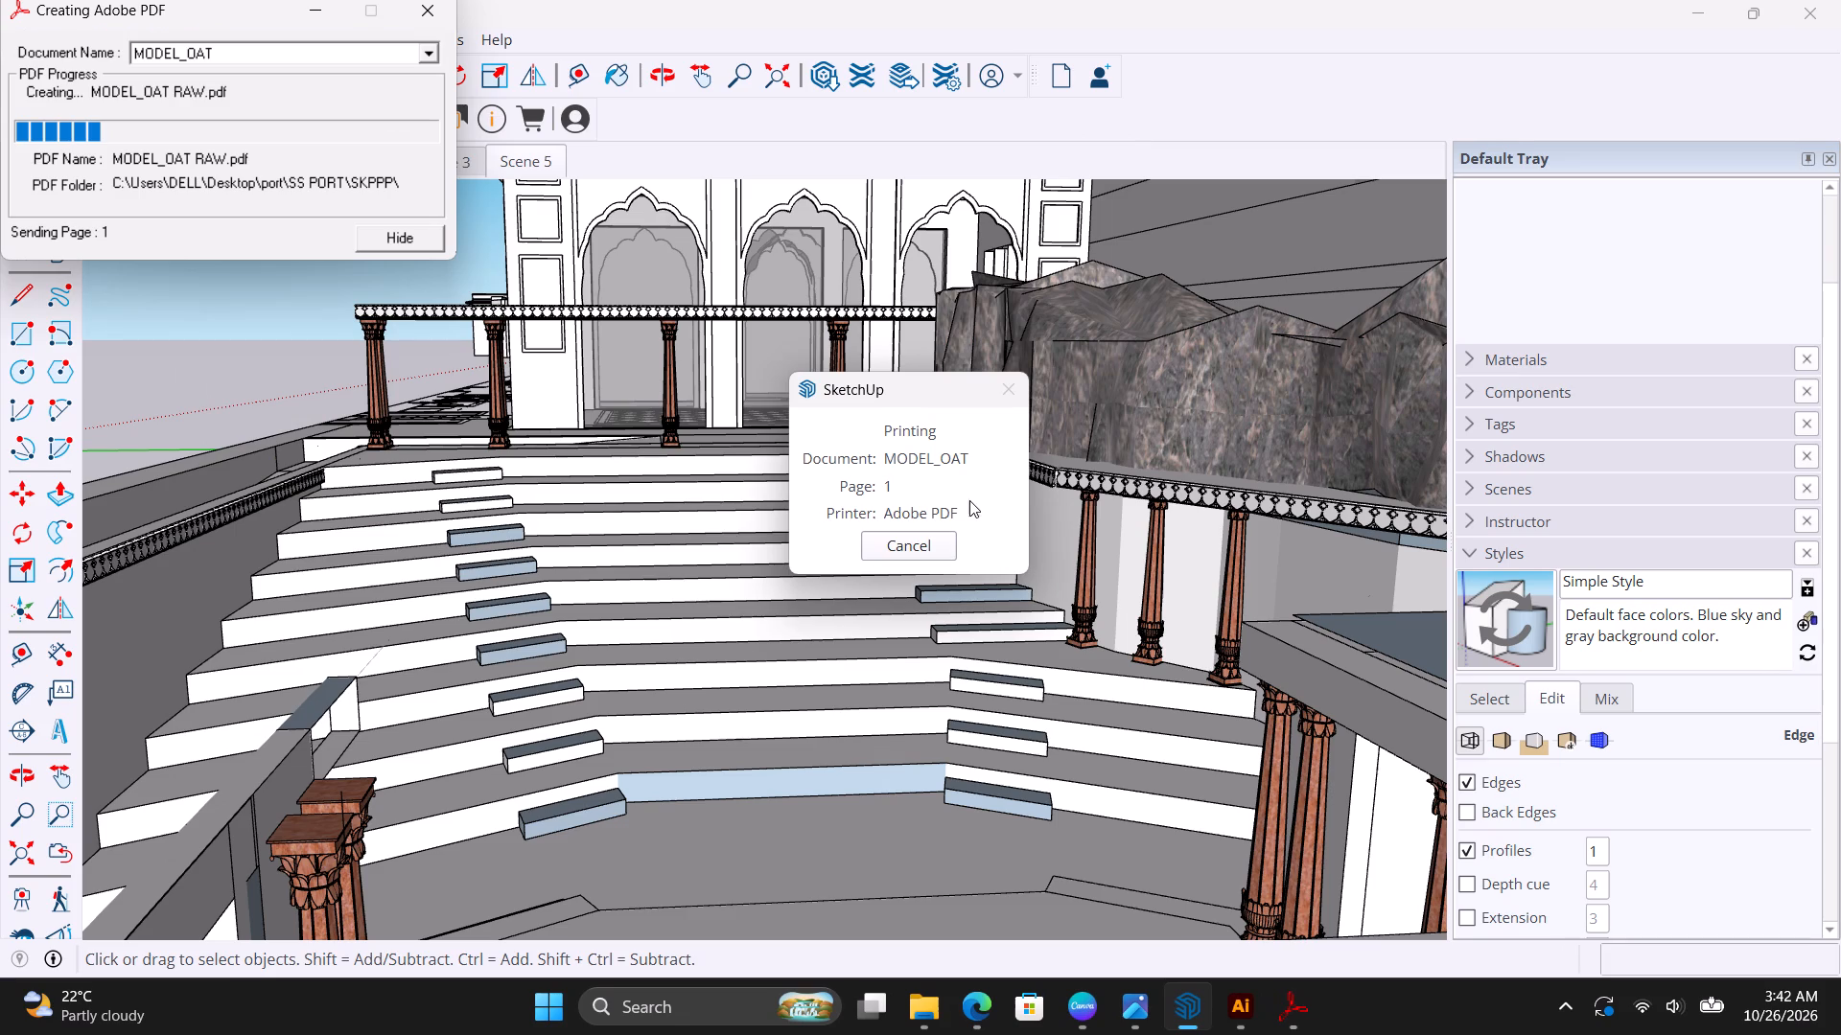
# Compare the new MODEL_OAT RAW PDF in Acrobat with the version open in Illustrator, ending in Illustrator.
pyautogui.click(1236, 1010)
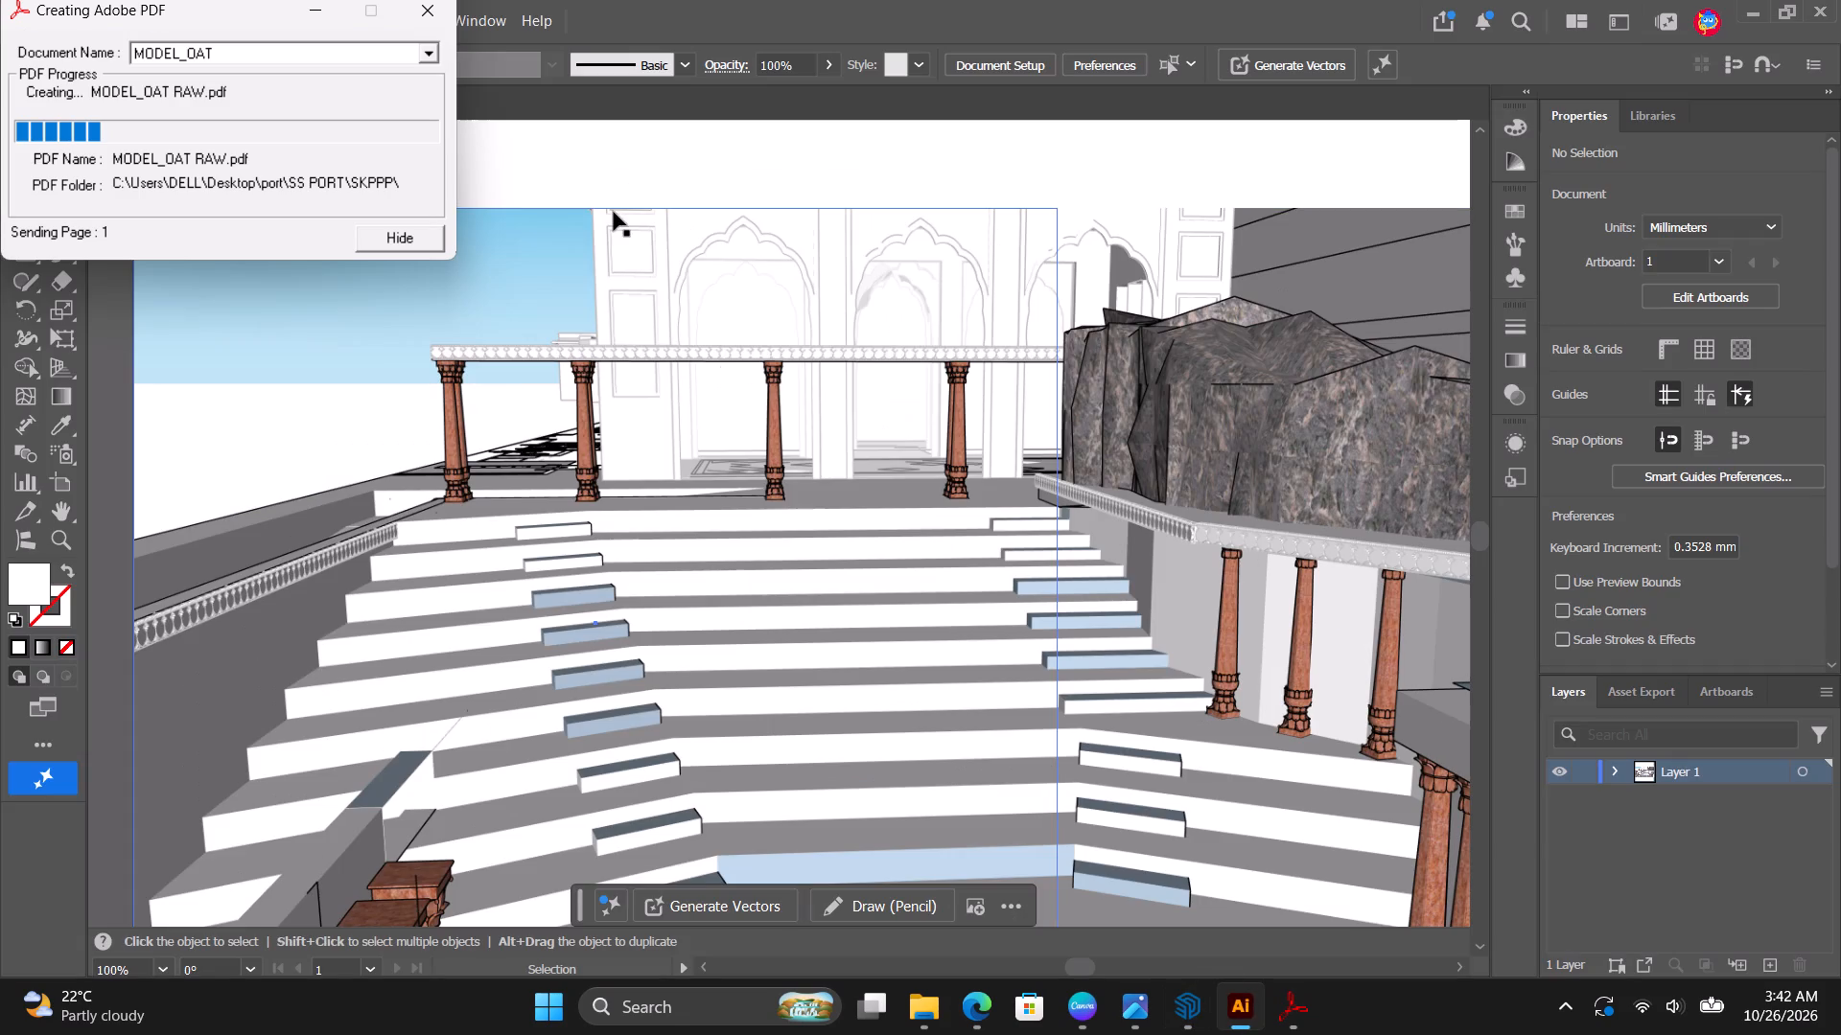
pyautogui.keyDown('alt'); pyautogui.scroll(-1, 491, 494); pyautogui.keyUp('alt')
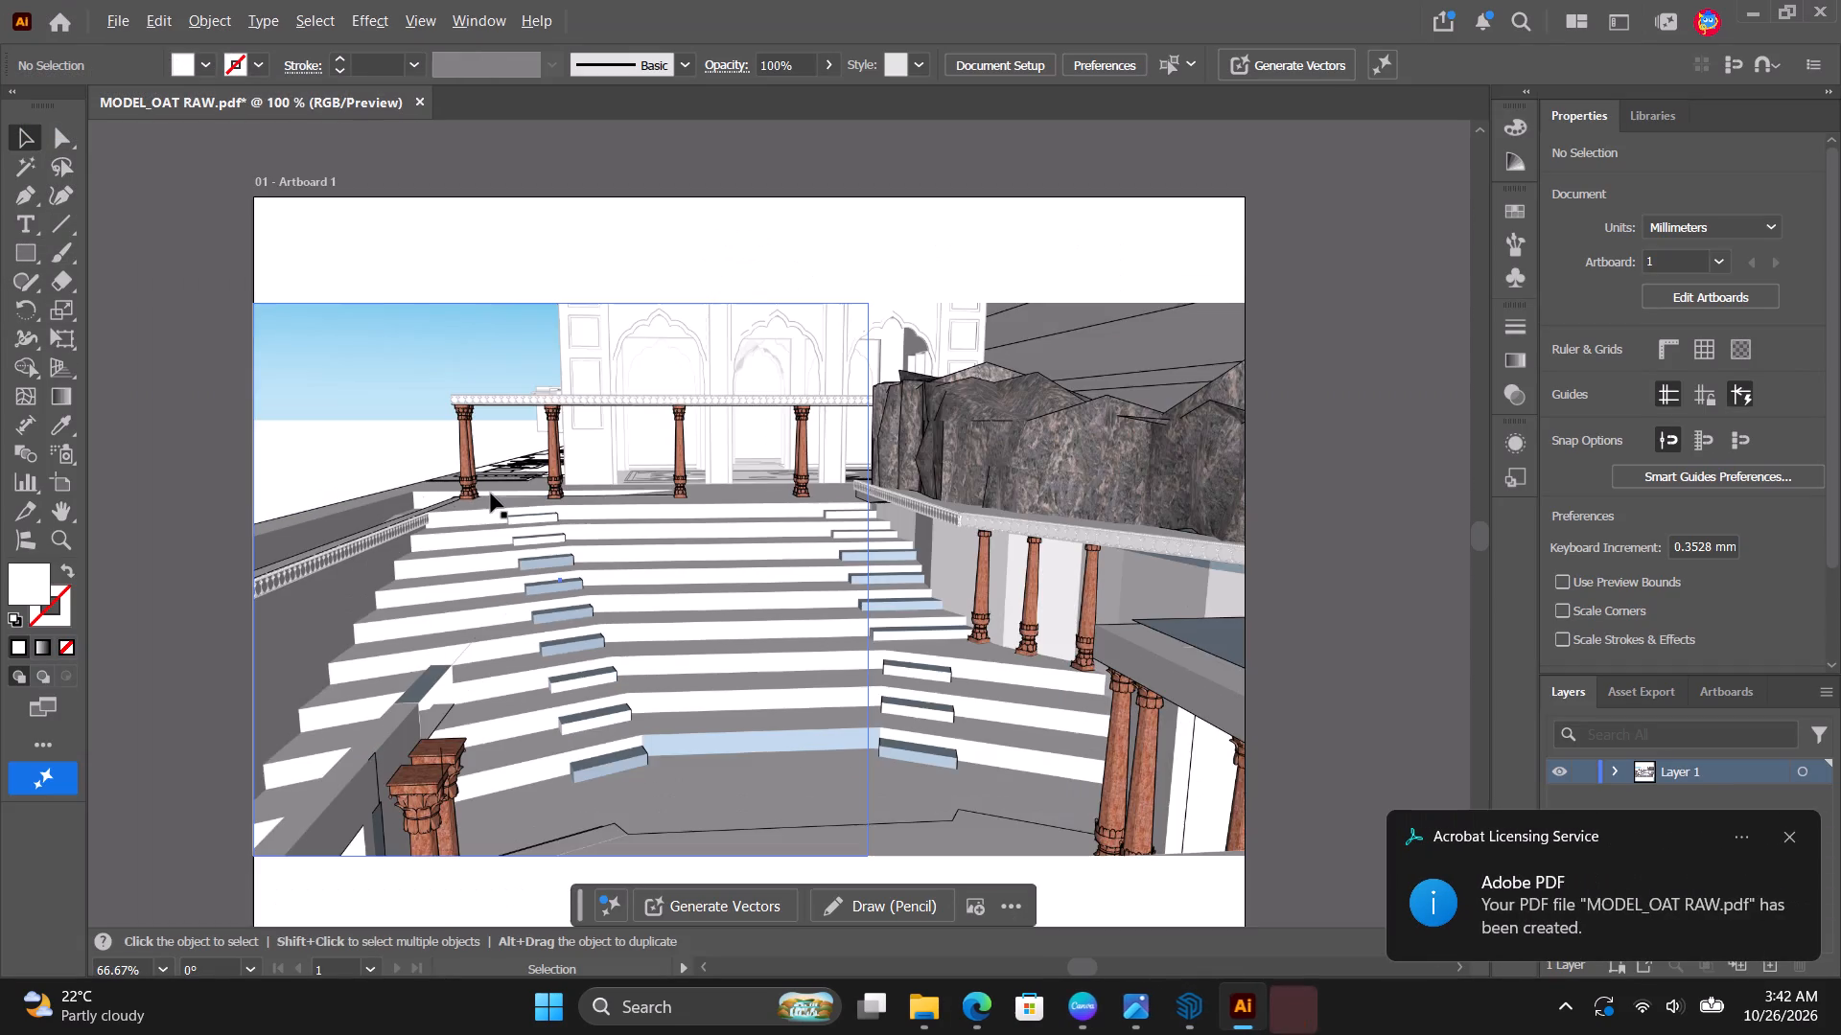
pyautogui.keyDown('alt'); pyautogui.scroll(-1, 491, 494); pyautogui.keyUp('alt')
pyautogui.click(1608, 902)
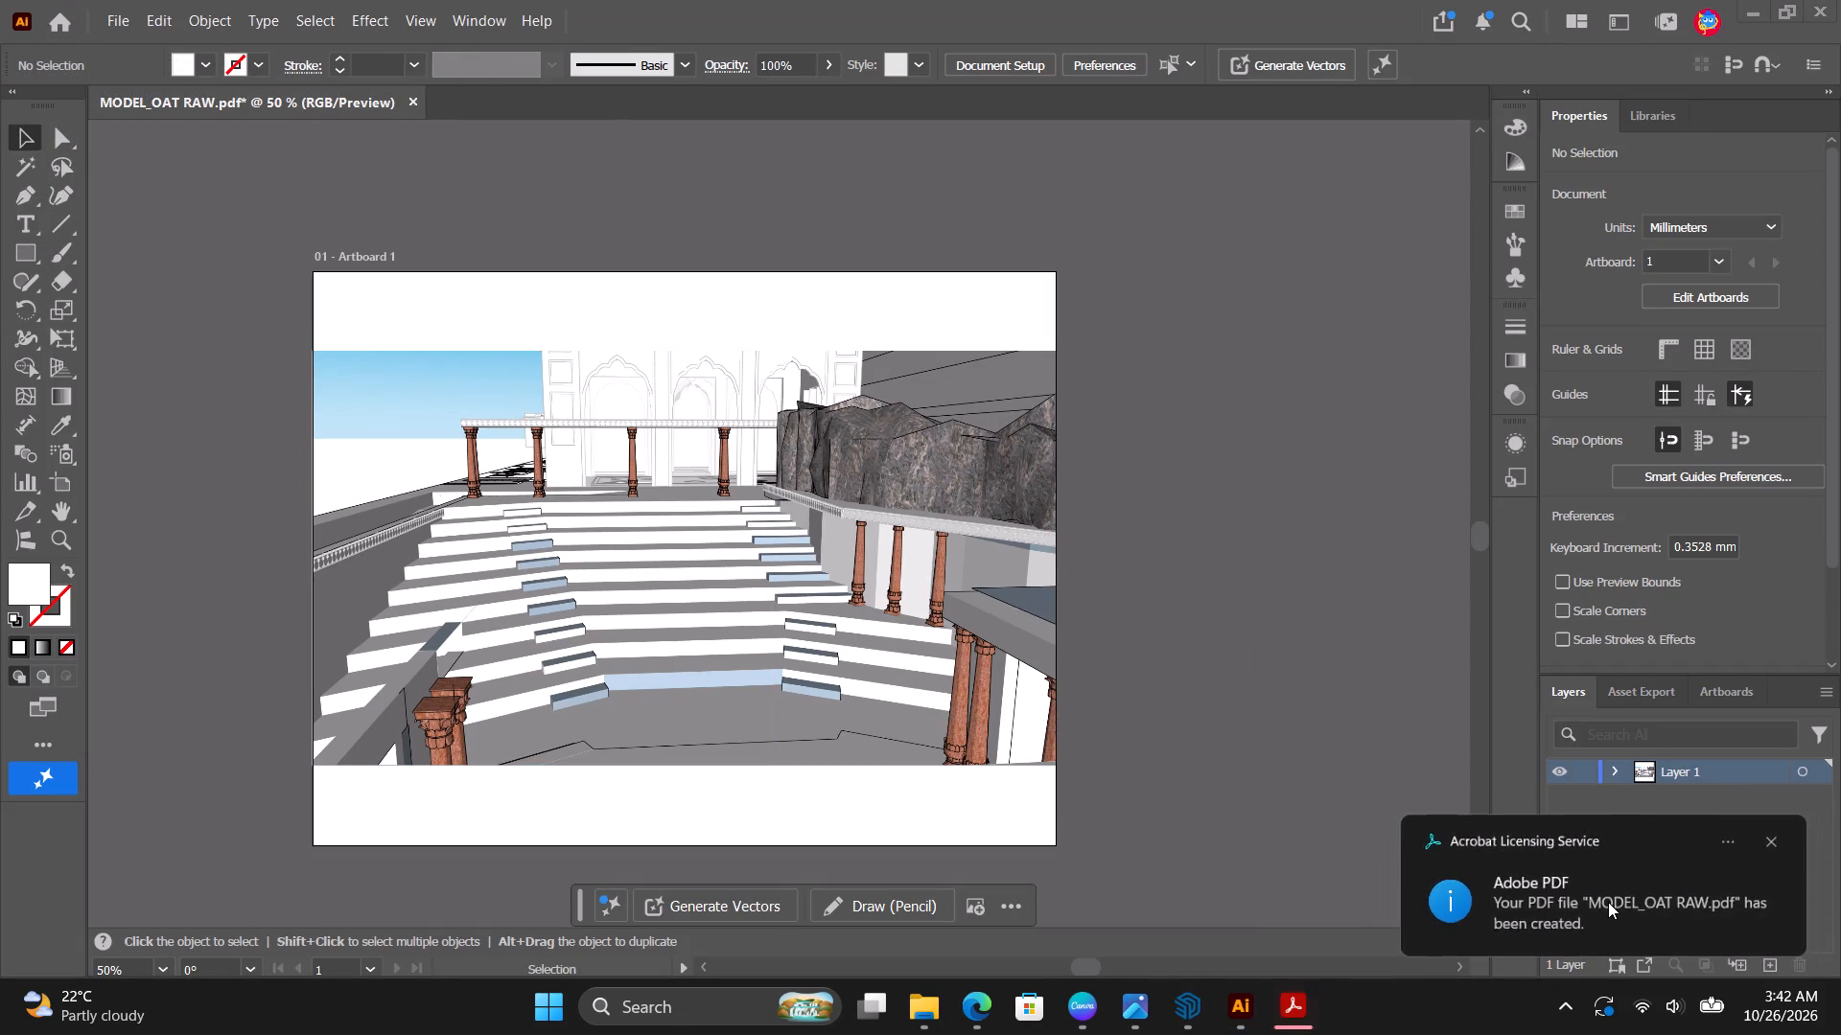
pyautogui.click(1307, 1021)
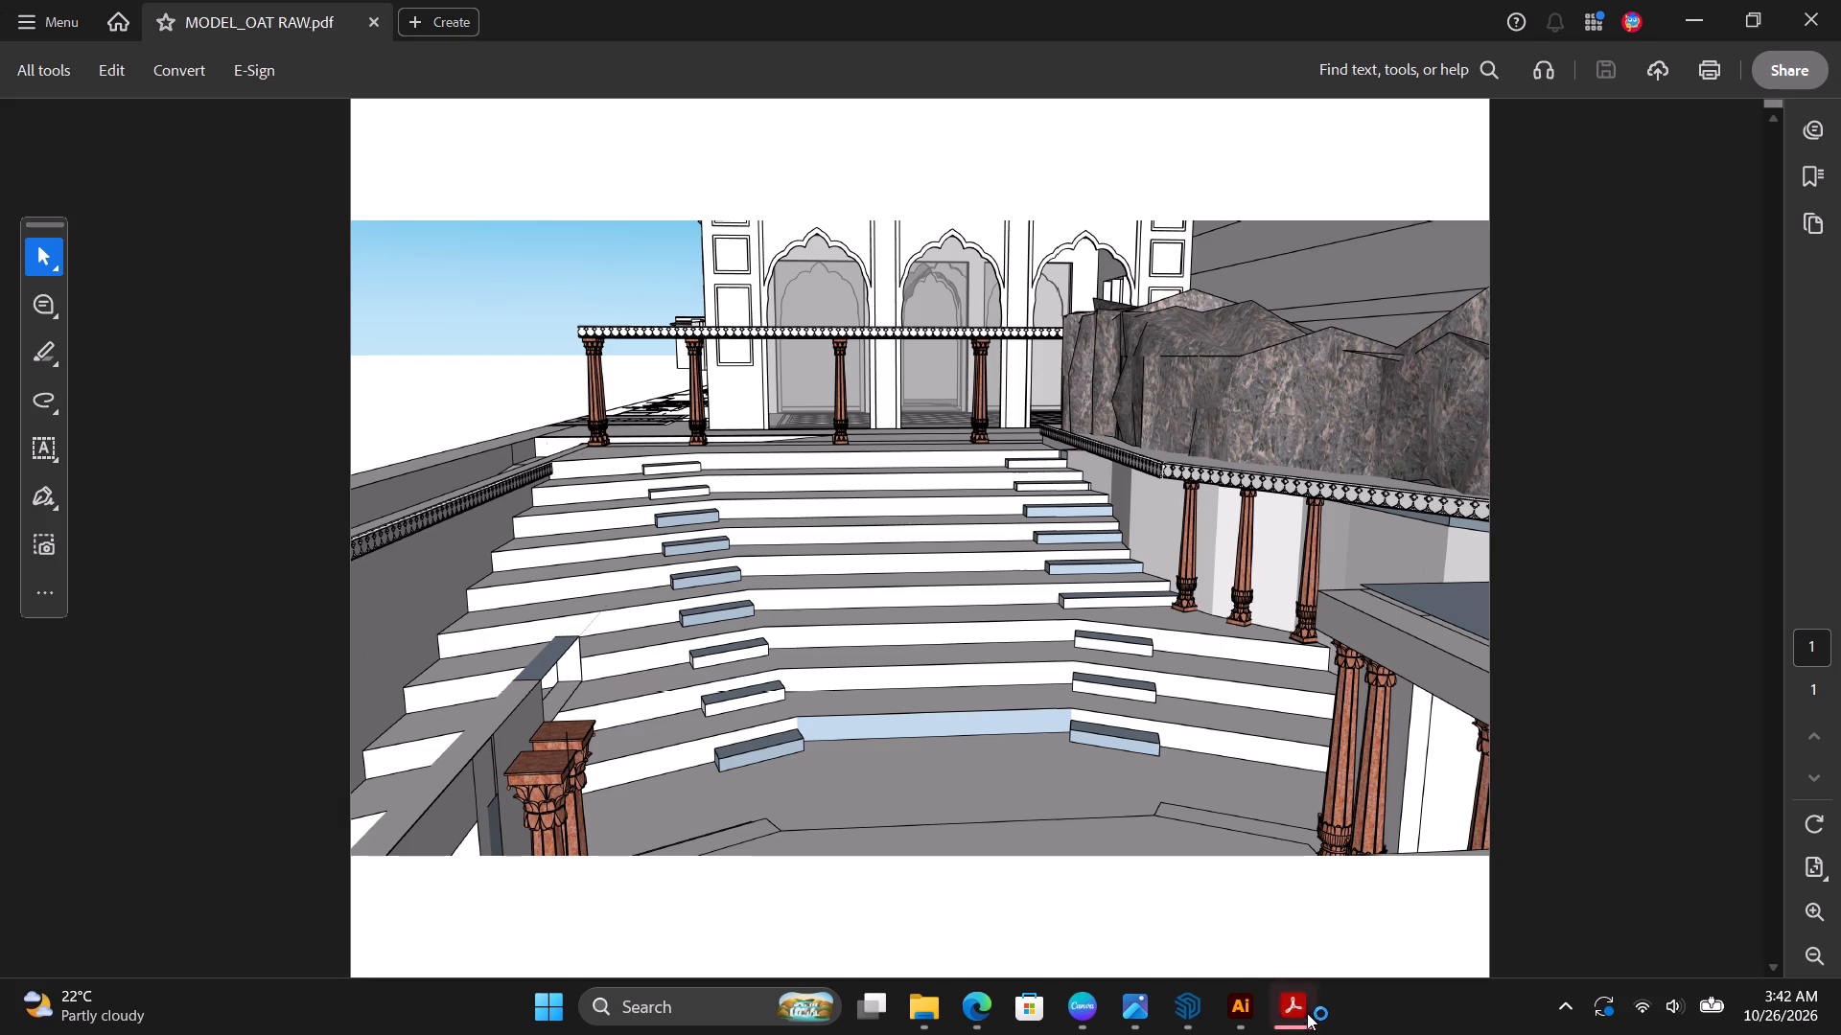
pyautogui.keyDown('alt'); pyautogui.scroll(3, 973, 410); pyautogui.keyUp('alt')
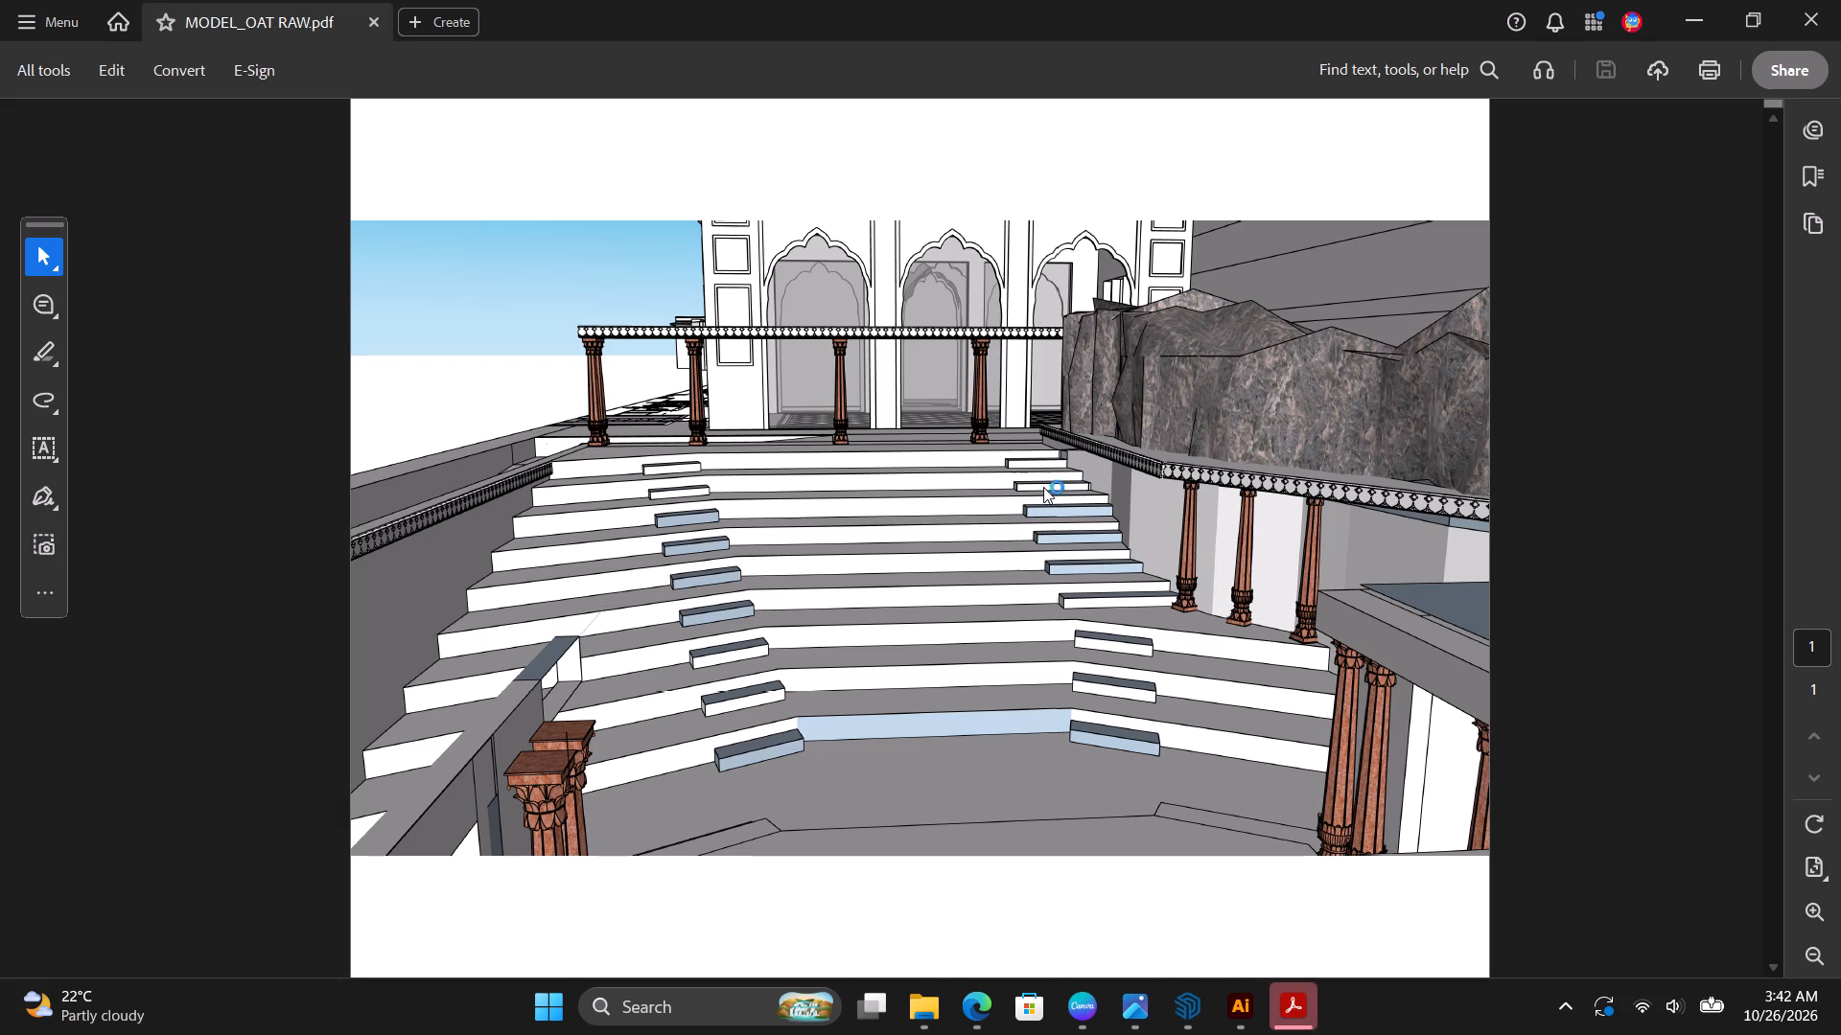
pyautogui.click(1240, 1009)
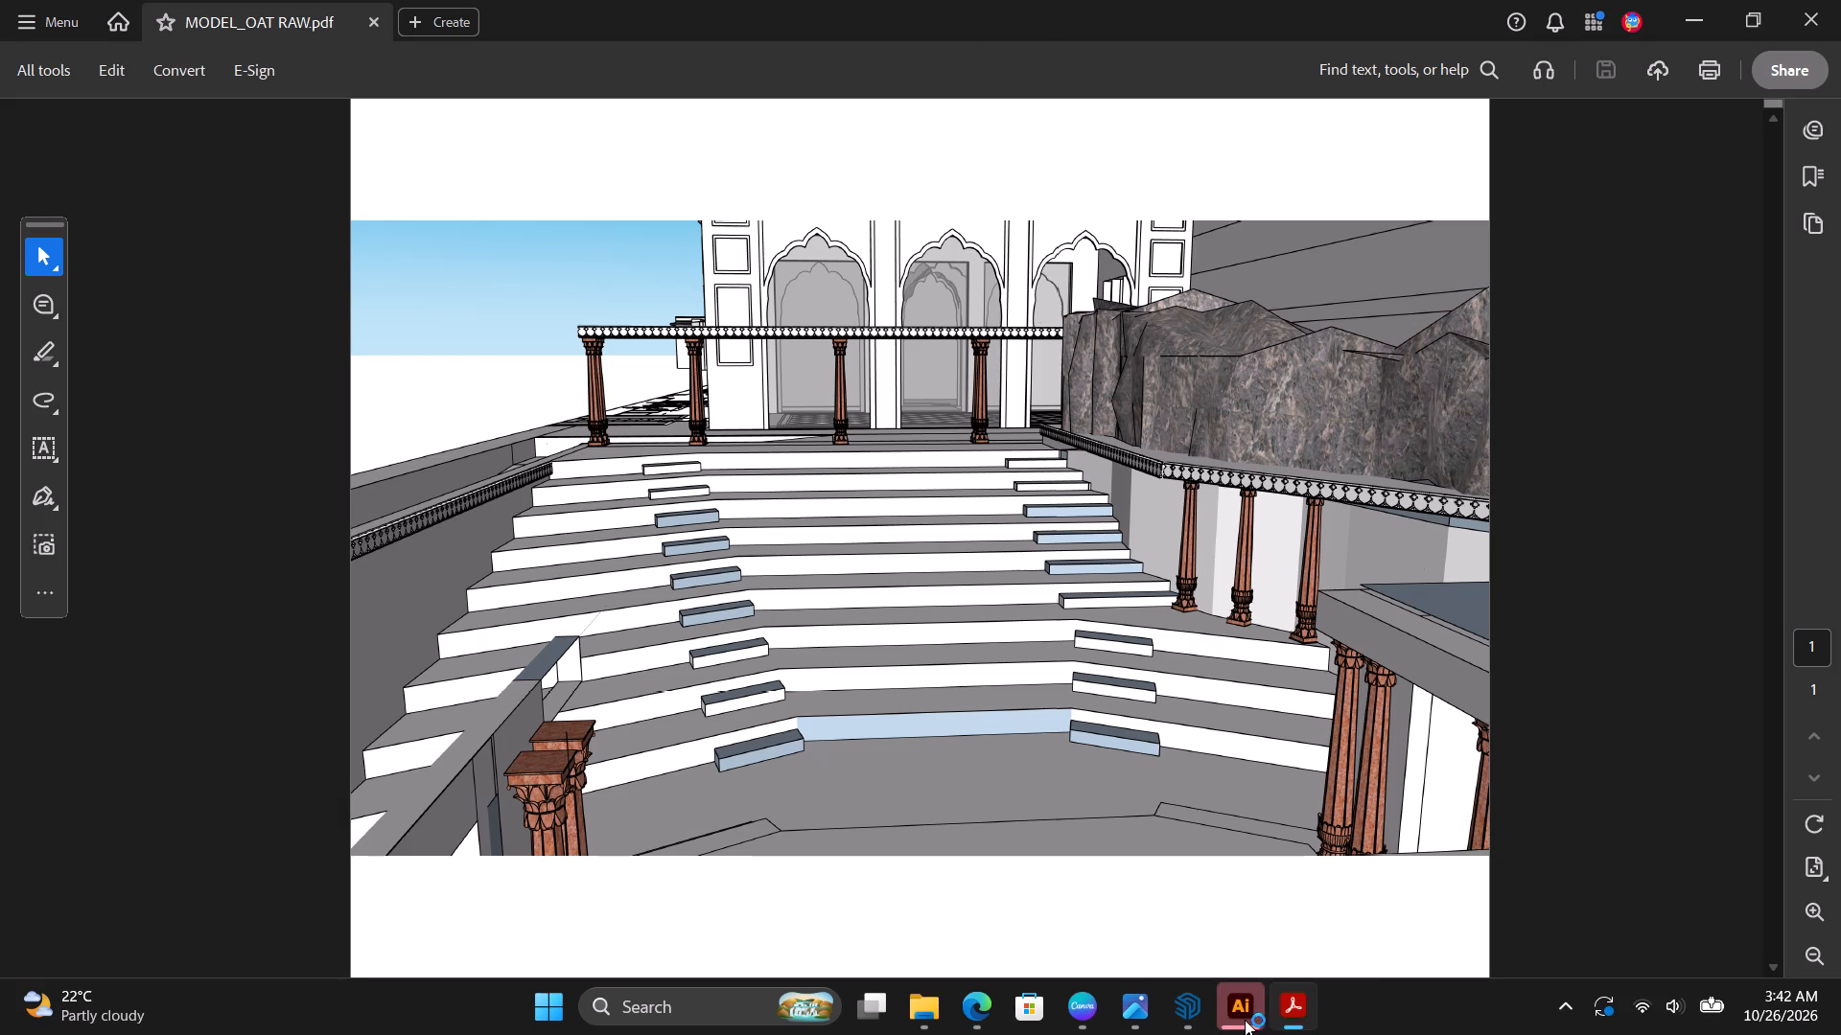
pyautogui.click(1245, 1019)
pyautogui.click(1245, 1019)
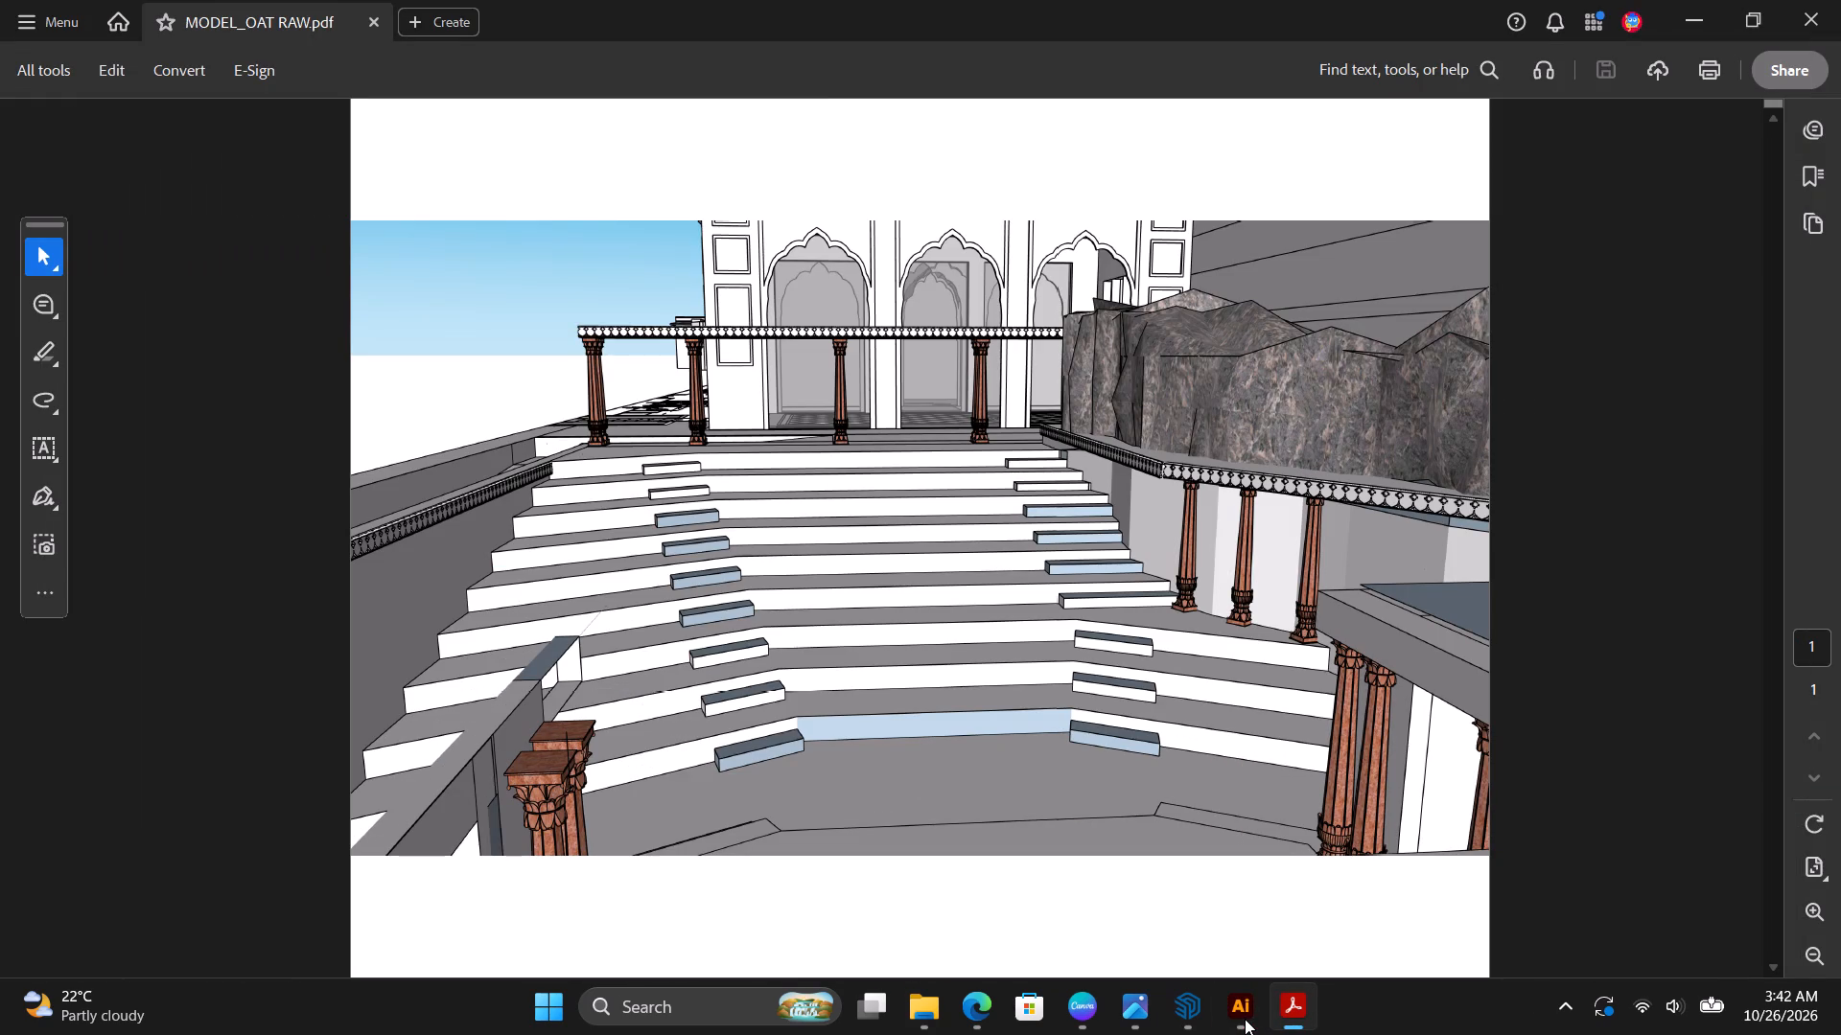
pyautogui.click(1245, 1019)
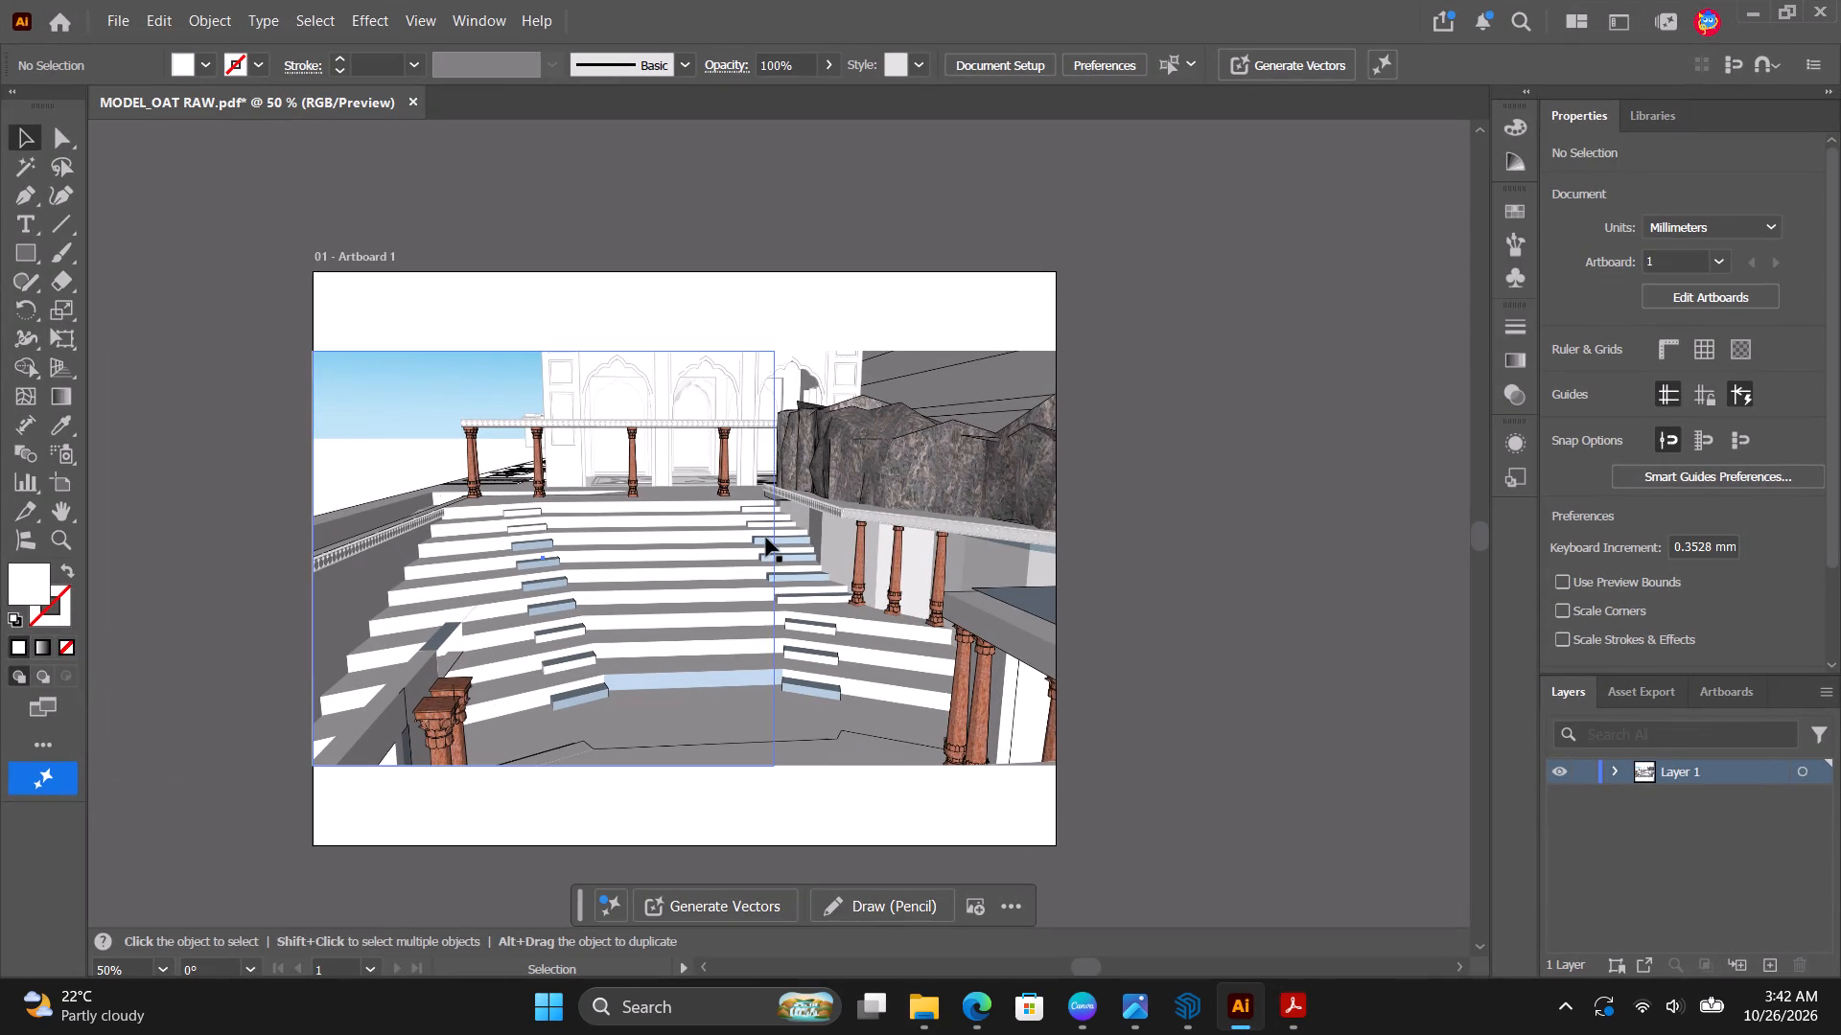
# Save a PDF copy of the Illustrator document as MODEL_OAT RAW copy 1st, using the Illustrator Default preset.
pyautogui.scroll(-3, 766, 538)
pyautogui.click(112, 26)
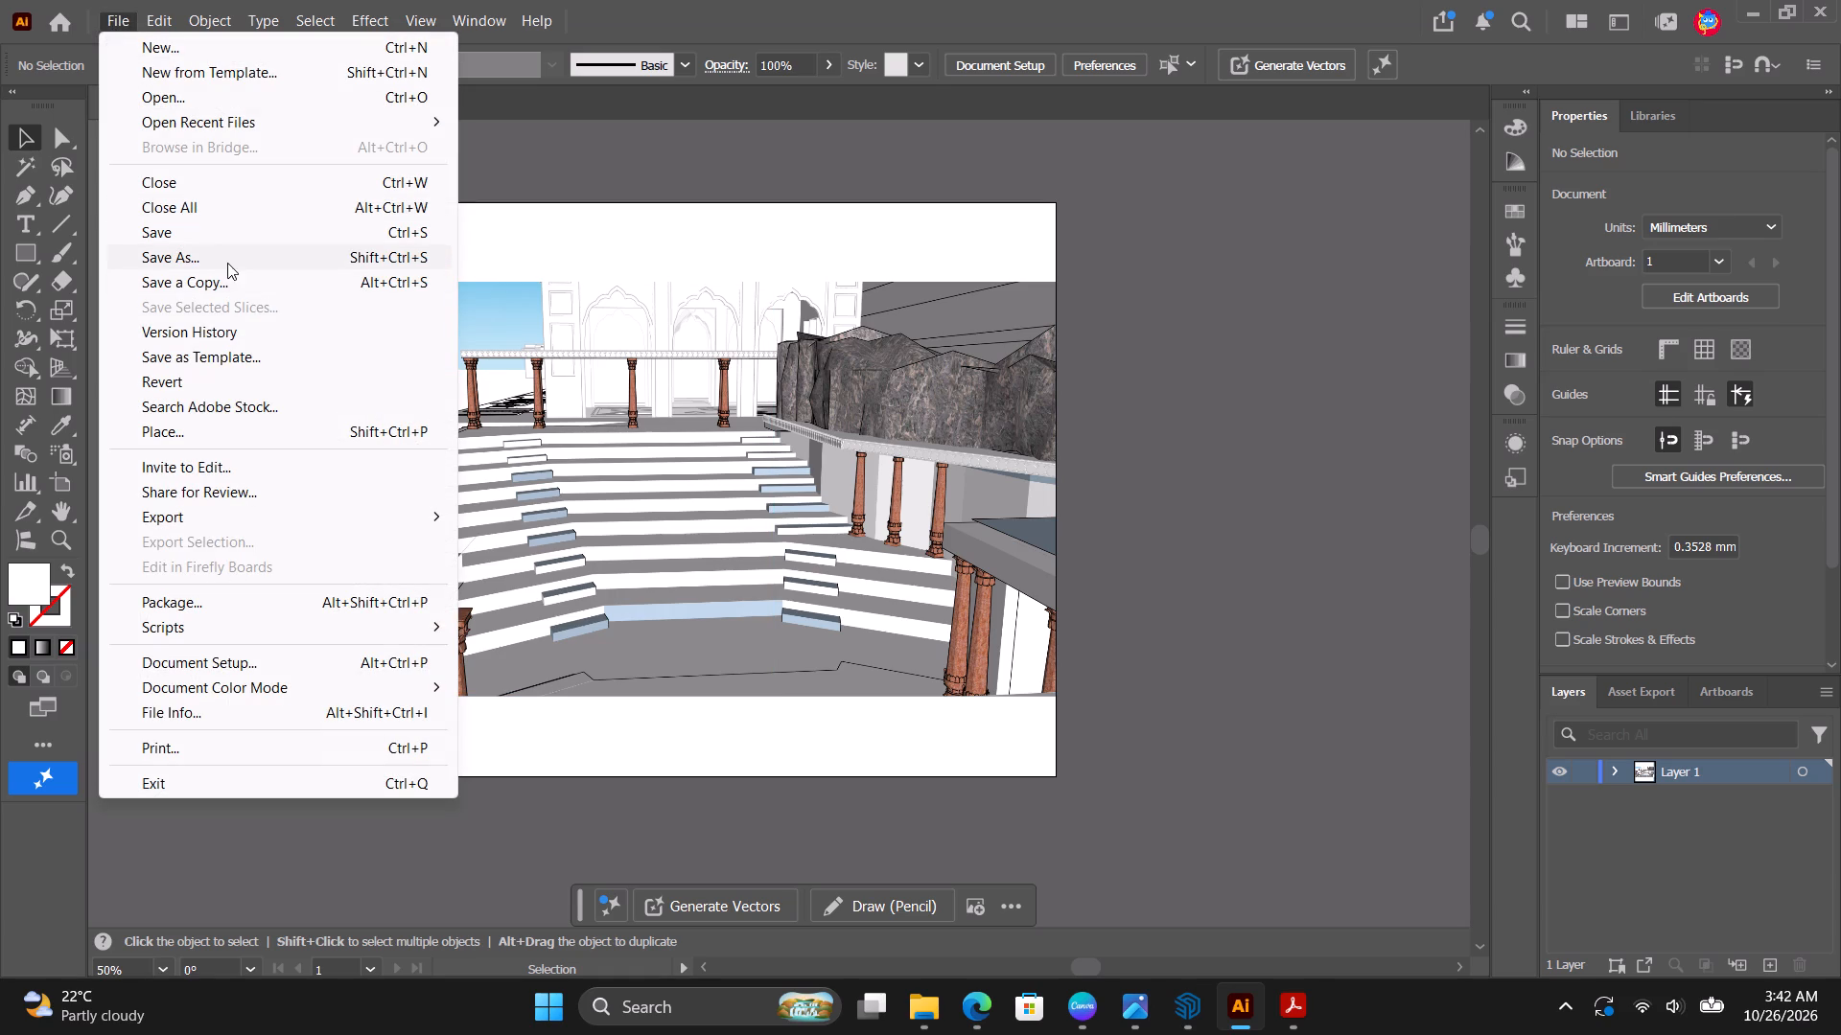
pyautogui.click(224, 284)
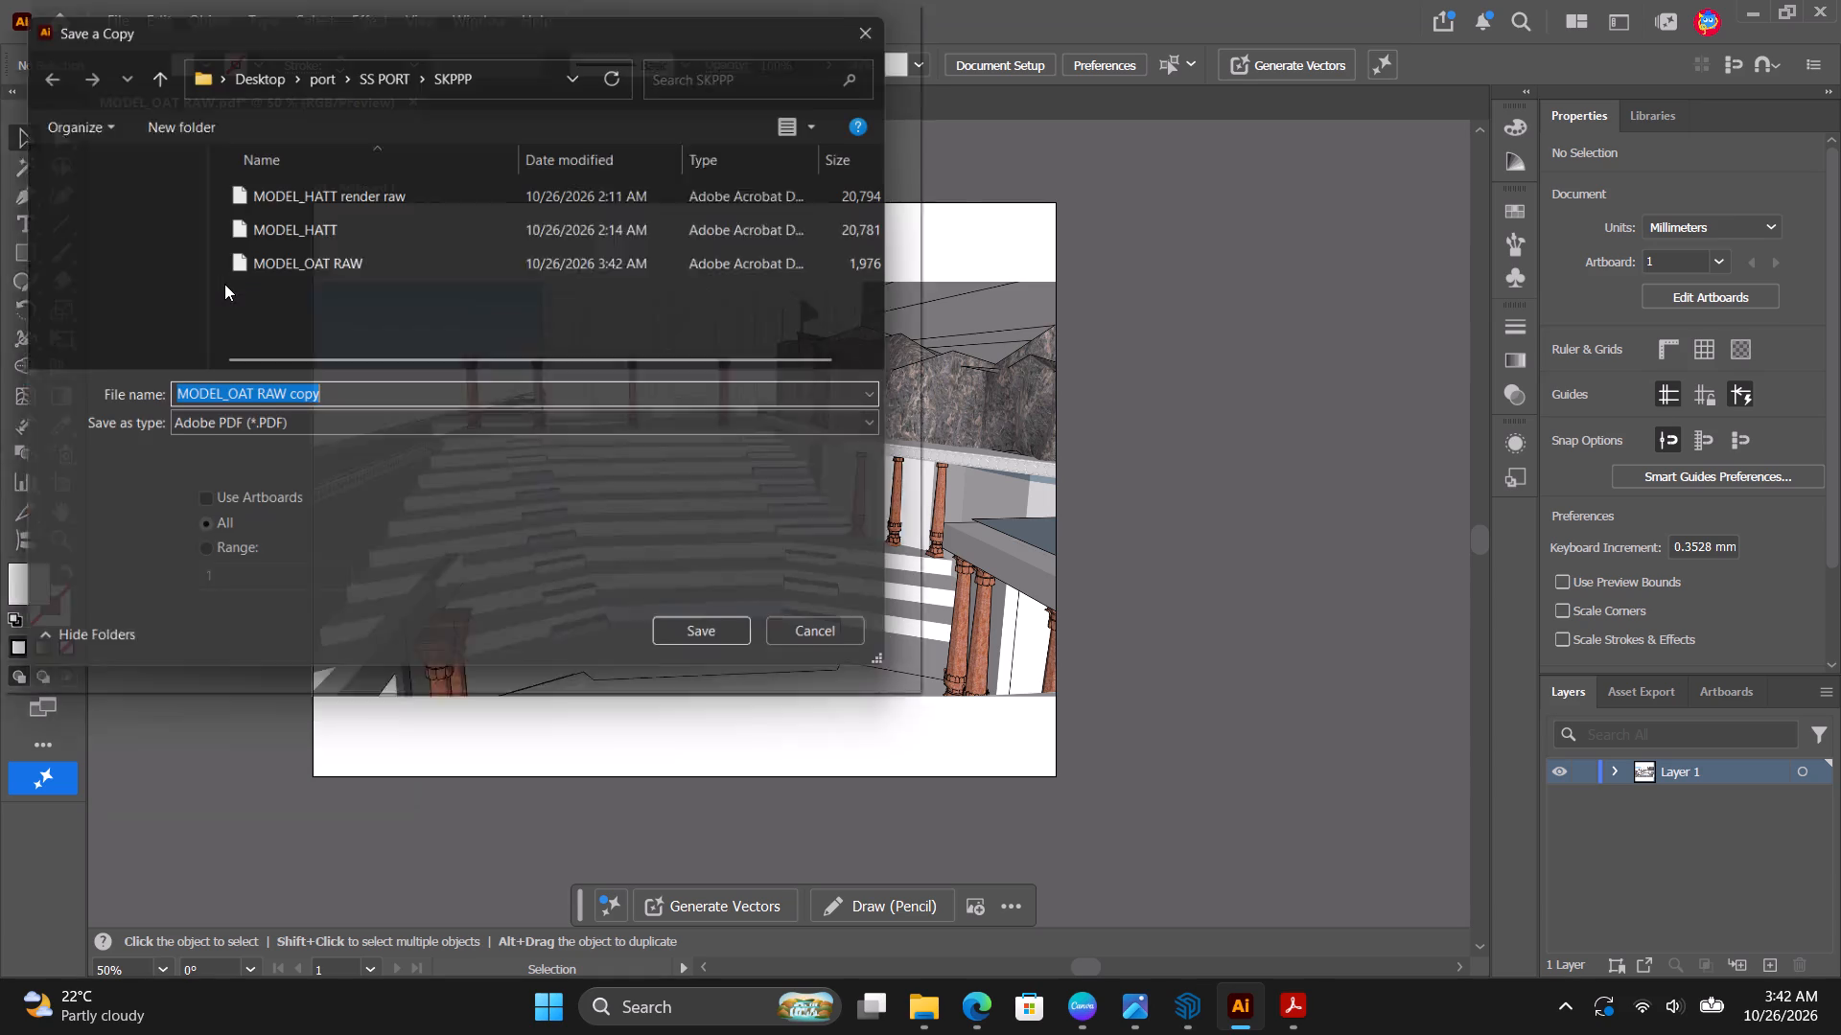
pyautogui.click(340, 399)
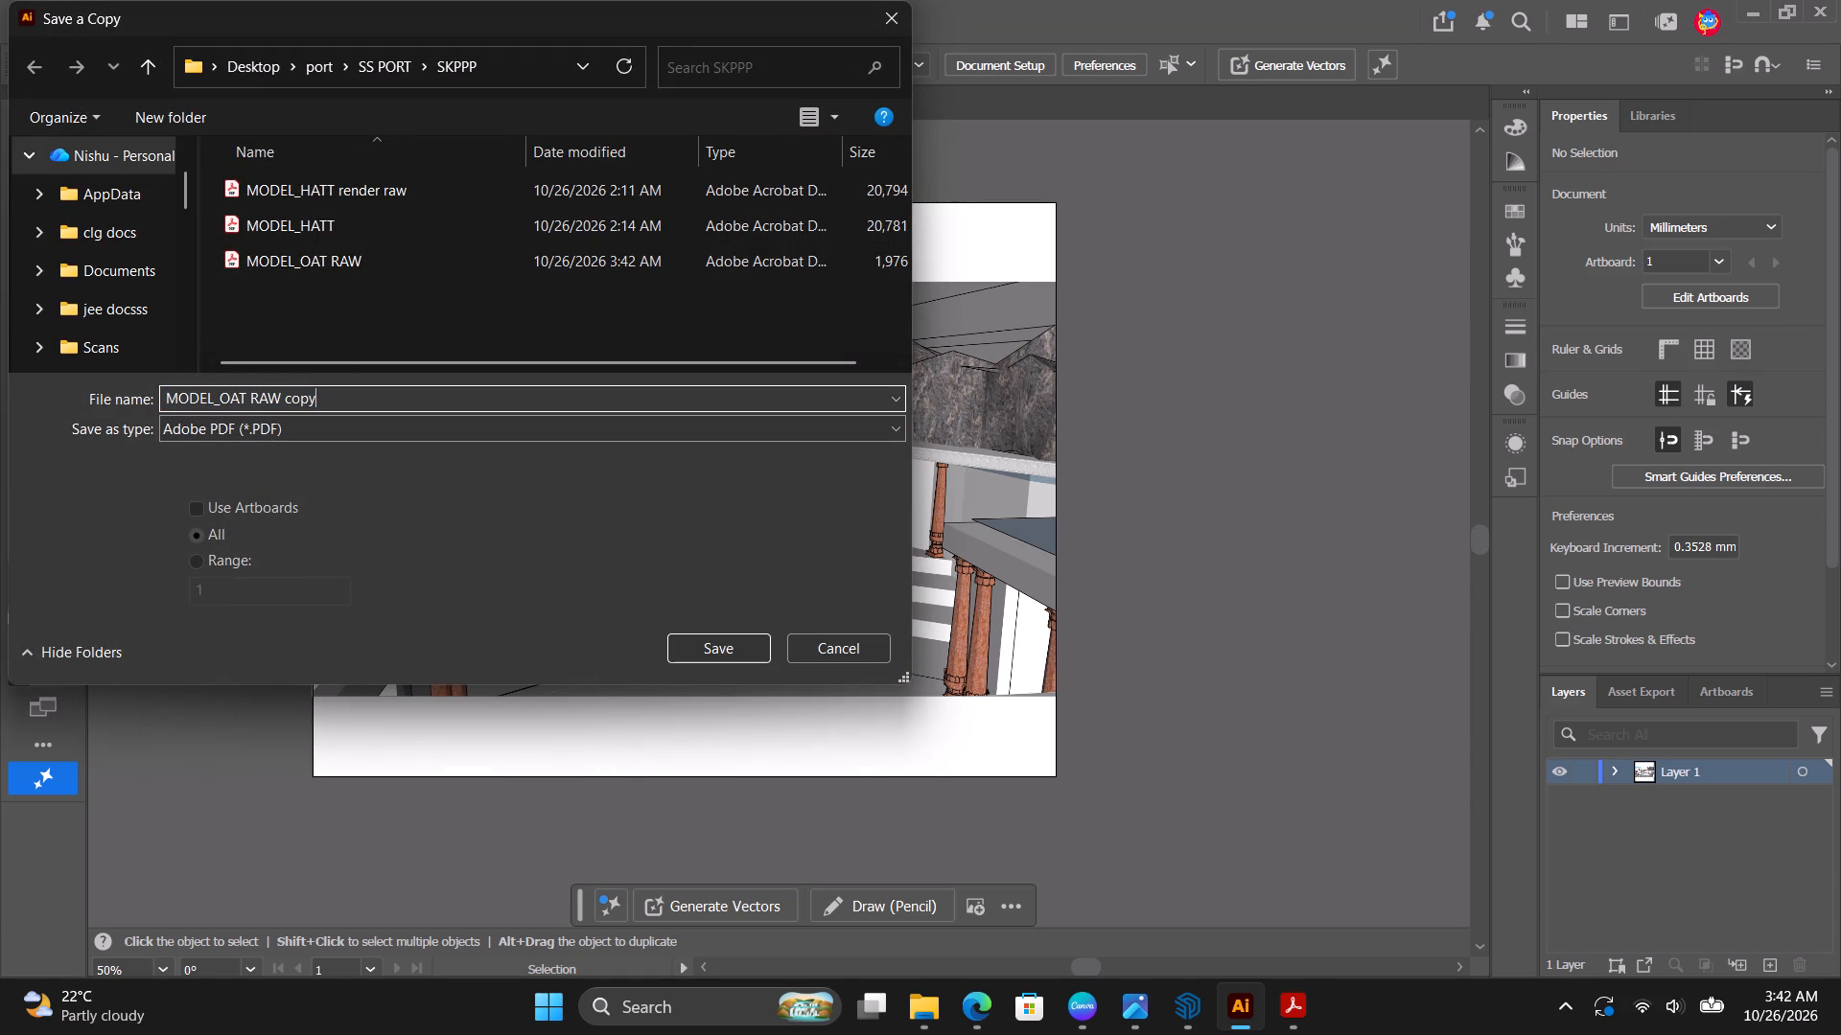
pyautogui.press('space')
pyautogui.press('1')
pyautogui.press('s')
pyautogui.press('t')
pyautogui.click(728, 639)
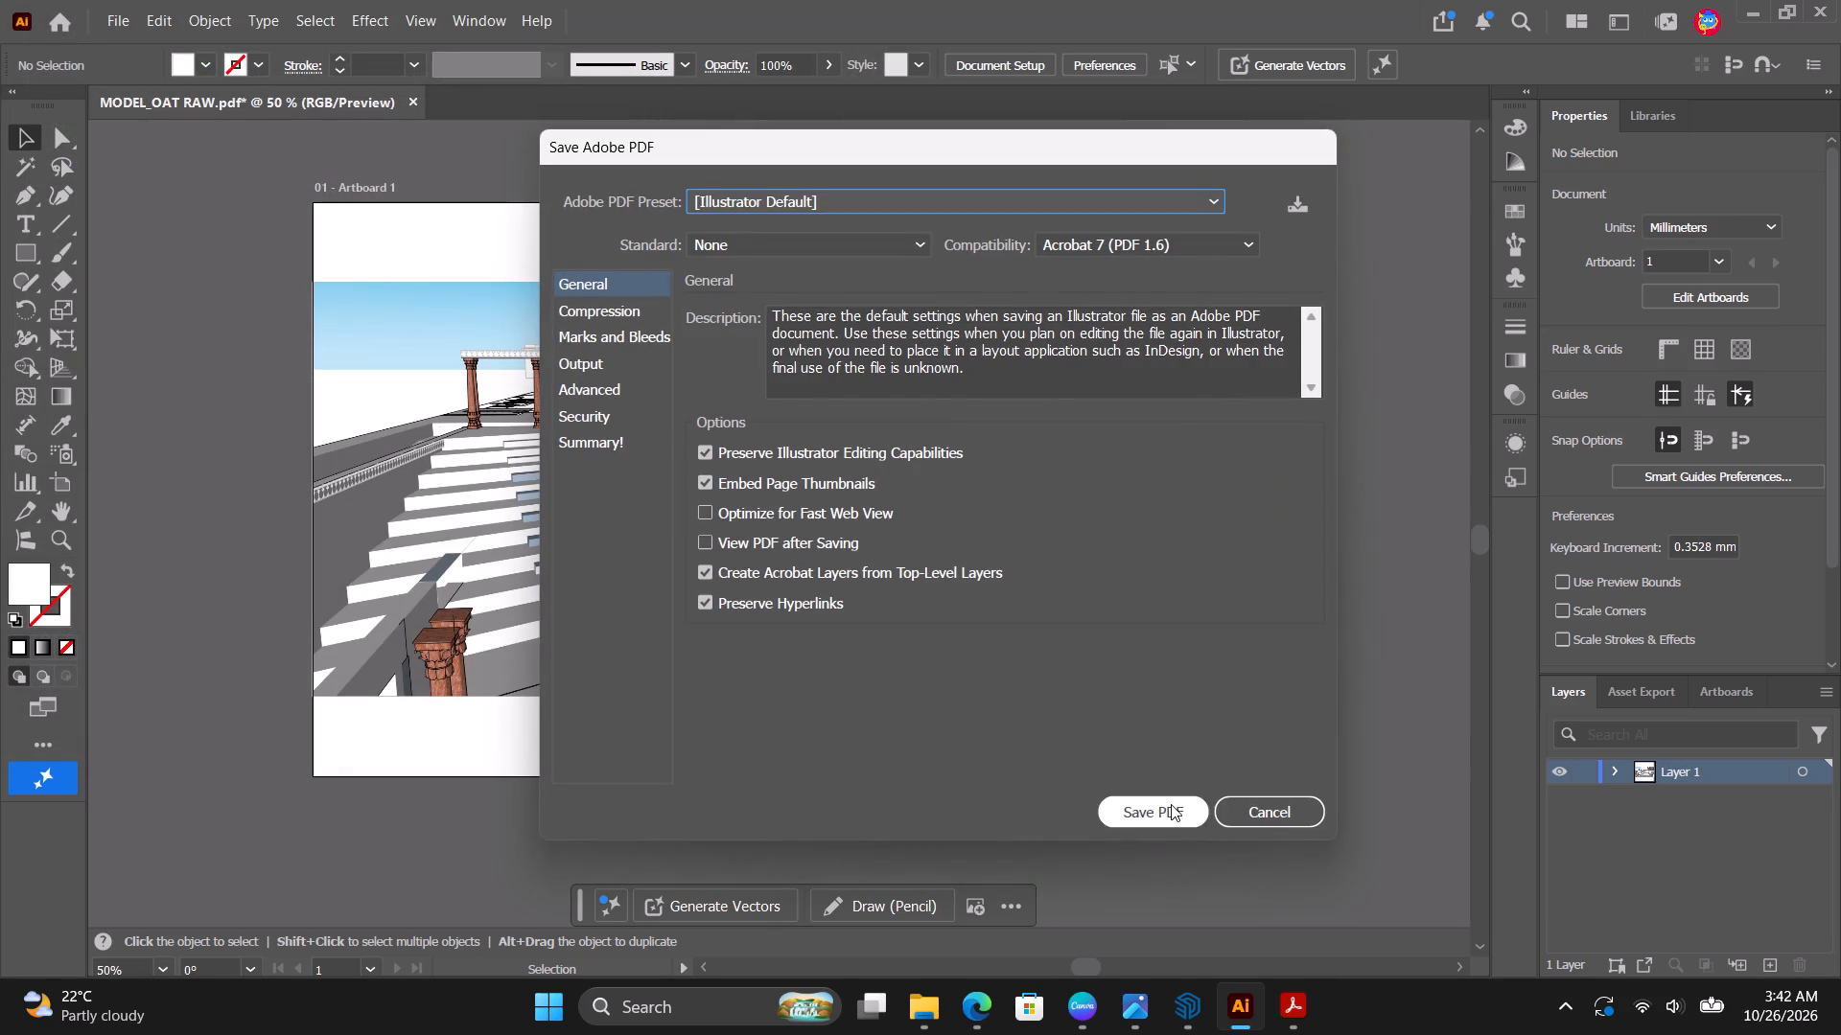
pyautogui.click(1171, 804)
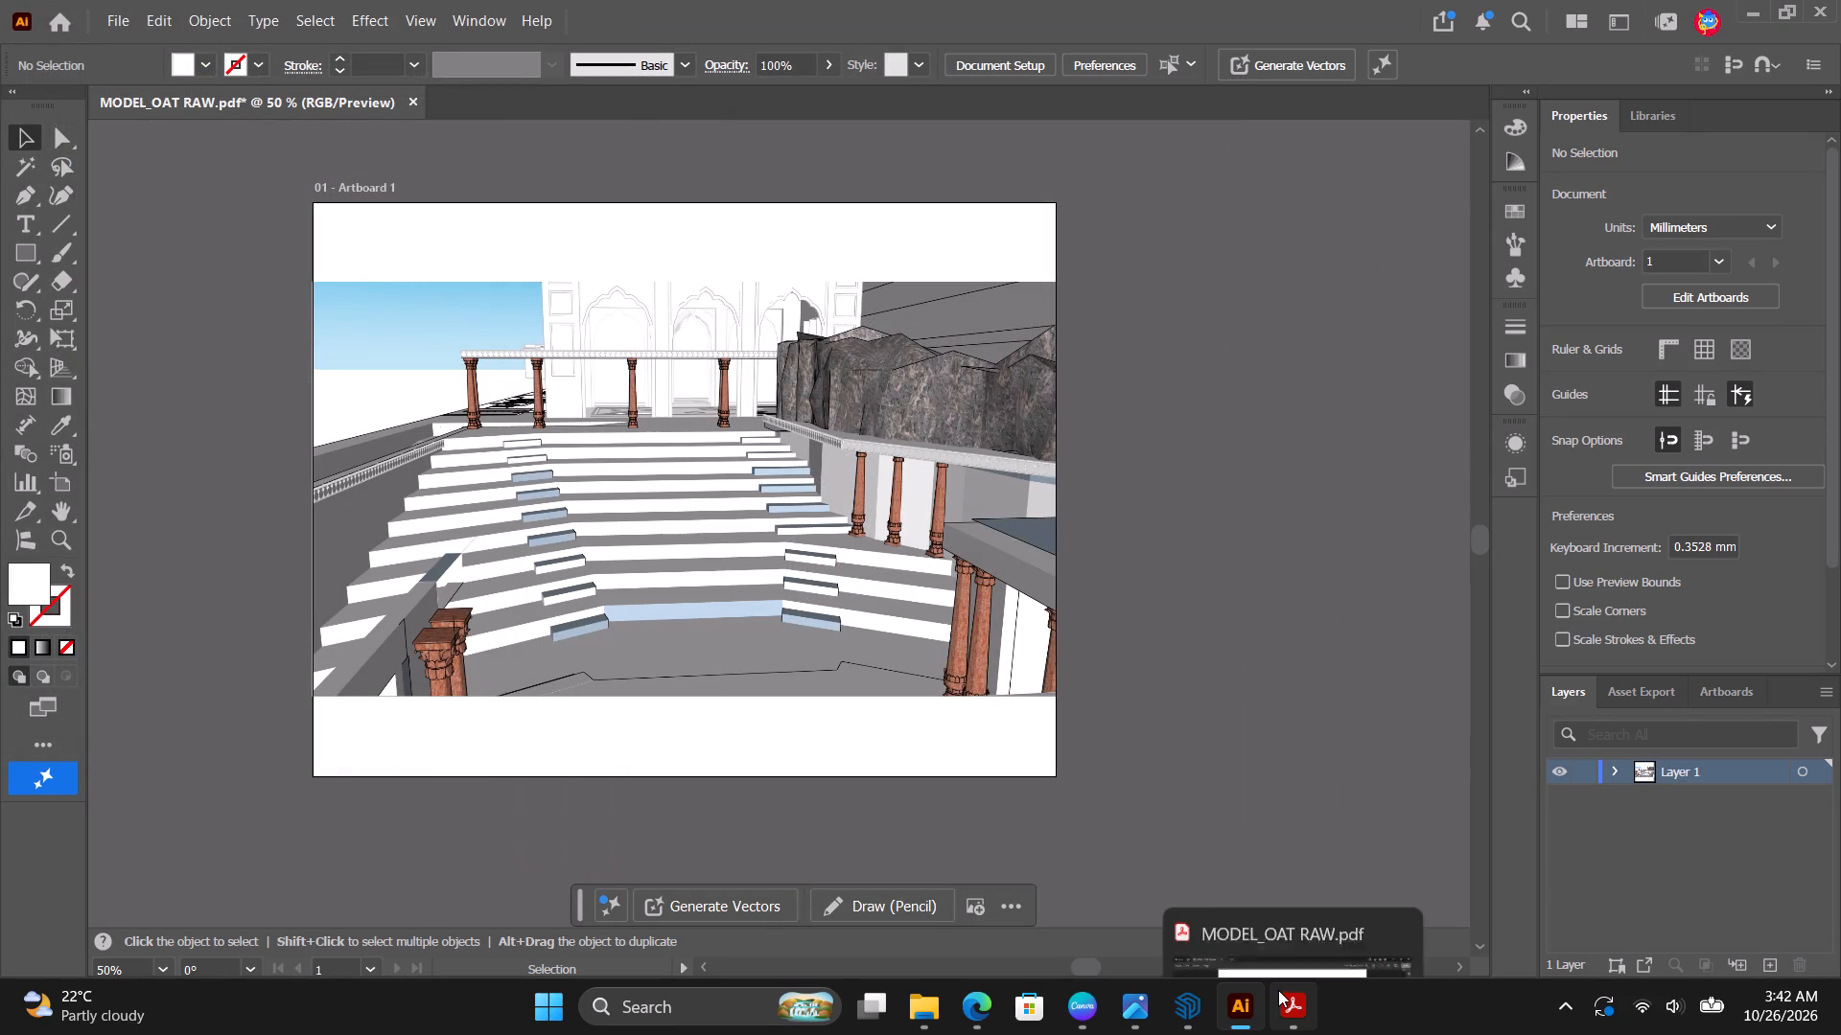
# Close the MODEL_OAT RAW PDF window in Acrobat and return to the Illustrator artboard.
pyautogui.click(1392, 806)
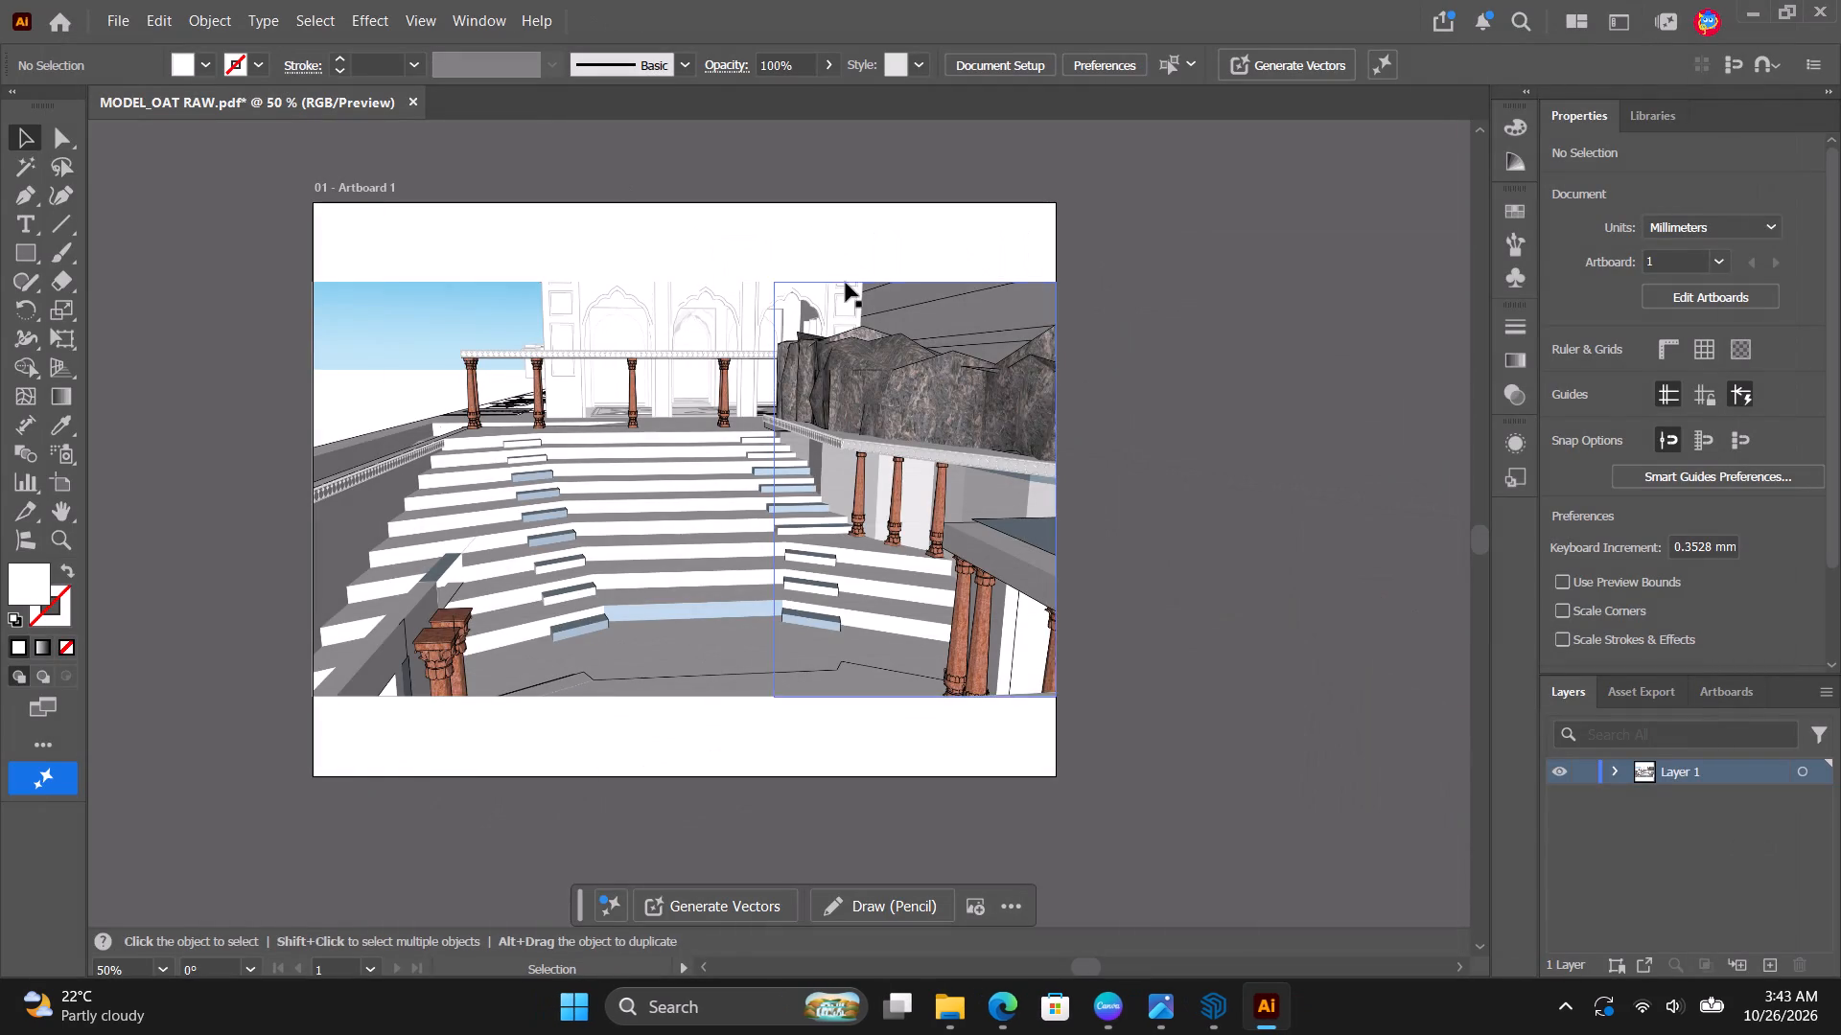
pyautogui.keyDown('alt'); pyautogui.scroll(2, 502, 536); pyautogui.keyUp('alt')
pyautogui.keyDown('alt'); pyautogui.scroll(-2, 502, 531); pyautogui.keyUp('alt')
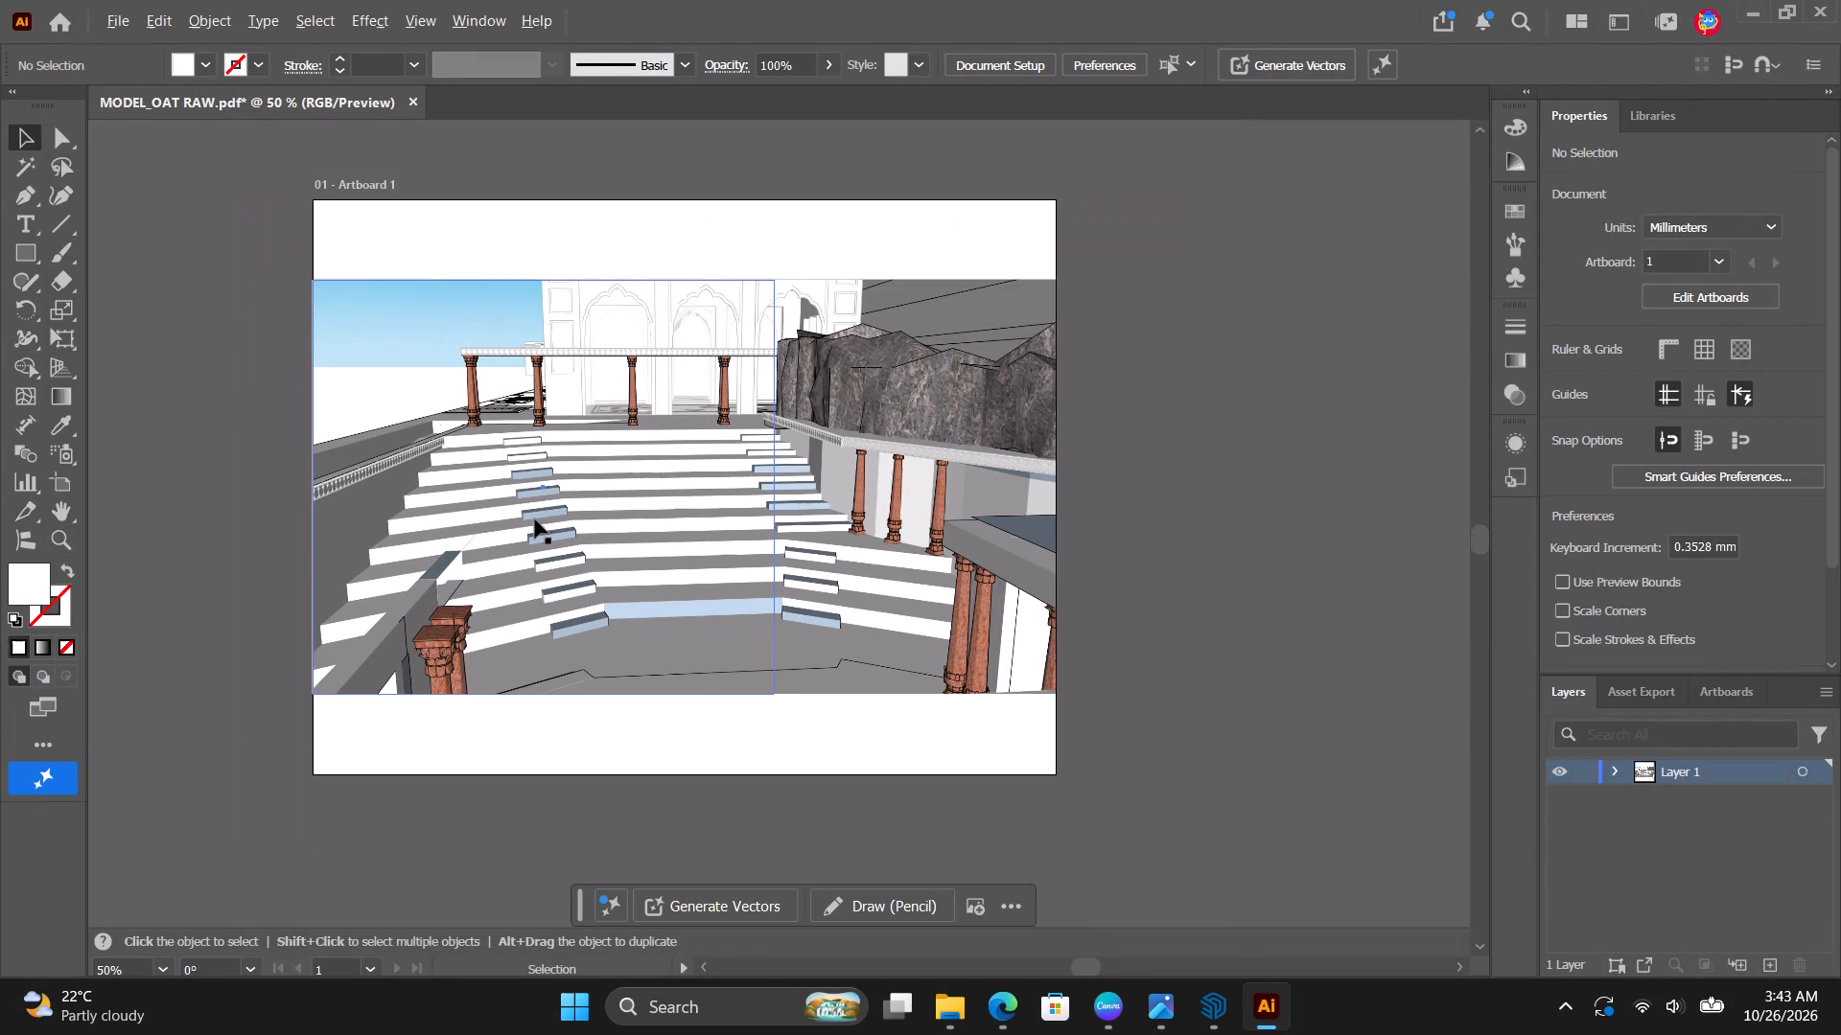
pyautogui.keyDown('alt'); pyautogui.scroll(1, 806, 540); pyautogui.keyUp('alt')
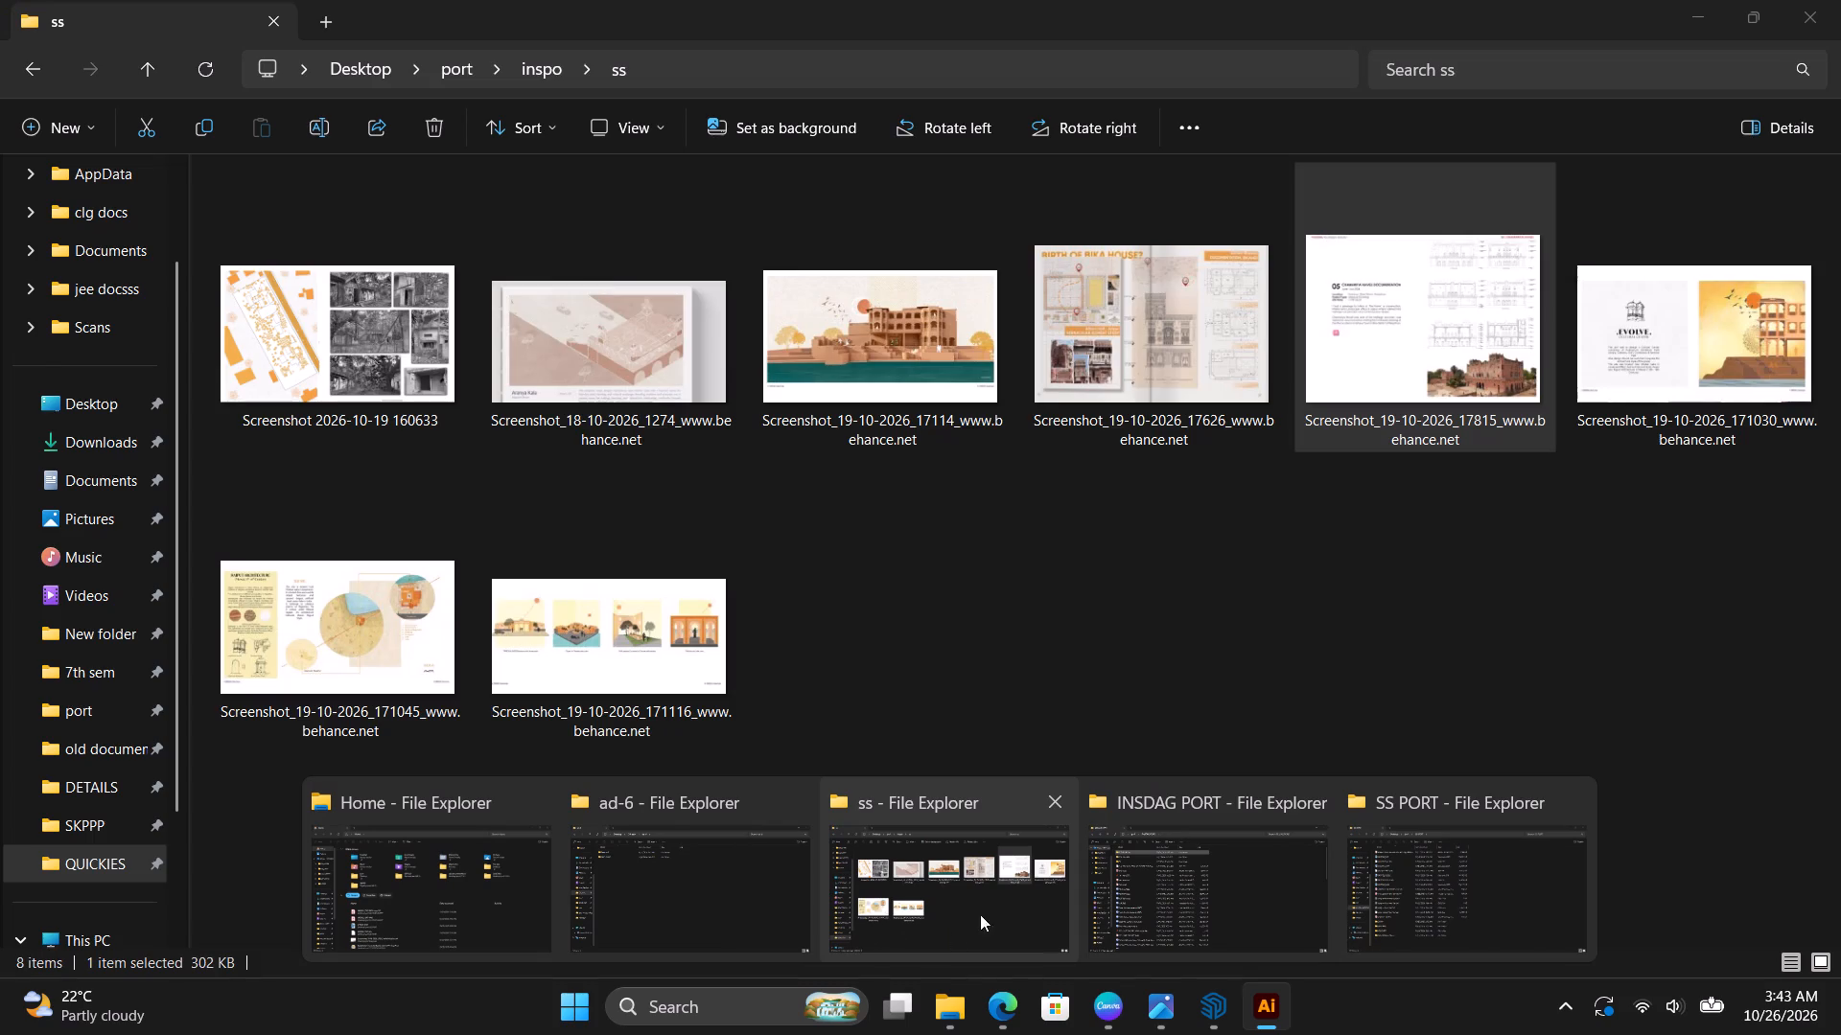
# In File Explorer, go from SS PORT to the ref folder inside port and examine its human figure files.
pyautogui.click(1392, 871)
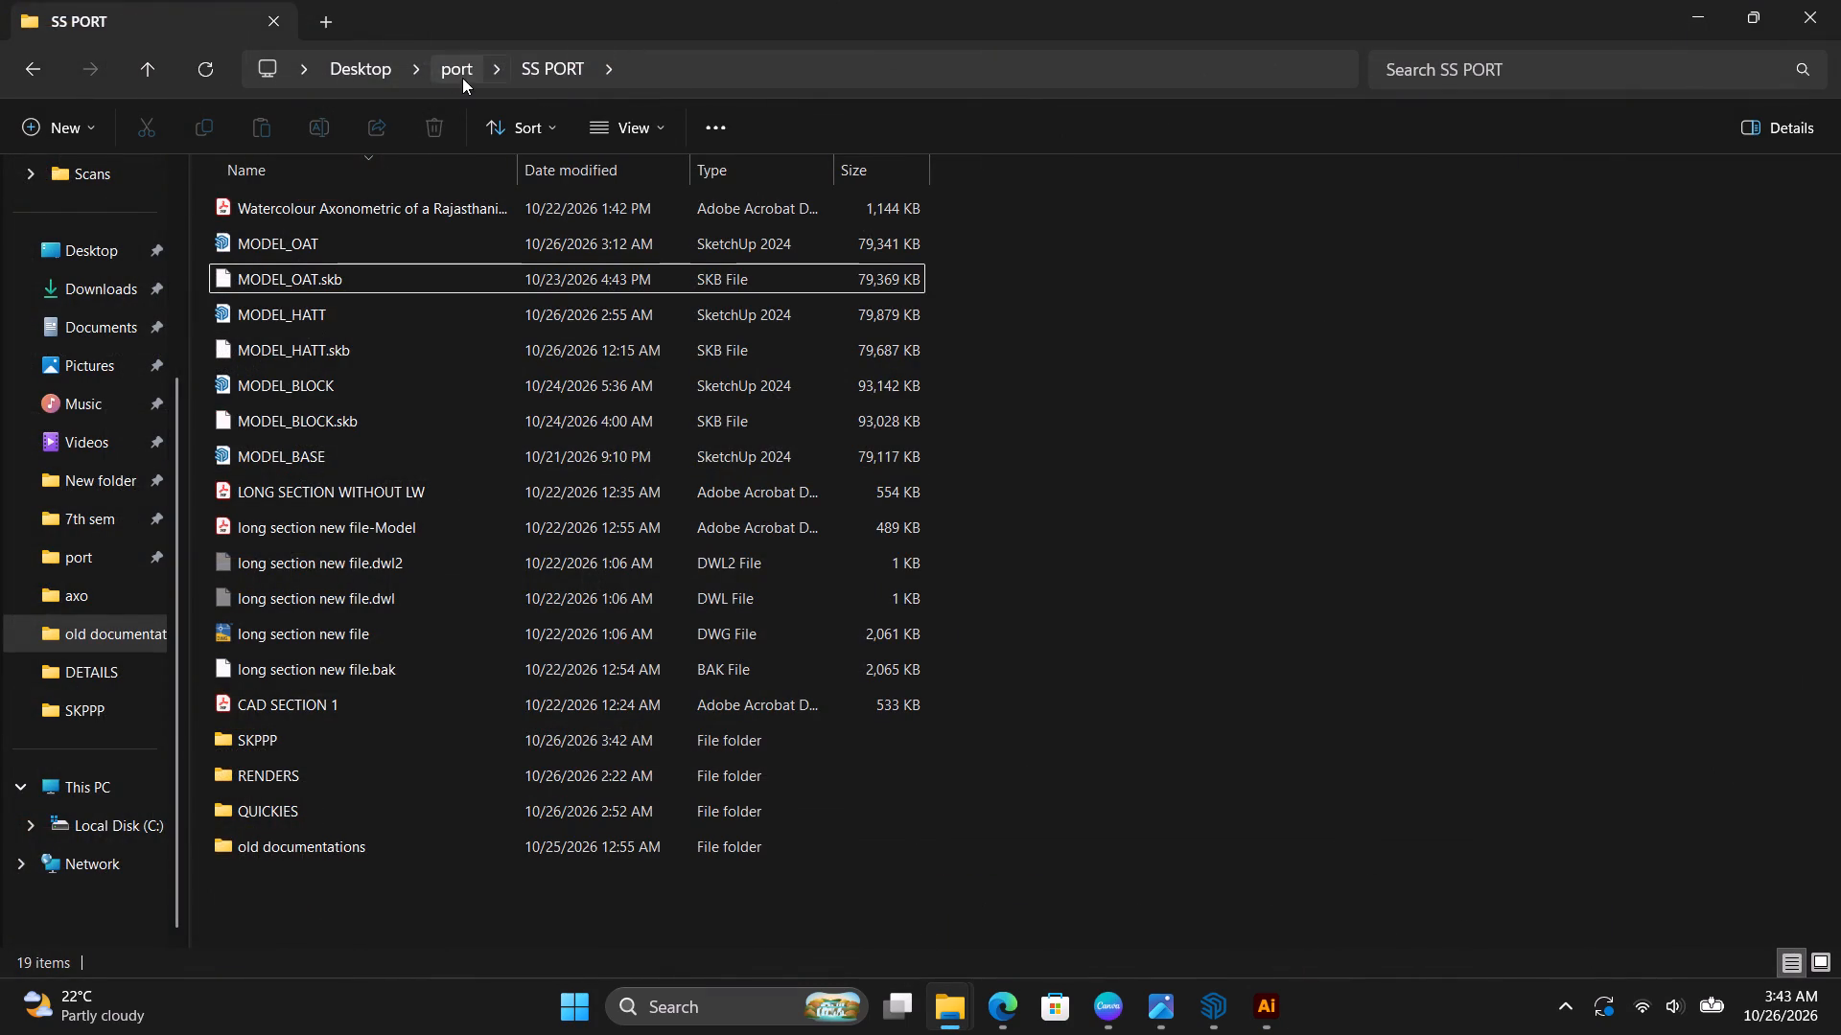
pyautogui.click(462, 78)
pyautogui.tripleClick(280, 268)
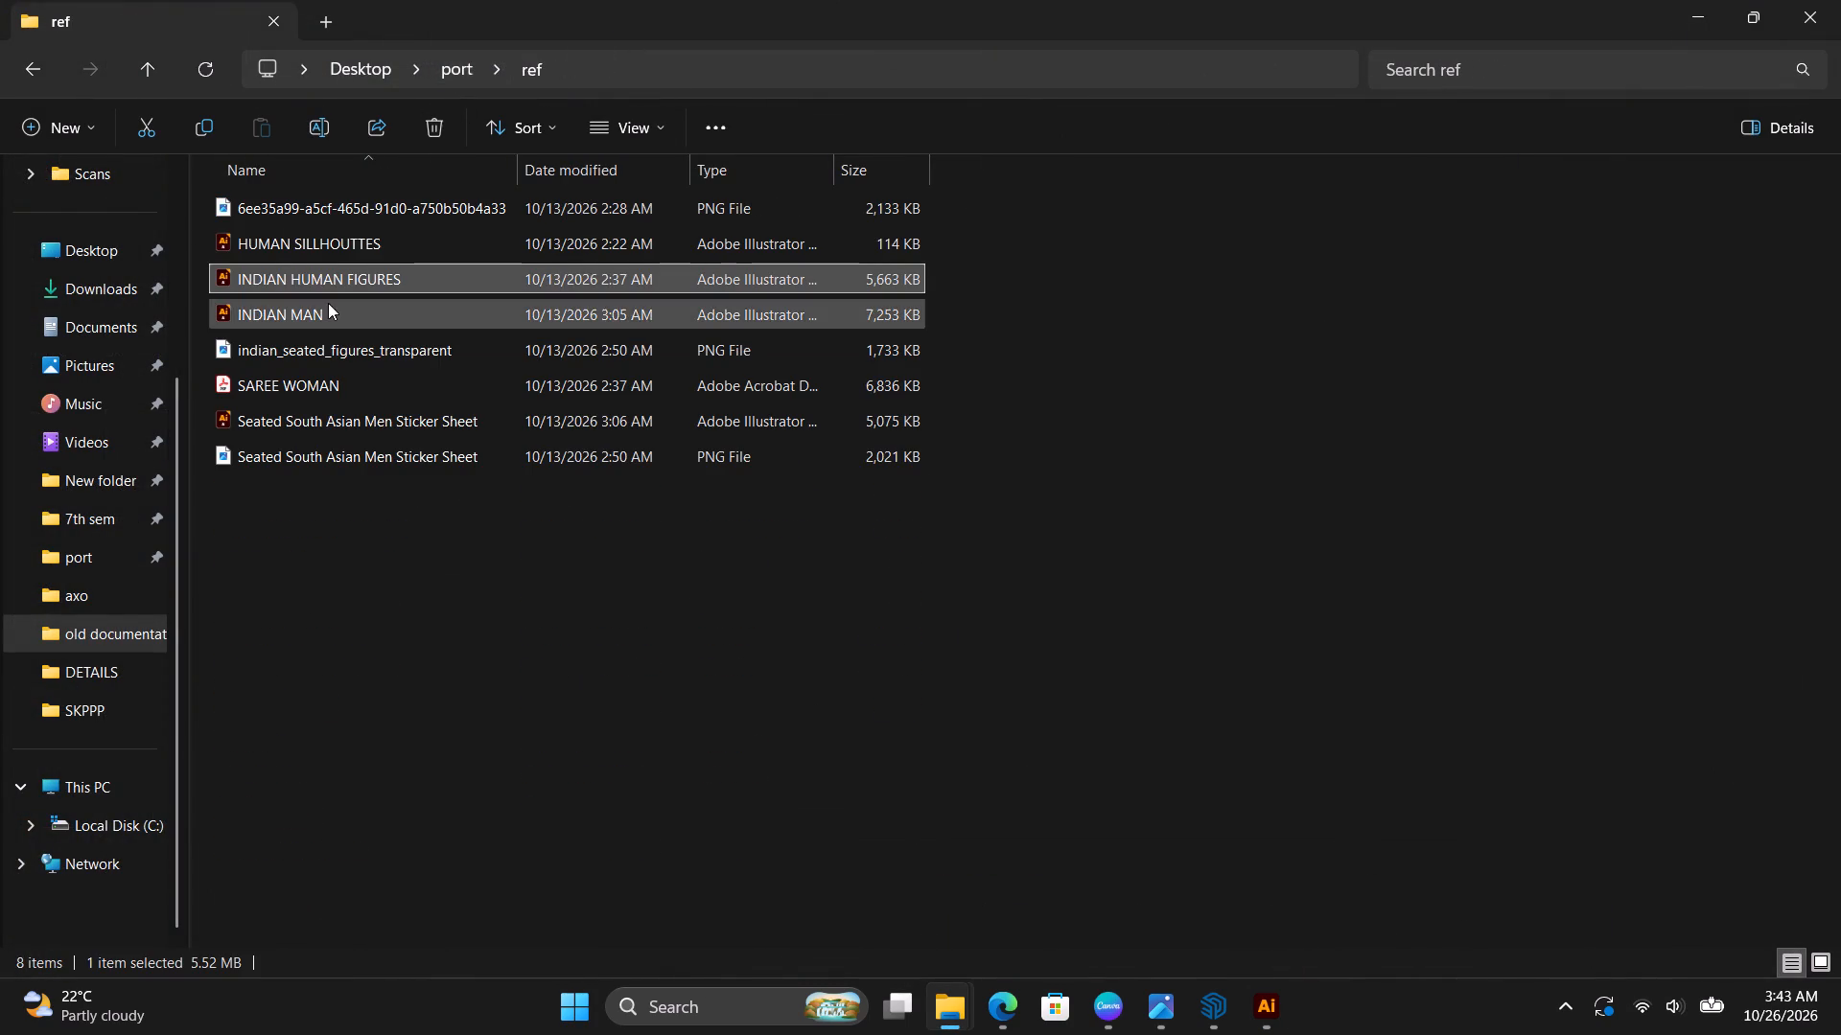
pyautogui.click(367, 272)
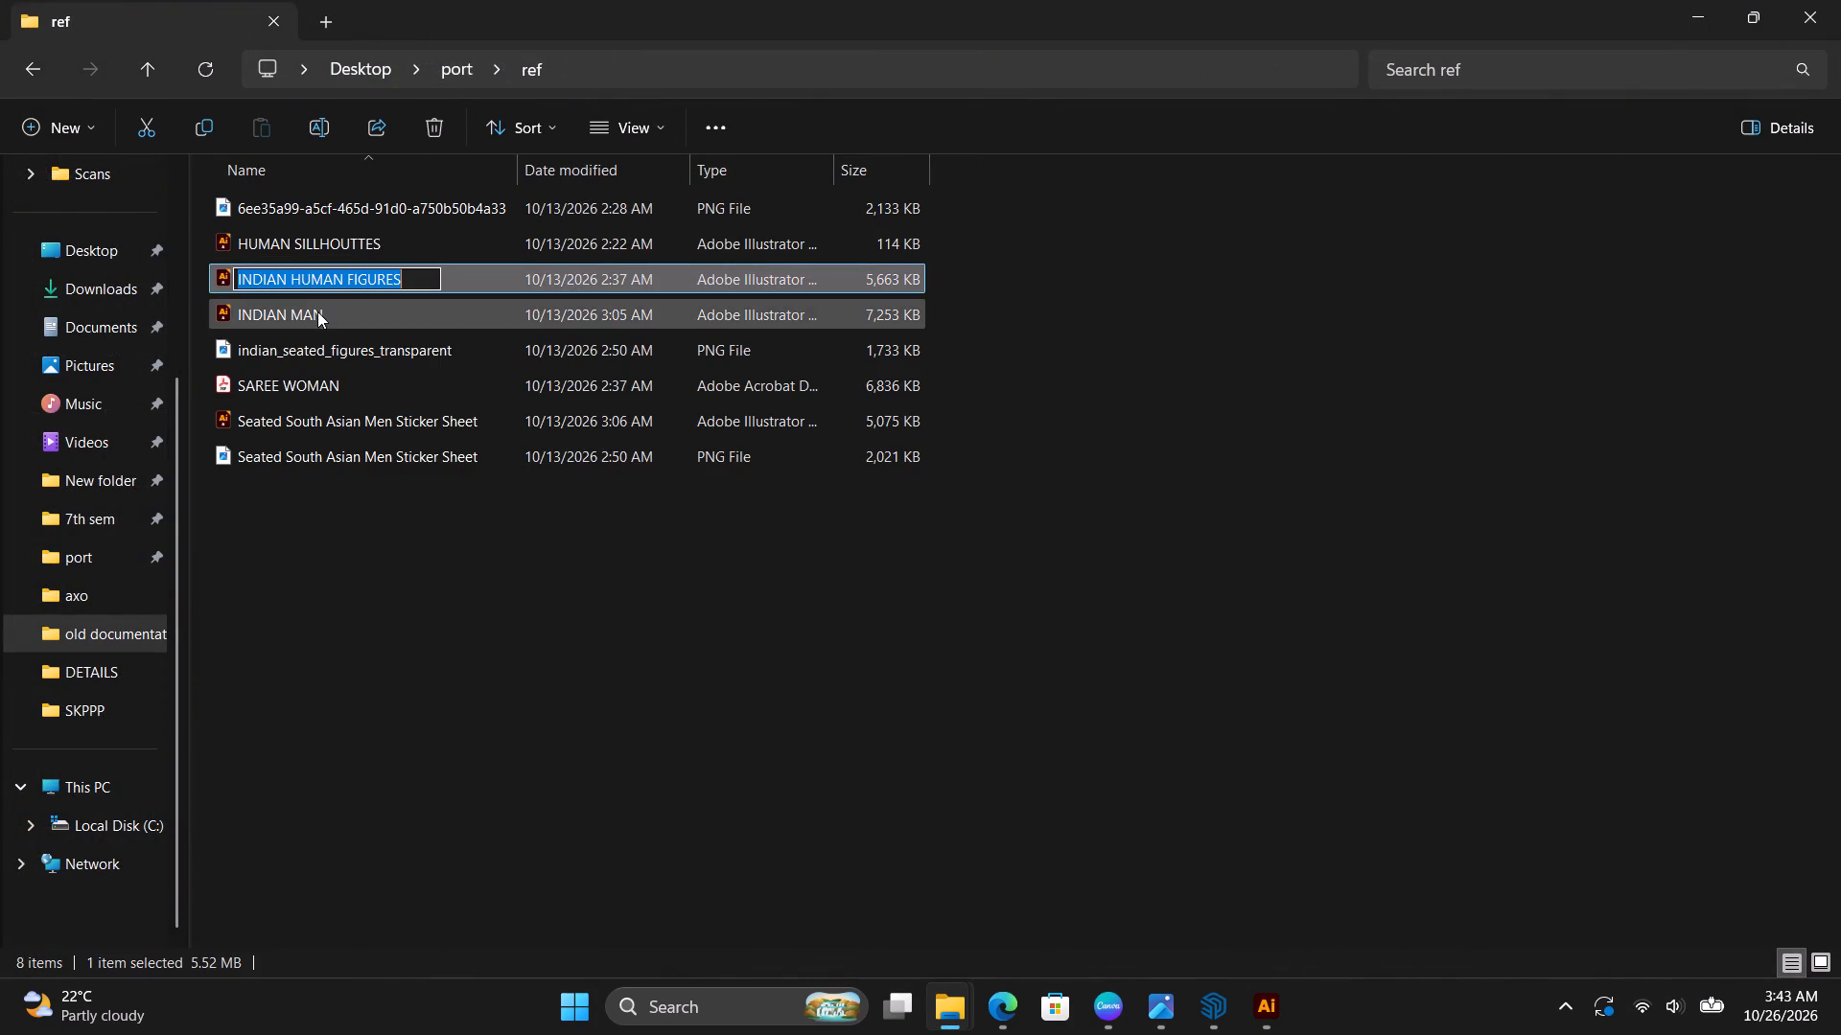
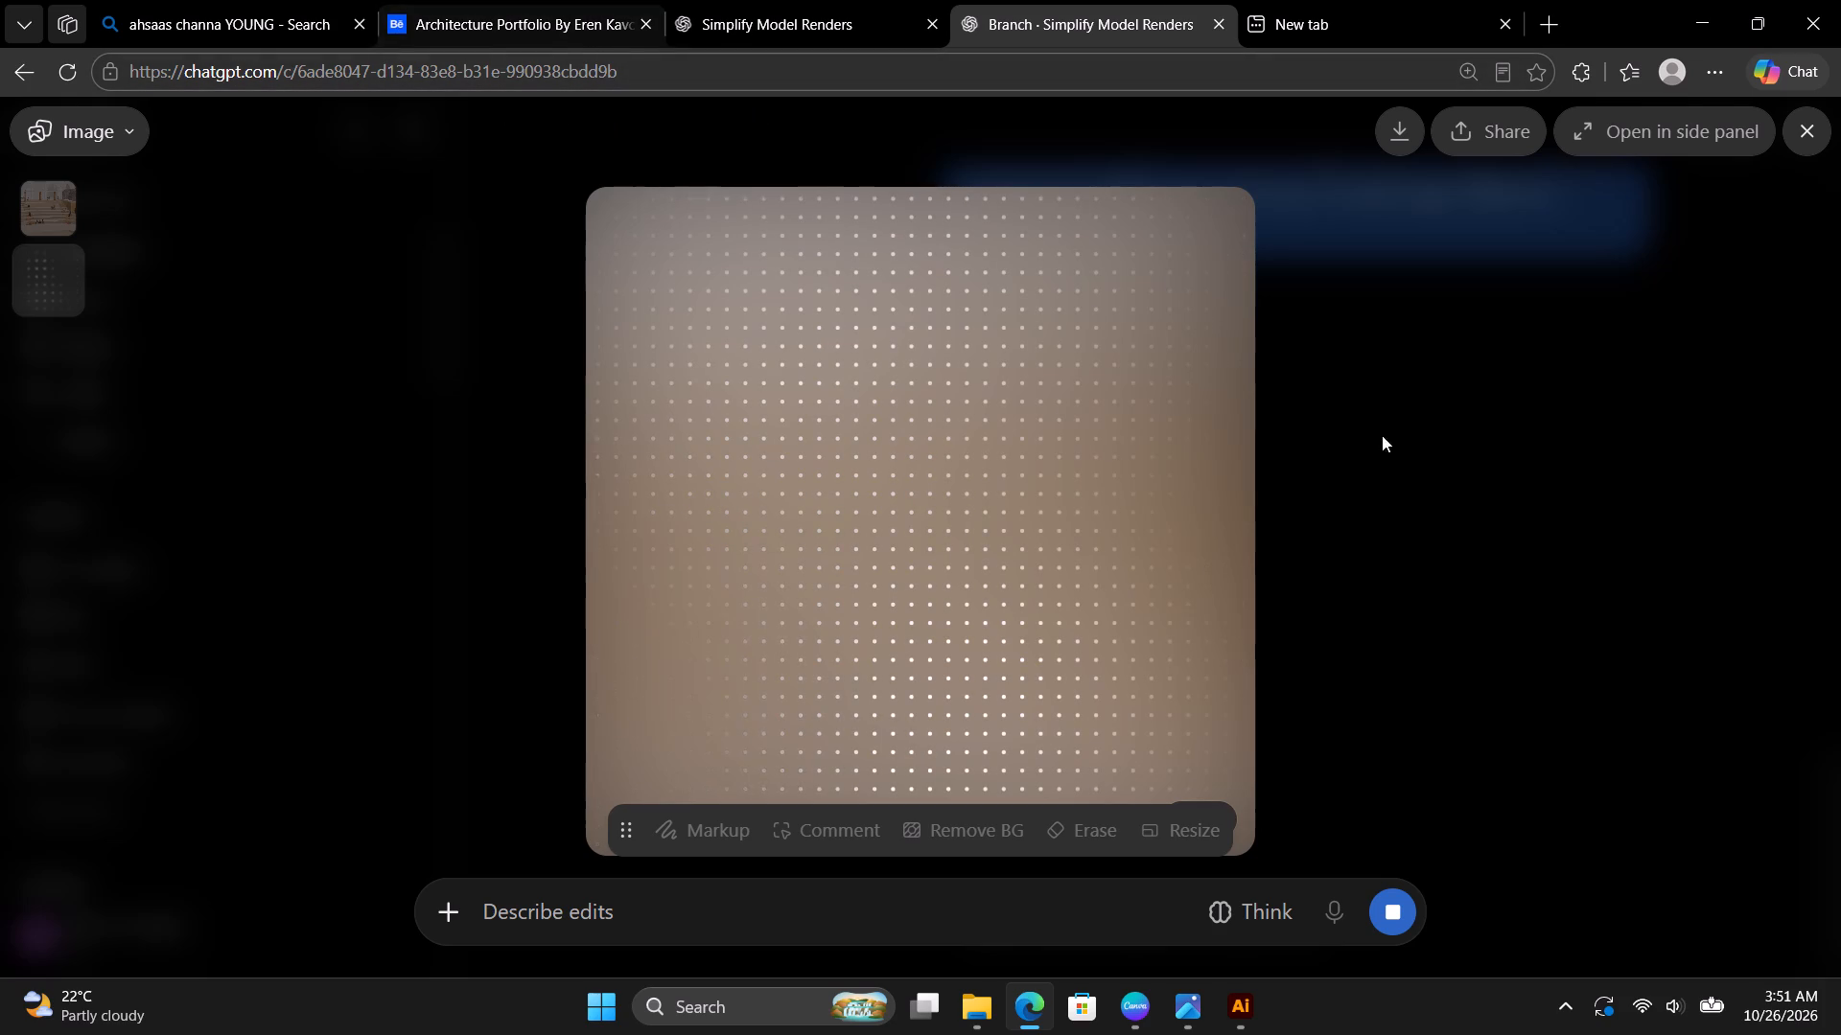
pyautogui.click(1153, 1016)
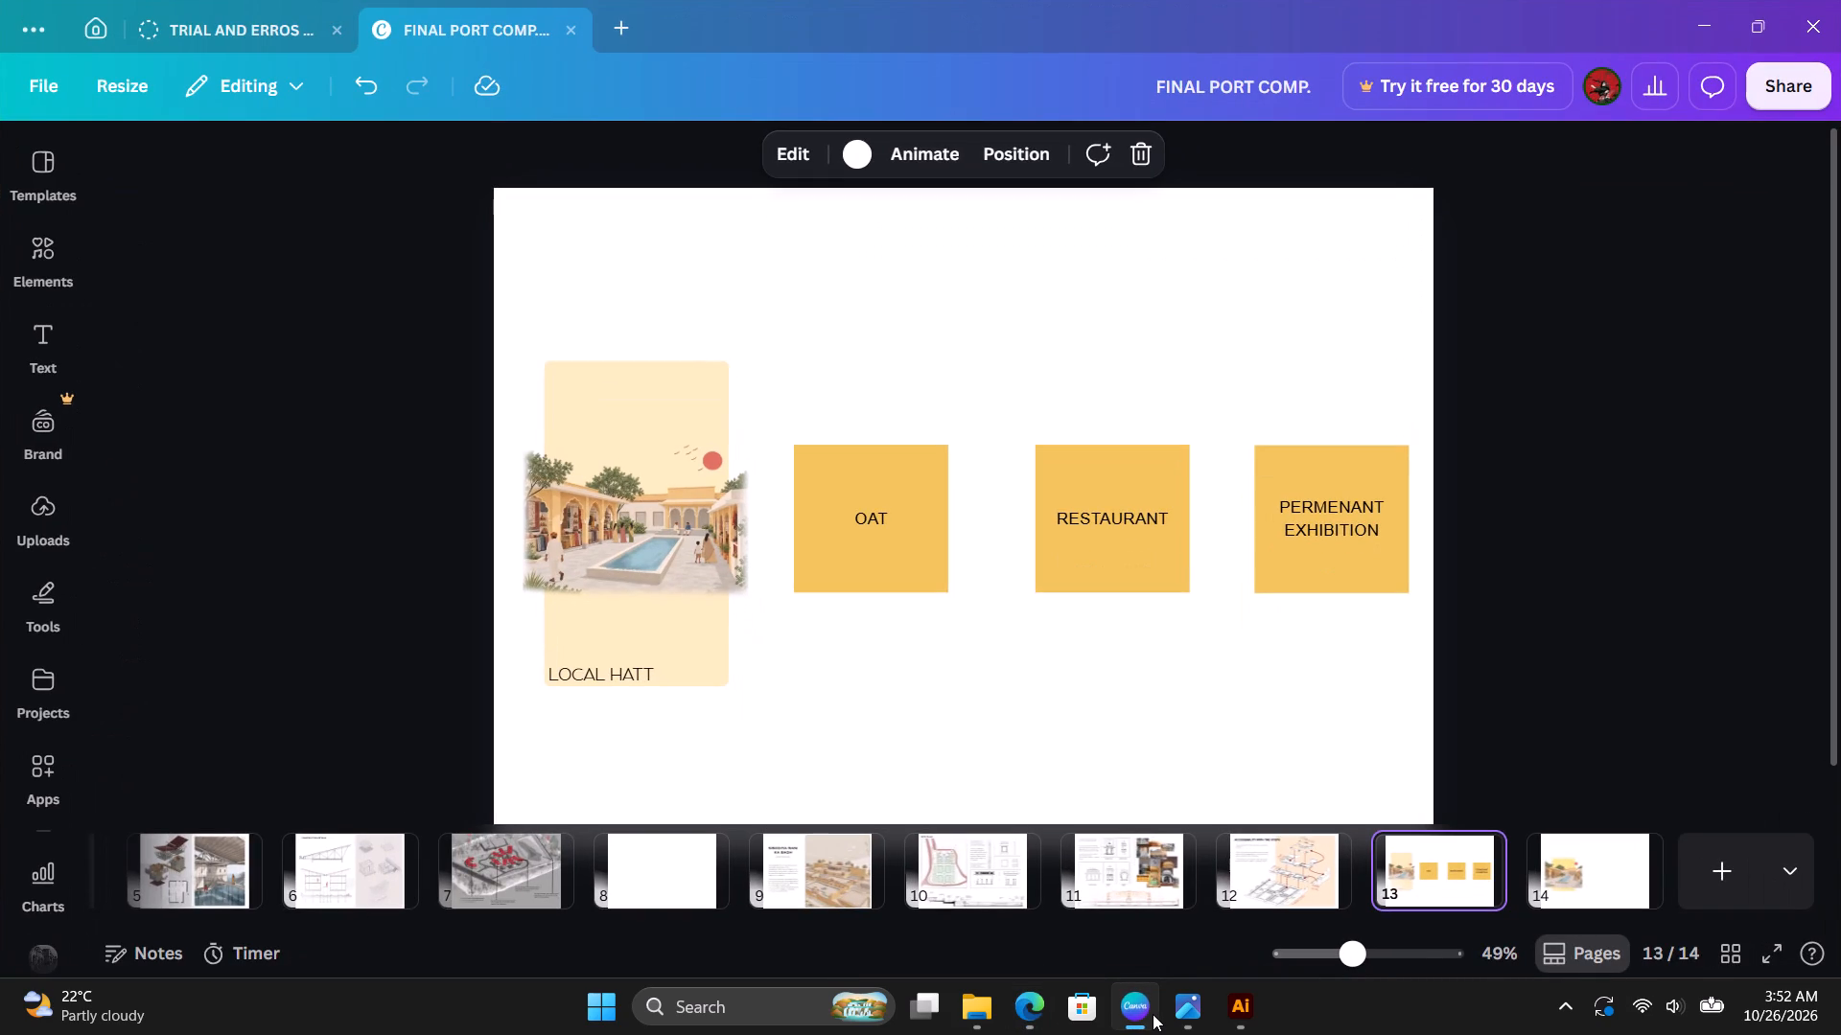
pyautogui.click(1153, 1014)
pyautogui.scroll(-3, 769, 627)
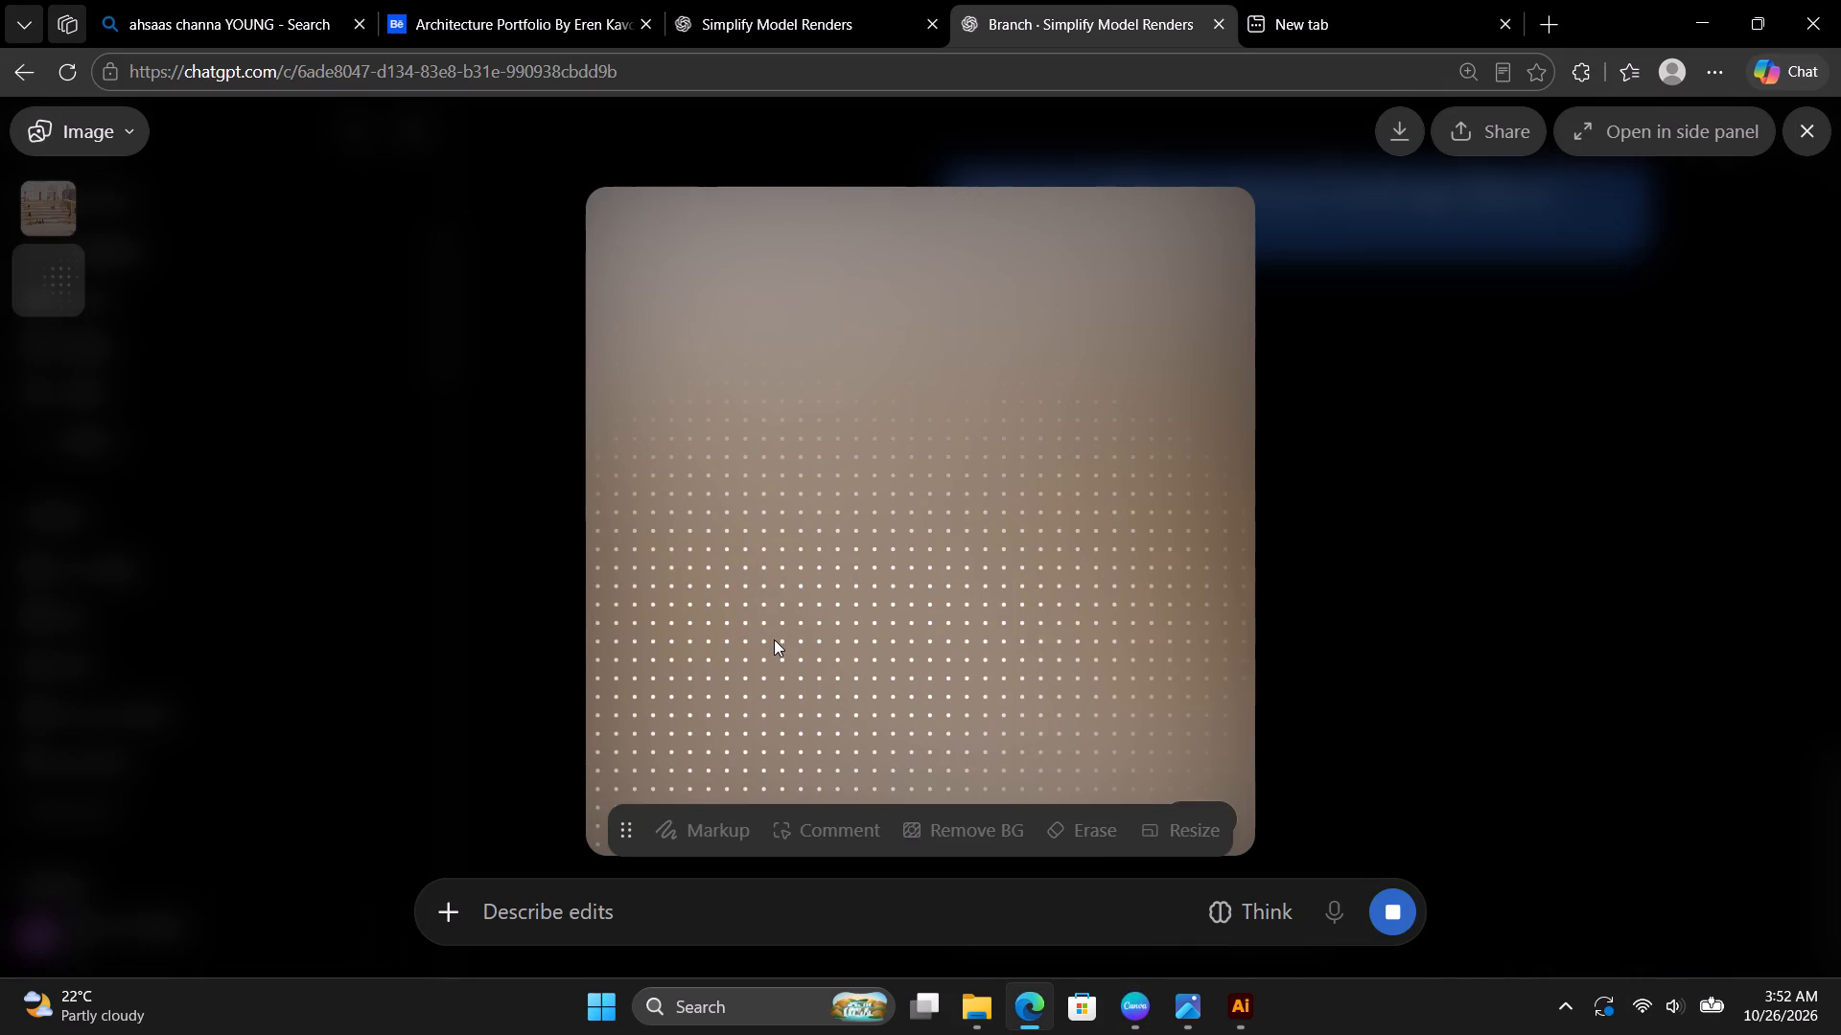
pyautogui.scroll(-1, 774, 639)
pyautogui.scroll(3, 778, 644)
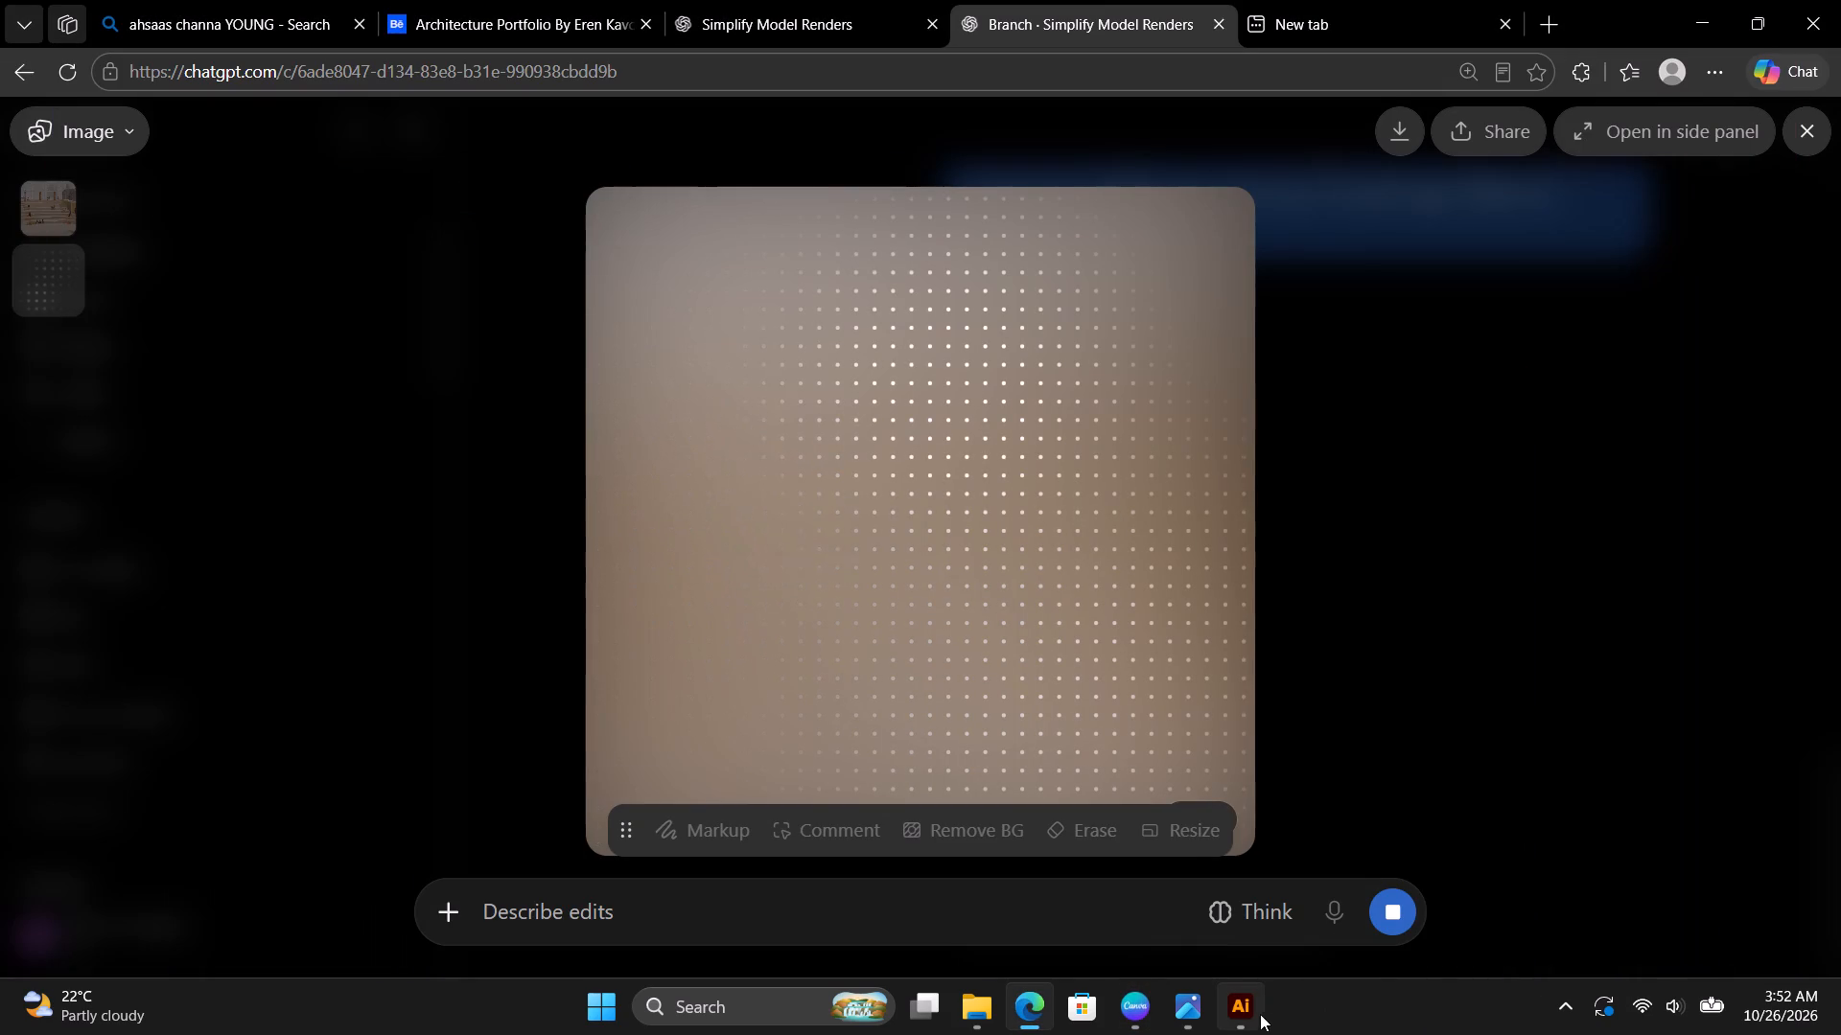
# Close the MODEL_OAT RAW.pdf document in Illustrator, saving its changes.
pyautogui.click(1340, 792)
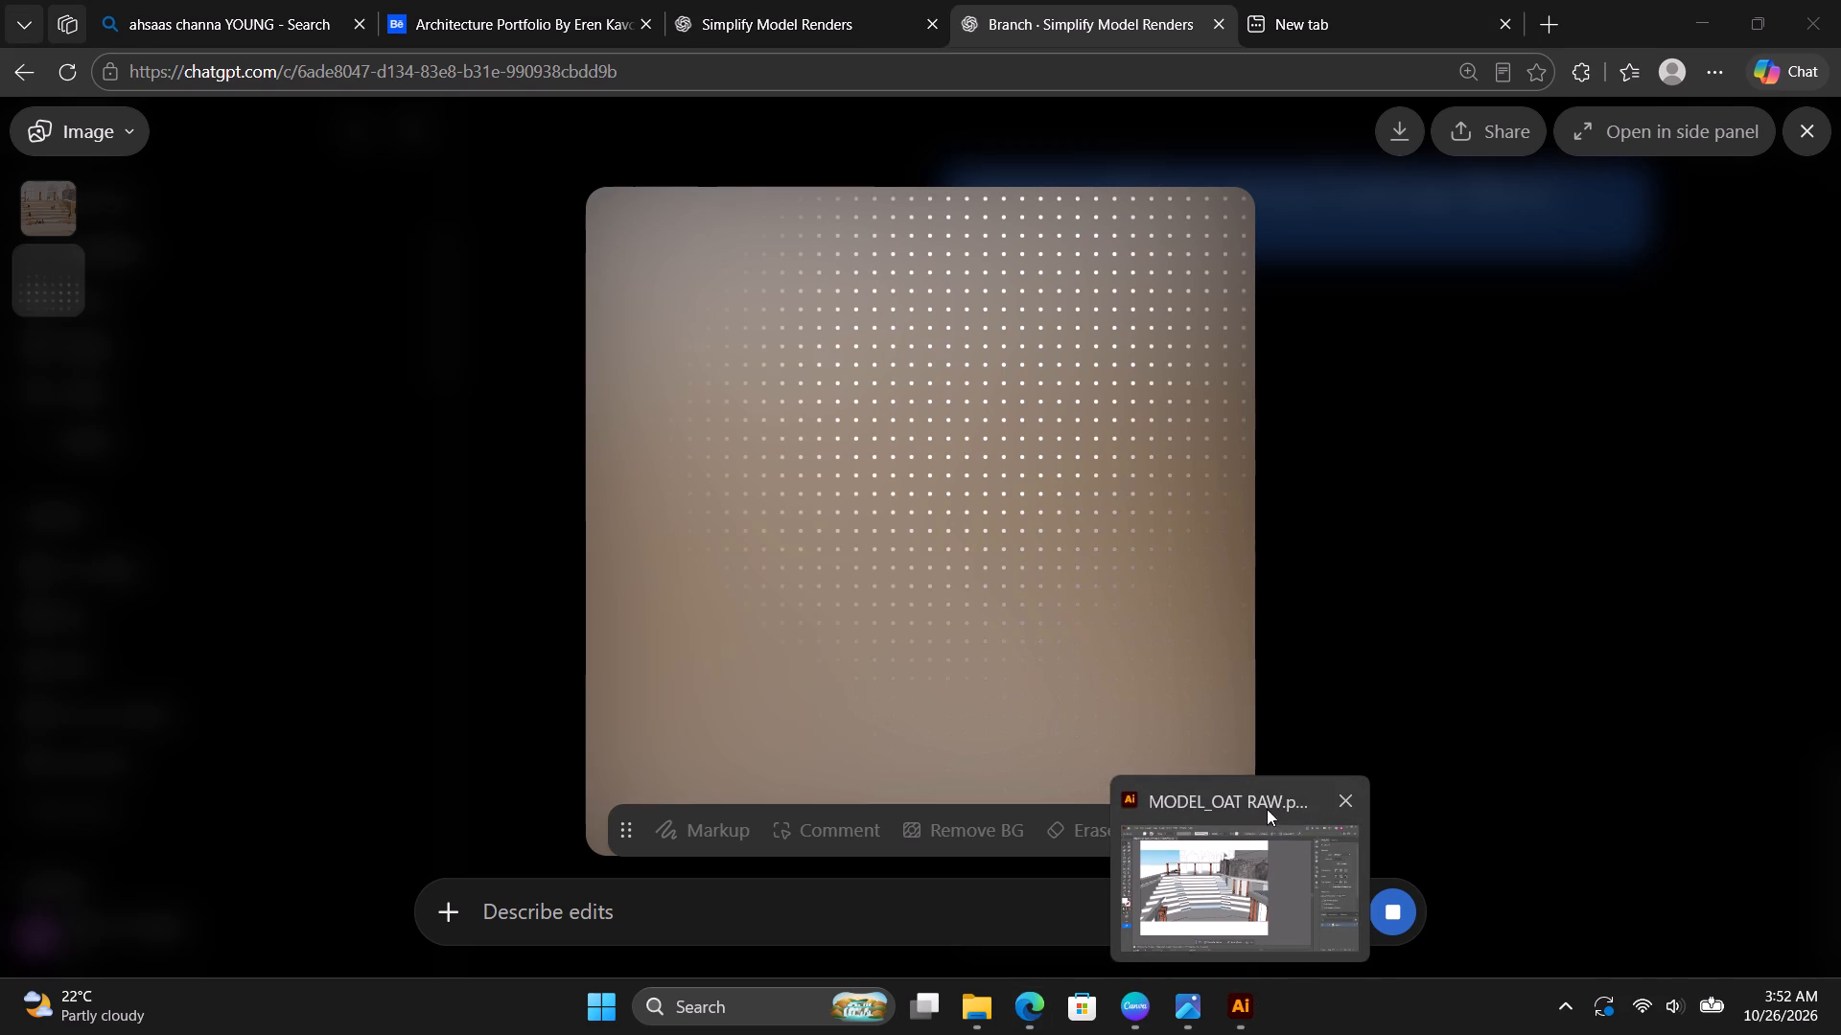
pyautogui.click(1346, 799)
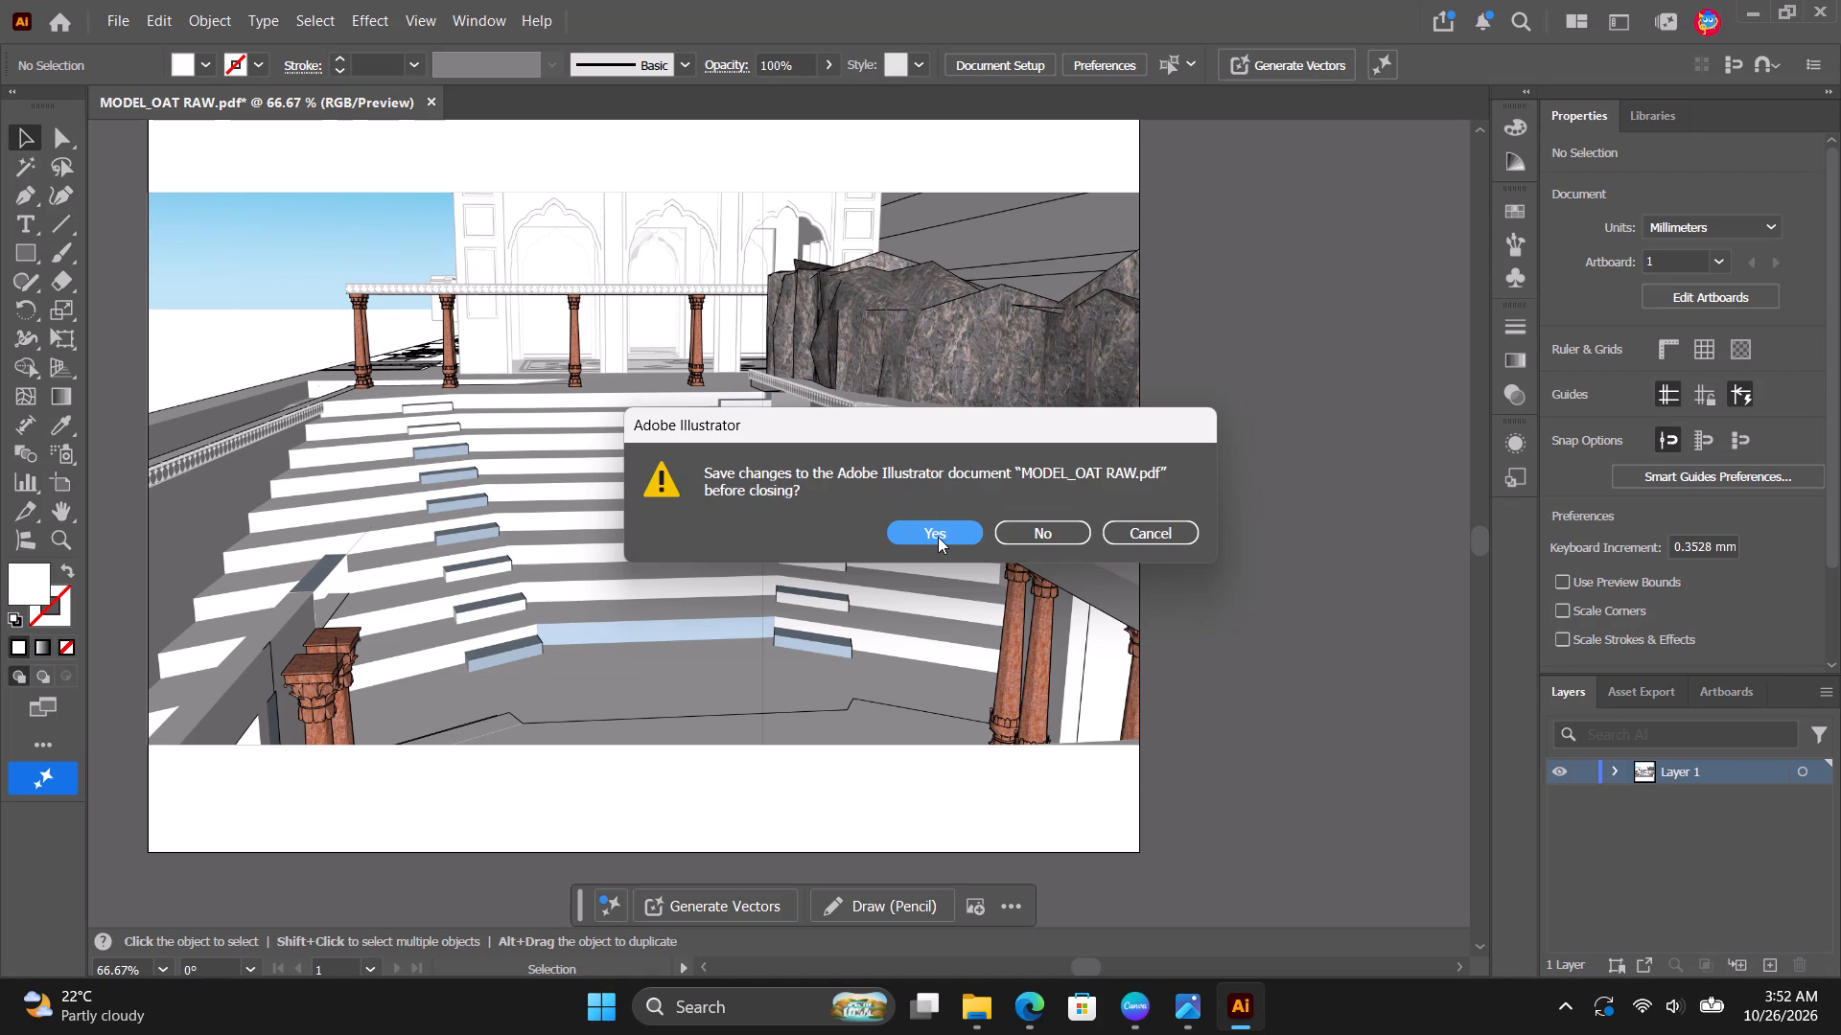
pyautogui.click(938, 537)
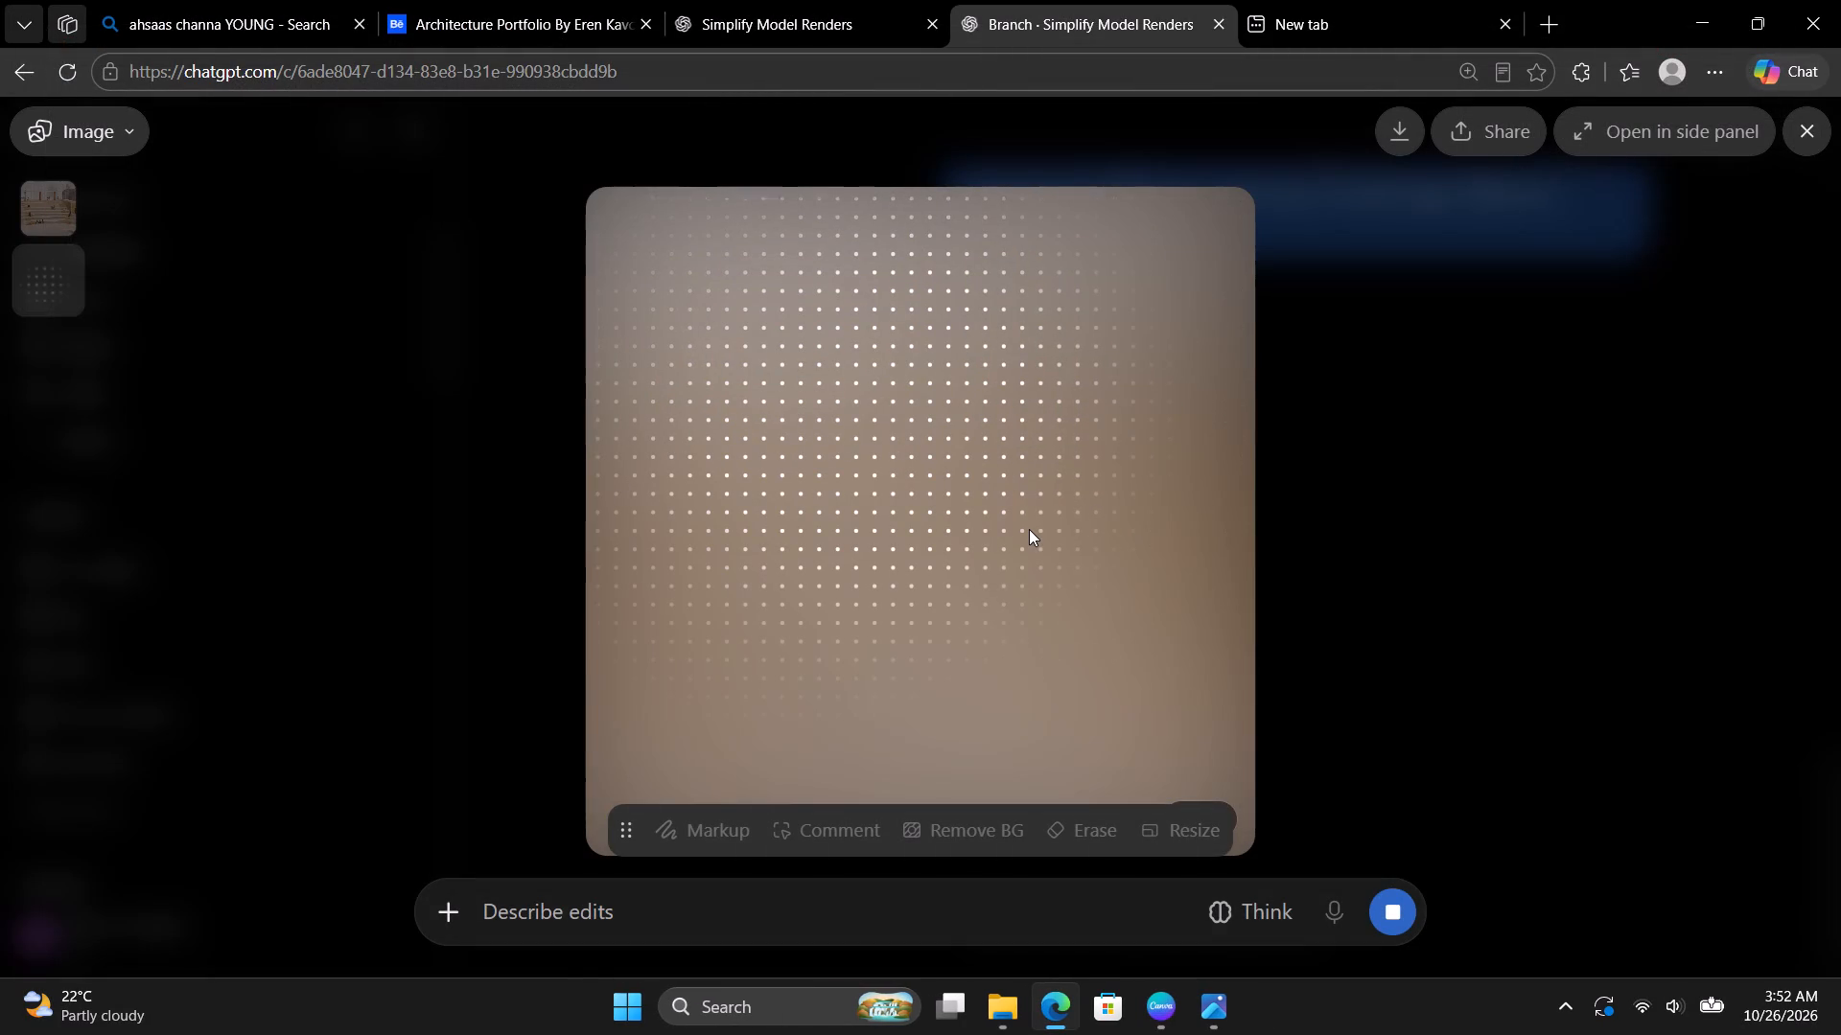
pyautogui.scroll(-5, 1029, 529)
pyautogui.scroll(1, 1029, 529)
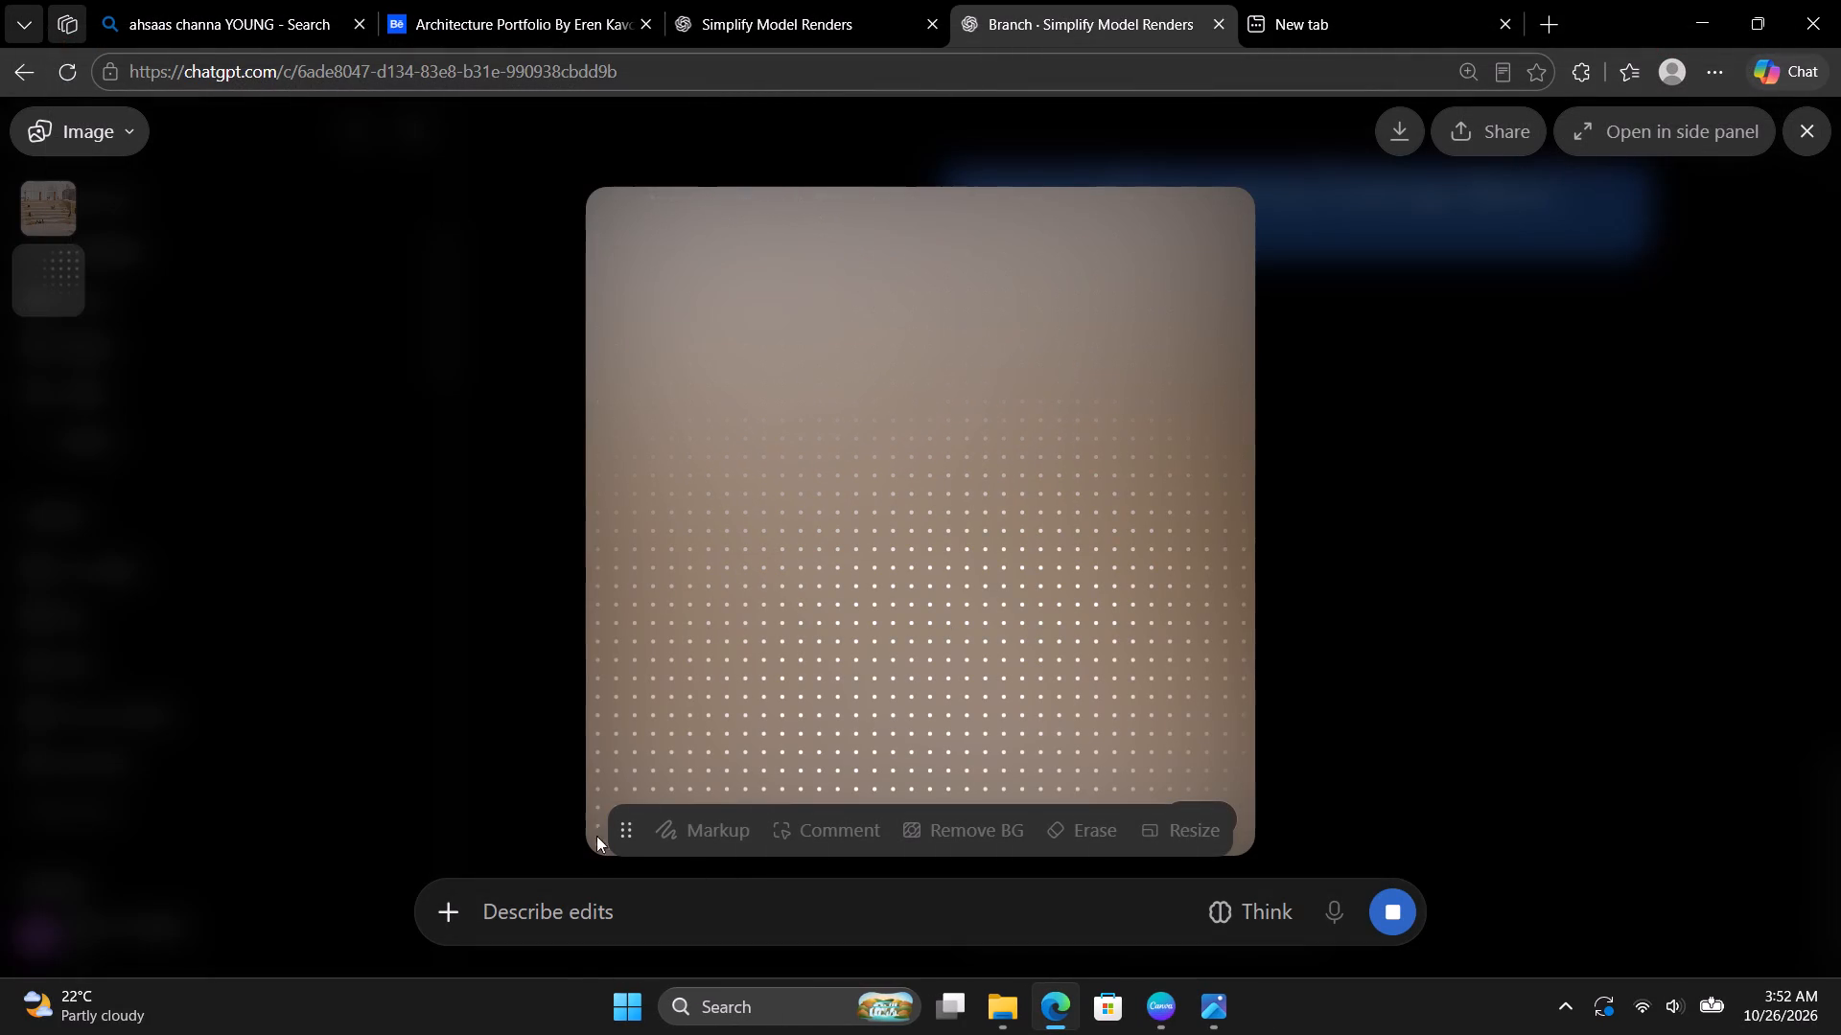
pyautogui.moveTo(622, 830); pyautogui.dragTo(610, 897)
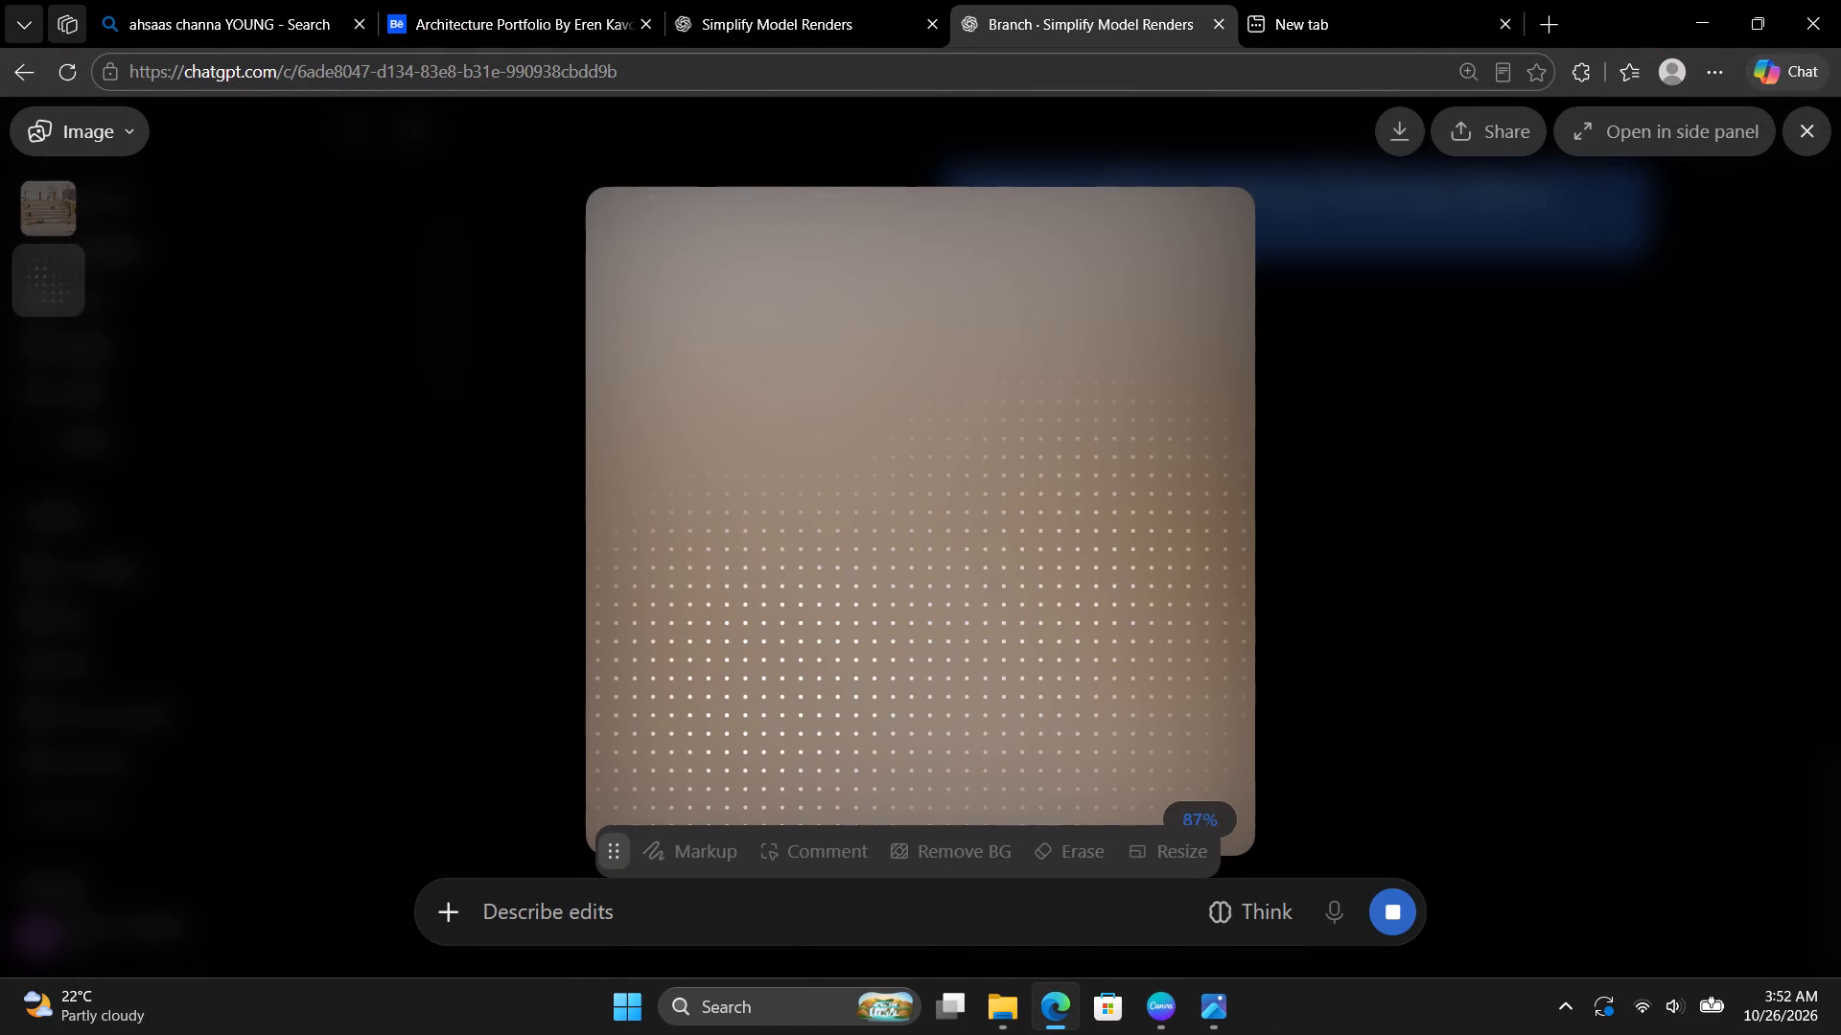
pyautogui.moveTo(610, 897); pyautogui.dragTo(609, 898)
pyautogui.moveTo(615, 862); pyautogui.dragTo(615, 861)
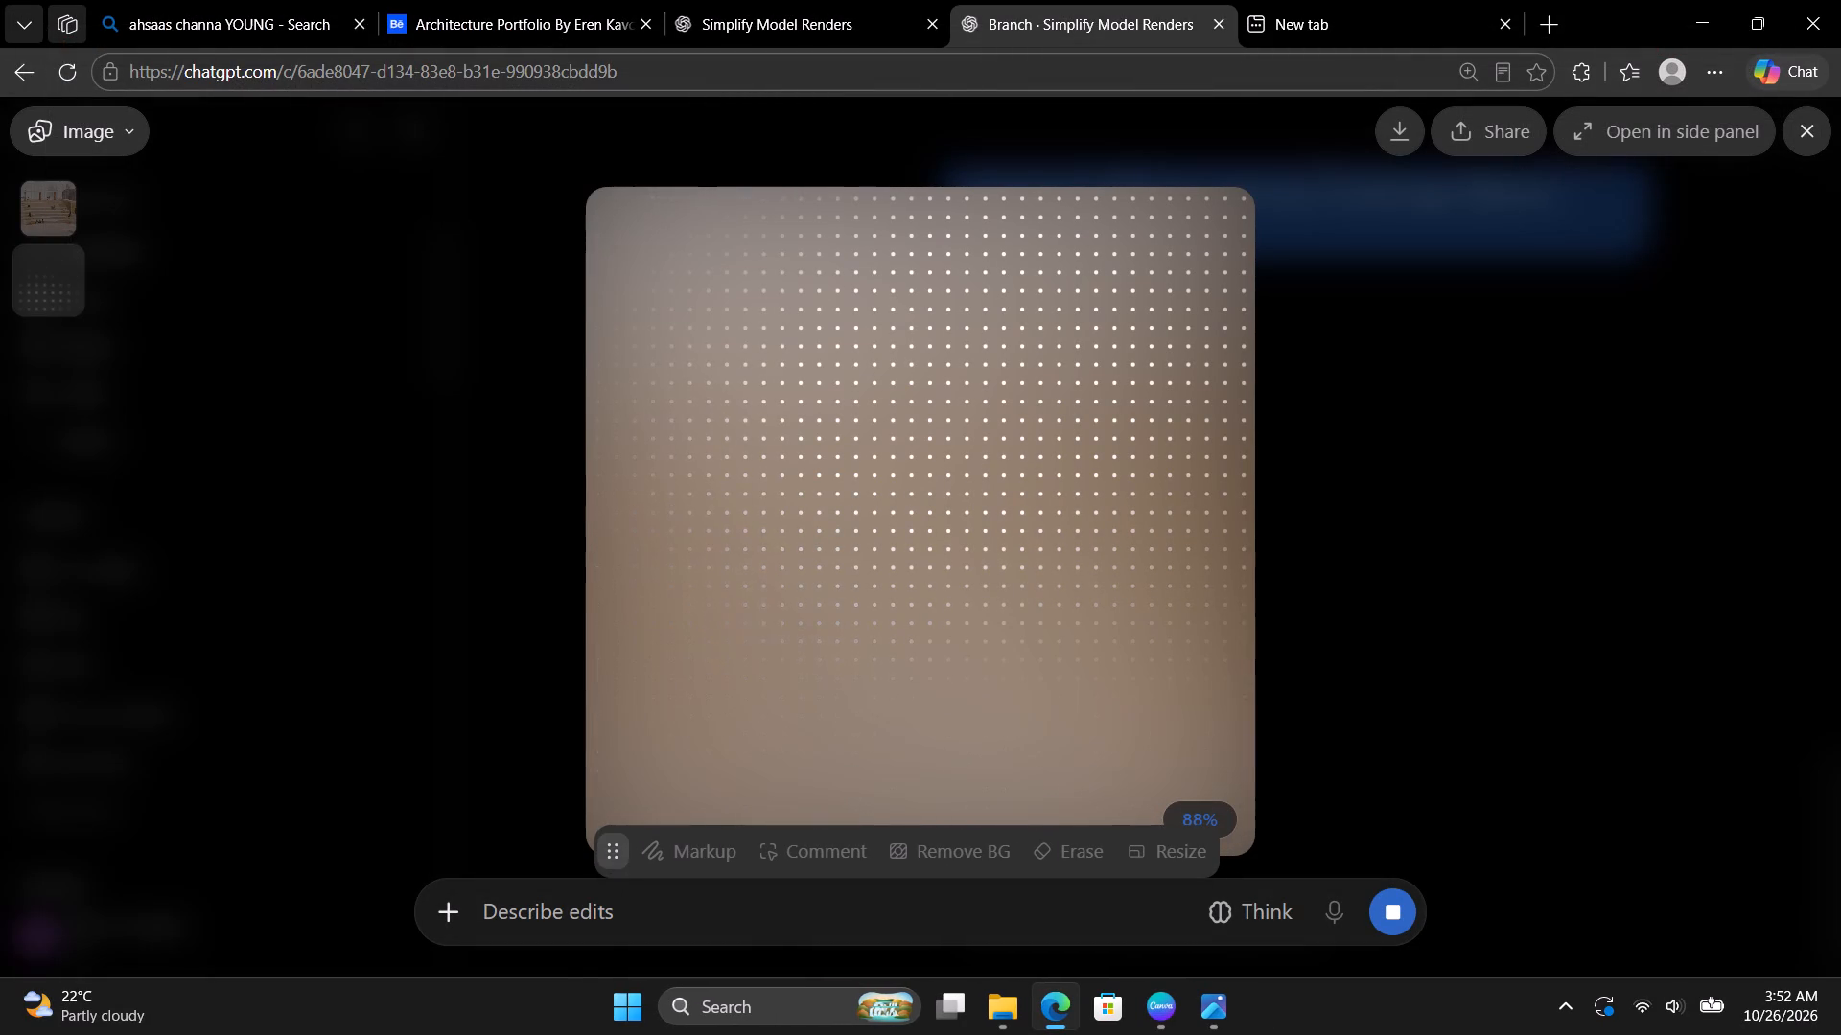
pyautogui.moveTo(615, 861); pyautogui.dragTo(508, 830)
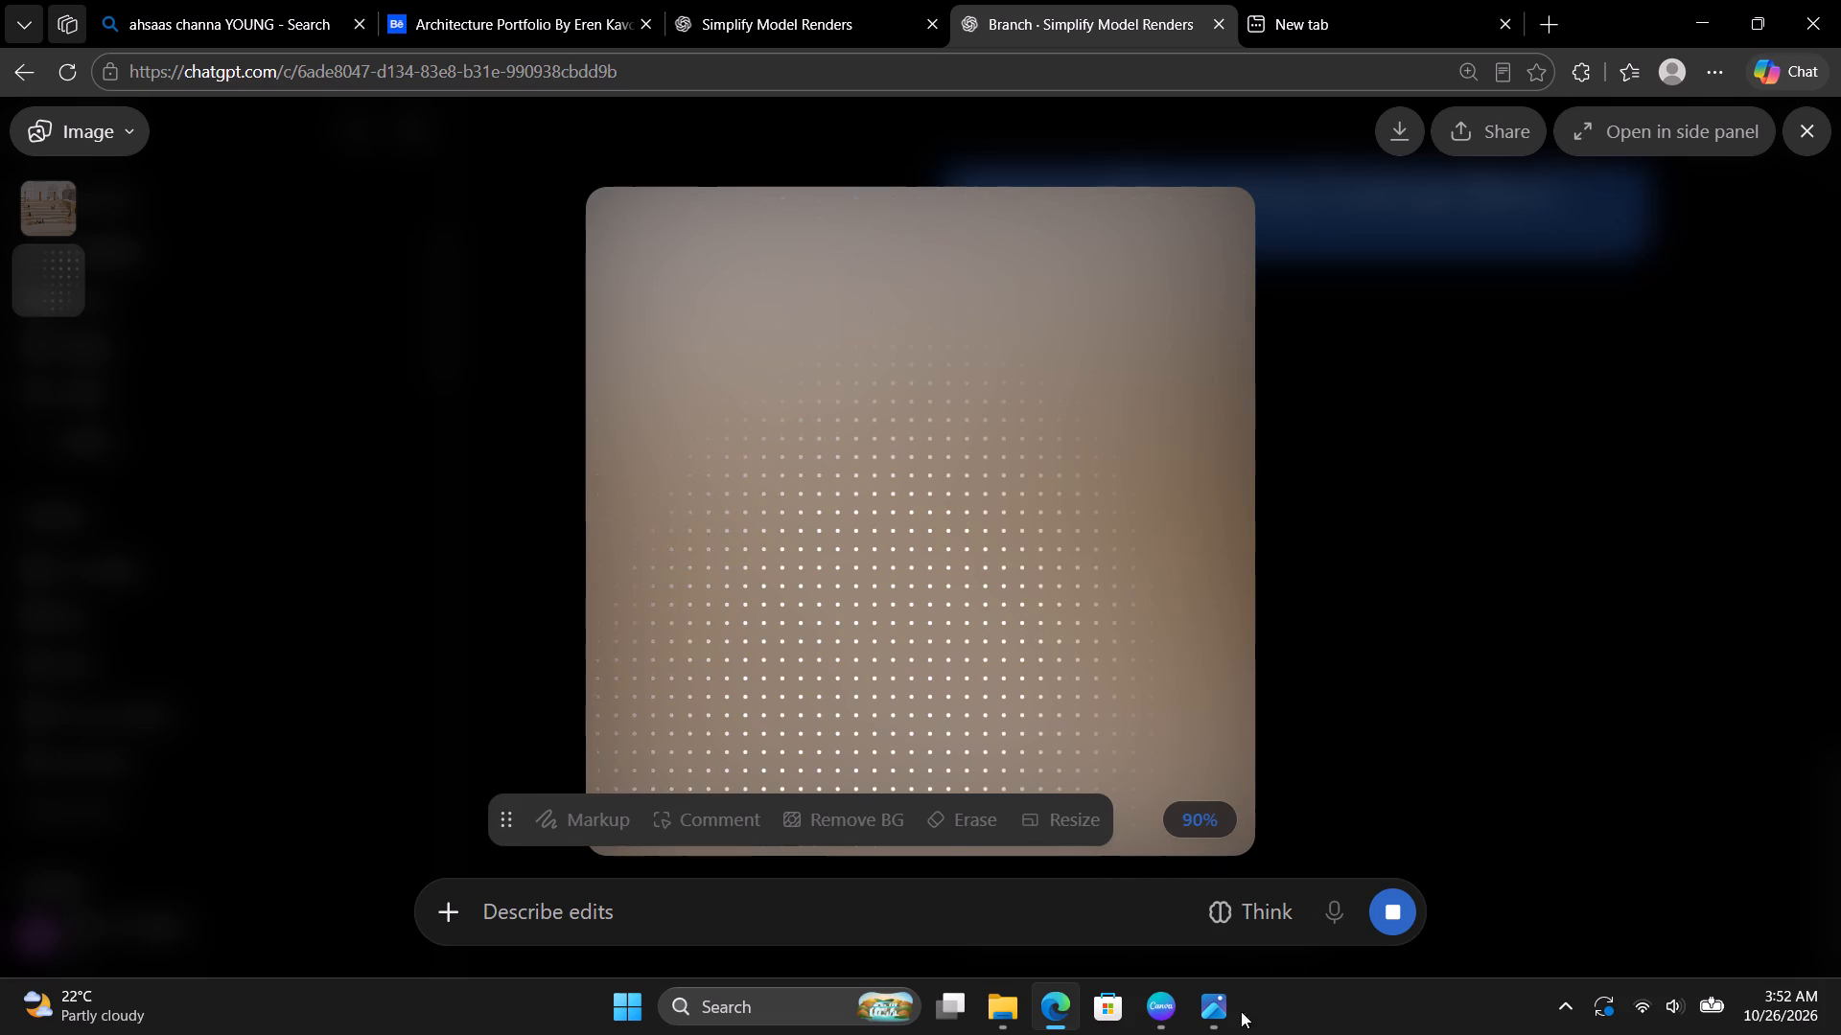
# On page 13 of the Canva portfolio, centre the courtyard illustration horizontally over the pale LOCAL HATT panel.
pyautogui.click(1172, 1008)
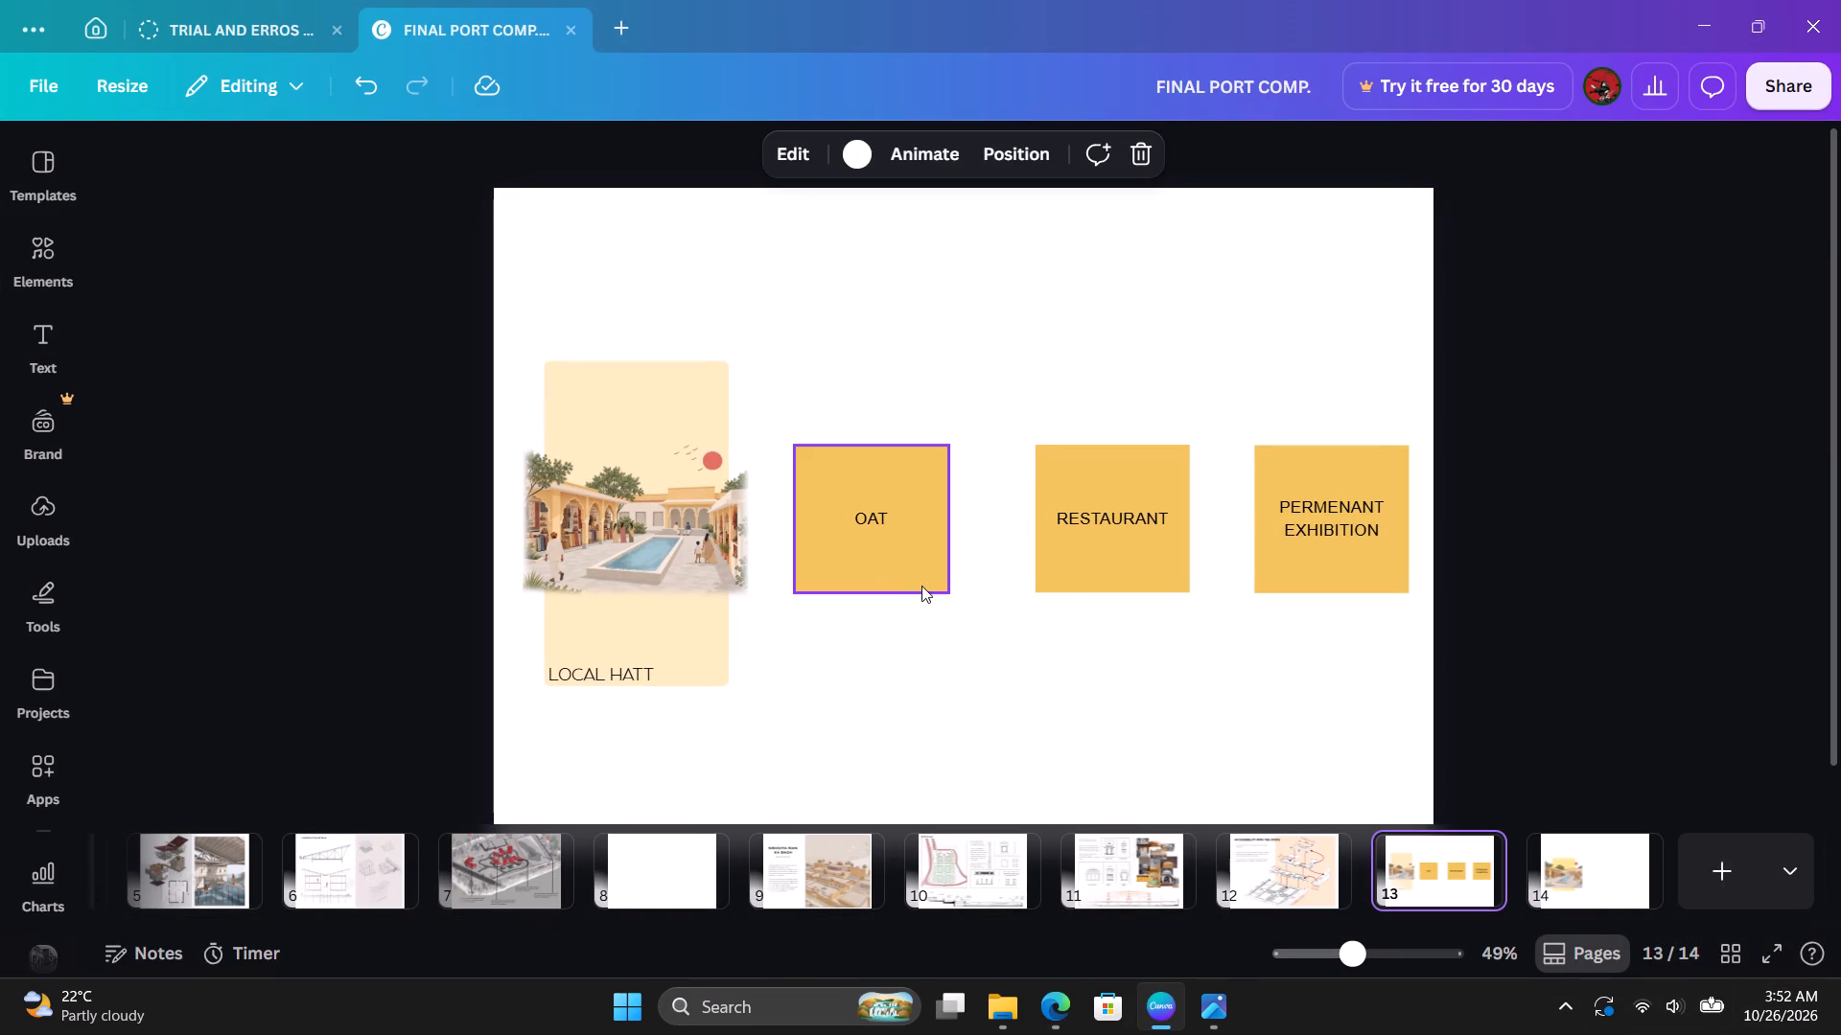
pyautogui.click(676, 494)
pyautogui.click(676, 493)
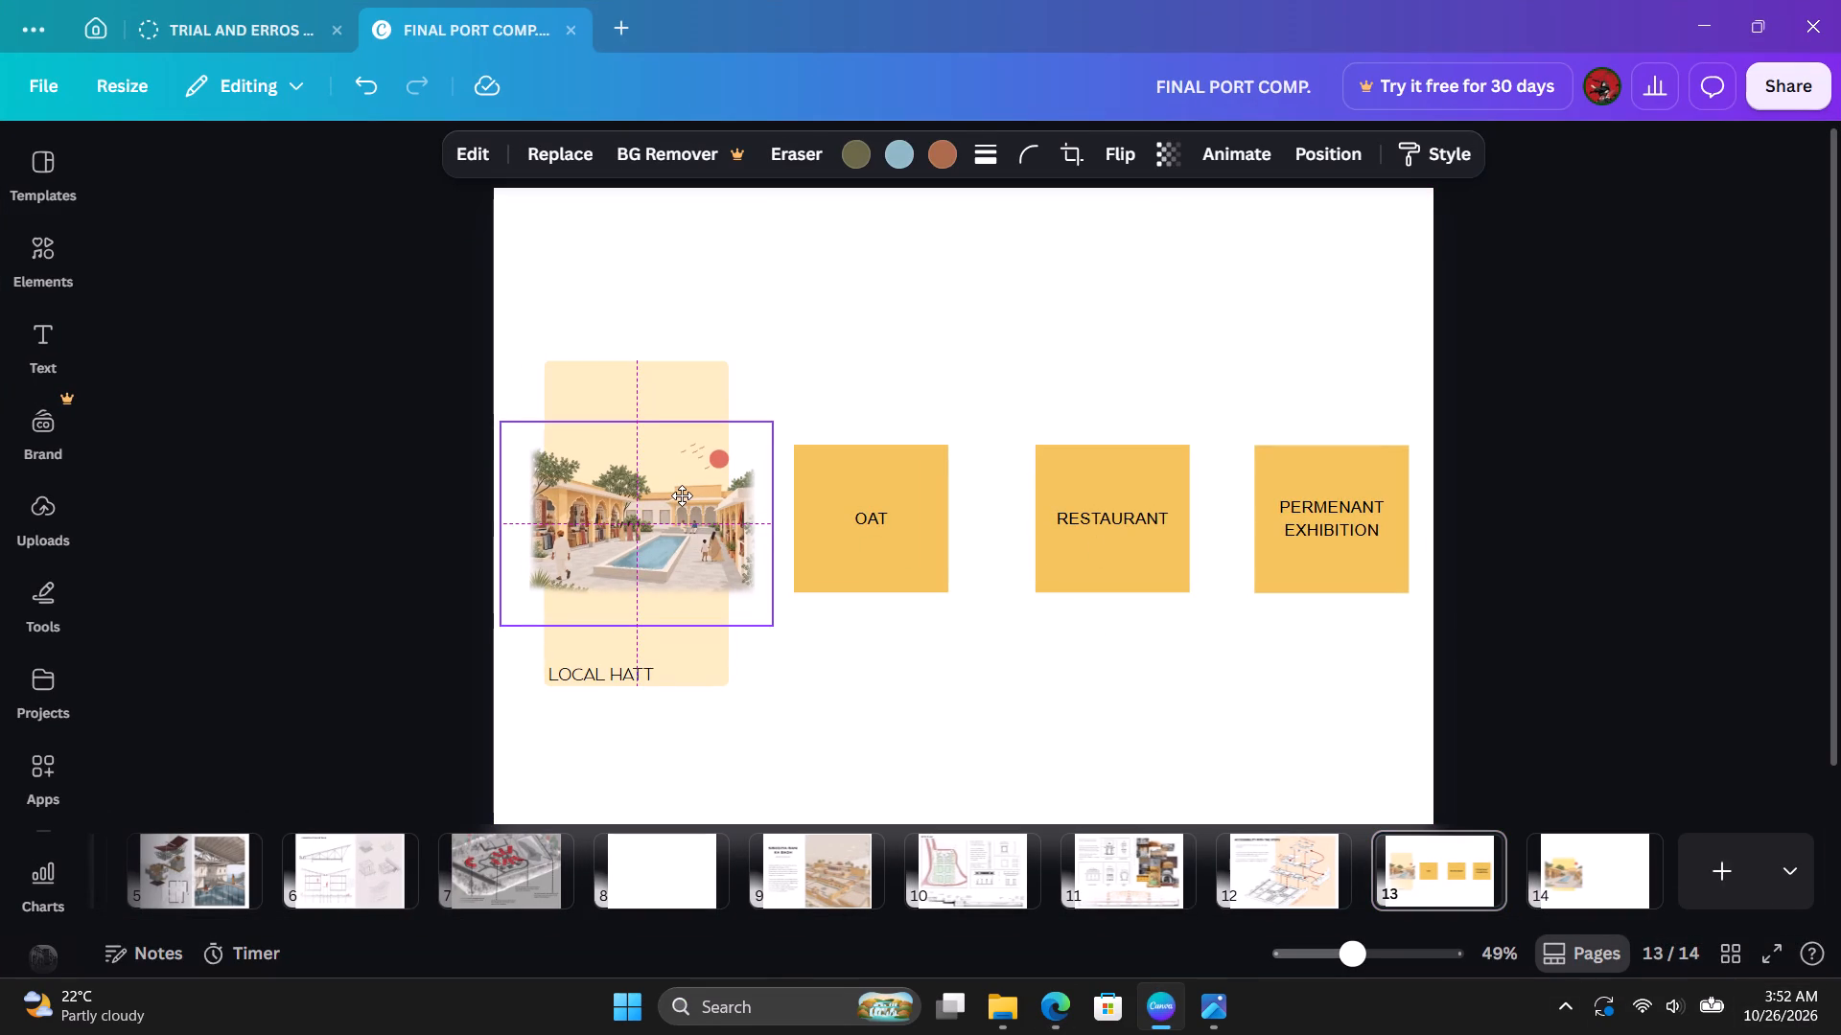
pyautogui.click(1348, 554)
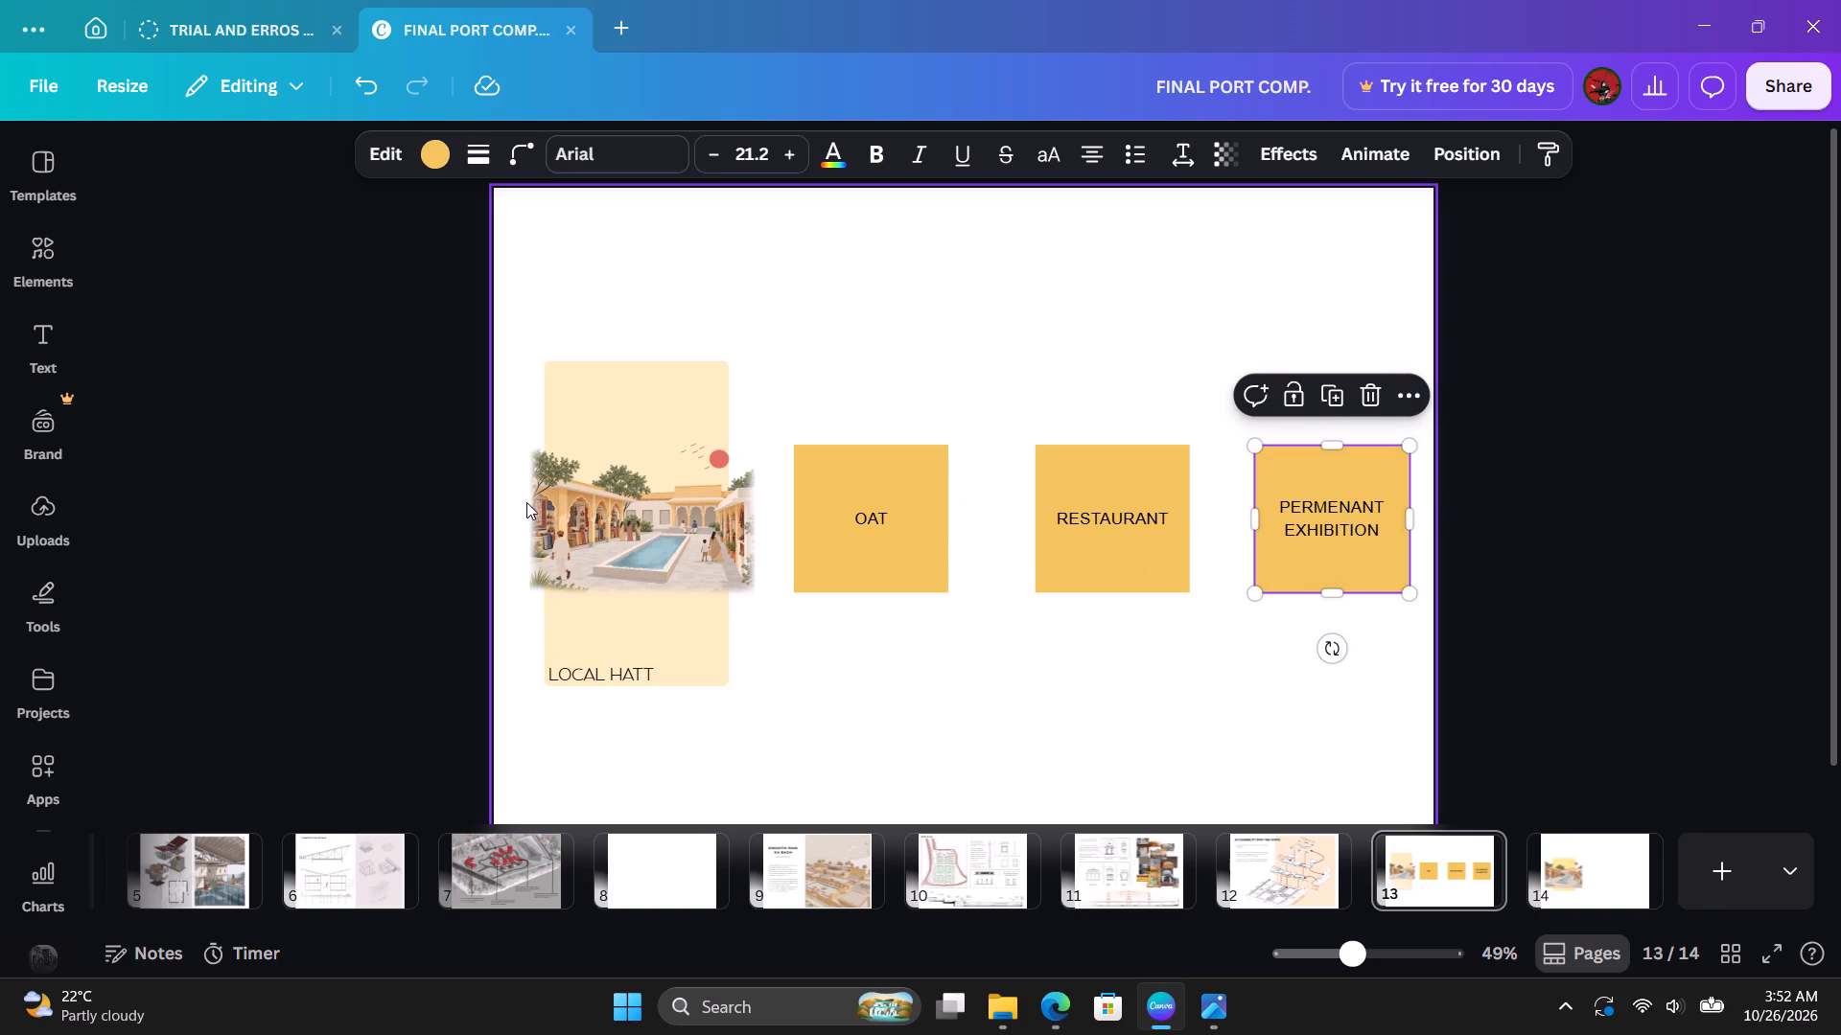
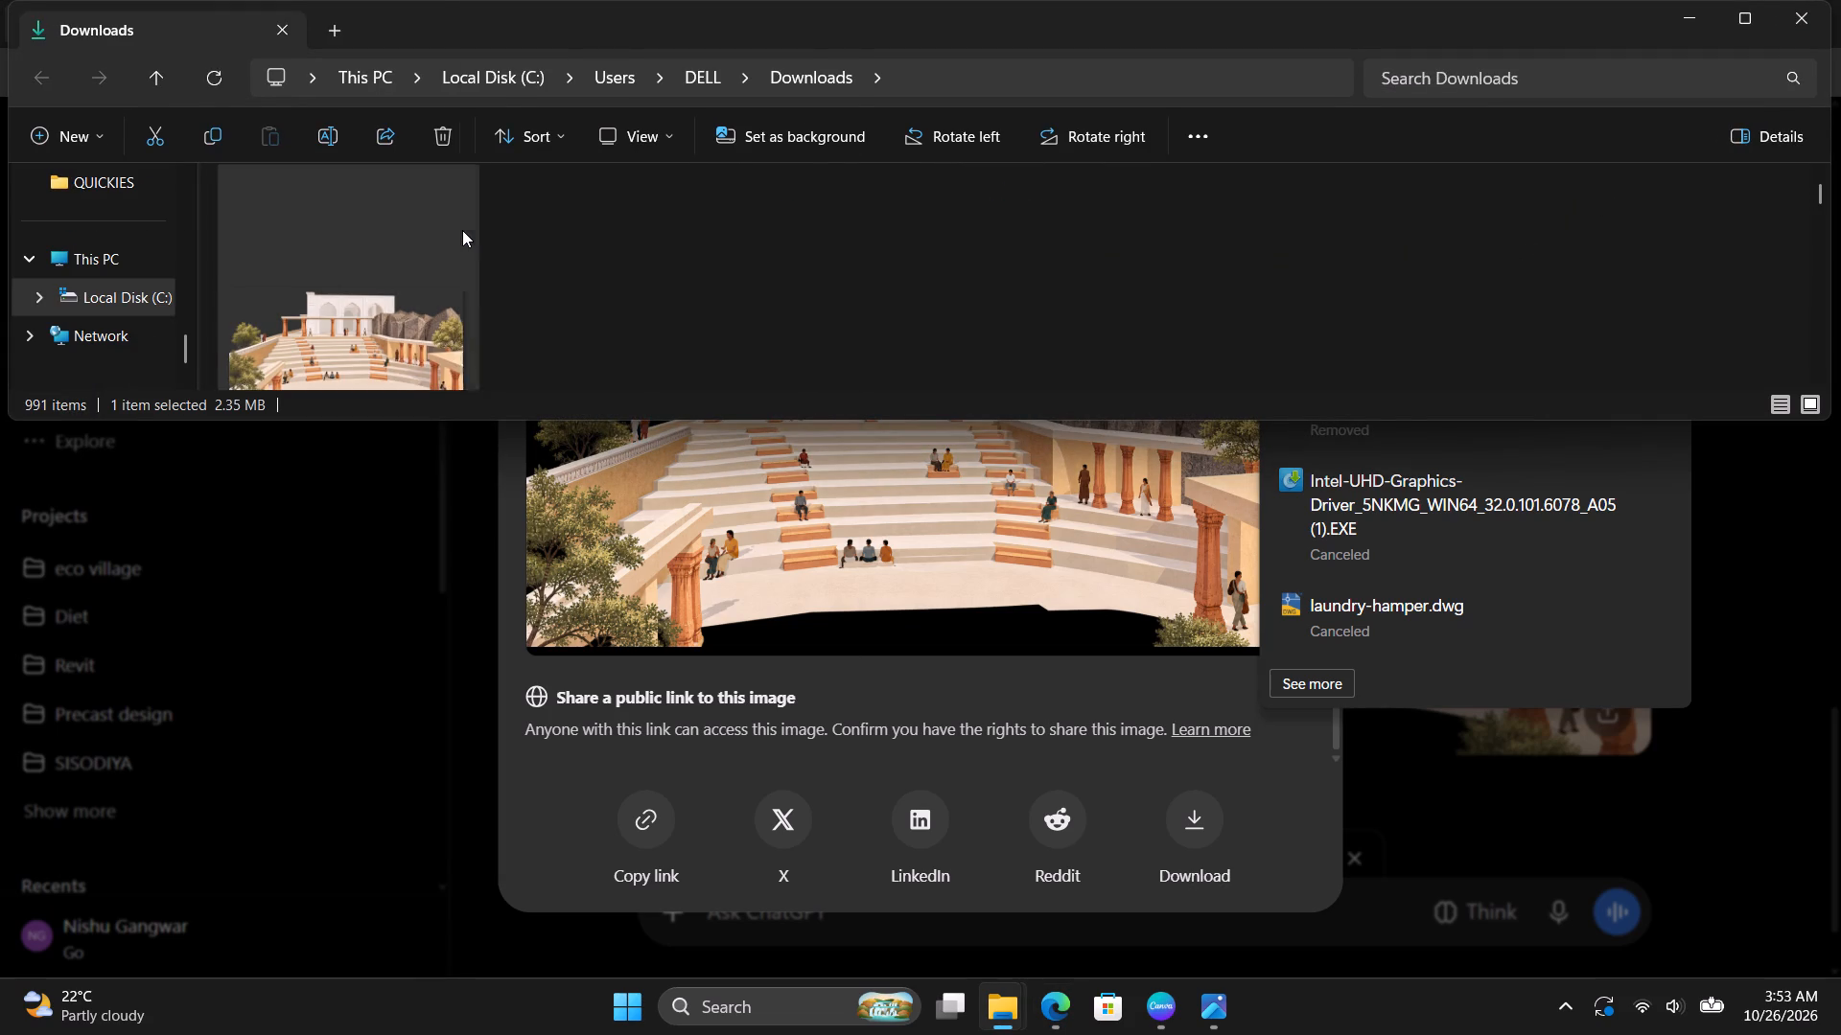
pyautogui.click(929, 171)
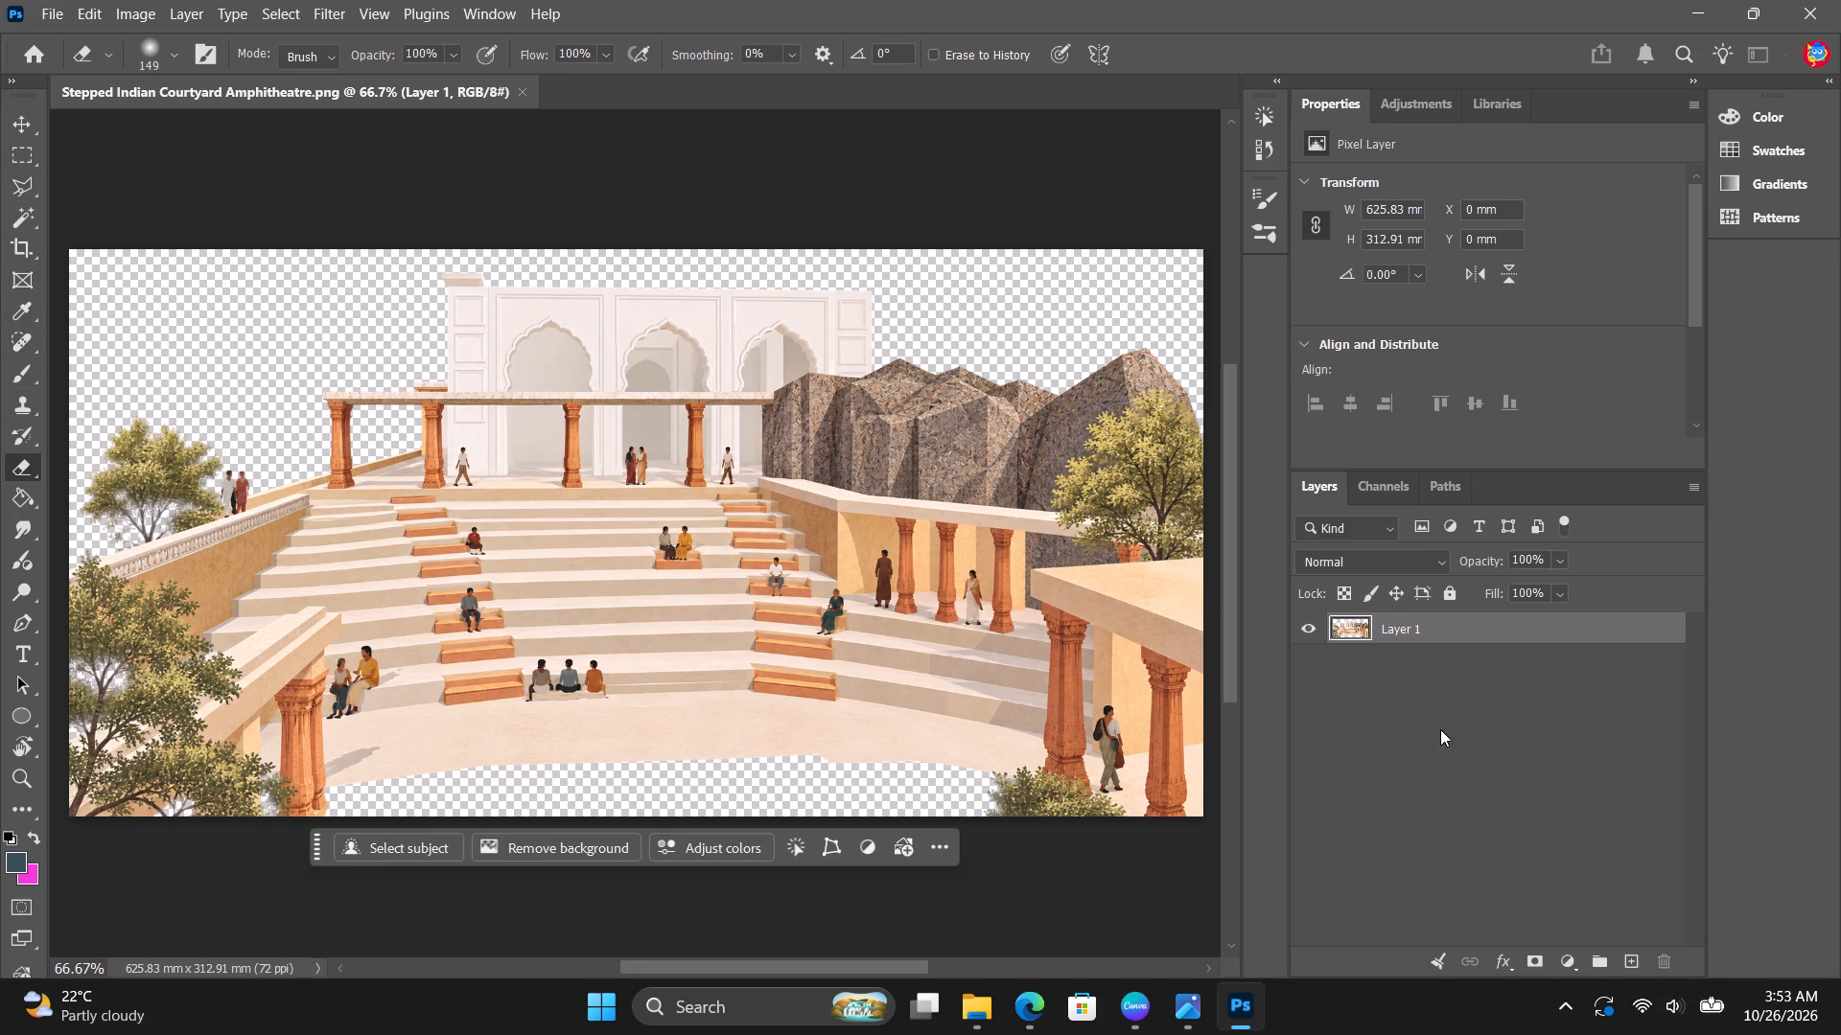
# Scale the amphitheatre layer down proportionally to about 429 × 214 mm and place it near the middle of the canvas.
pyautogui.hotkey('ctrl', 't')
pyautogui.moveTo(70, 816); pyautogui.dragTo(164, 739)
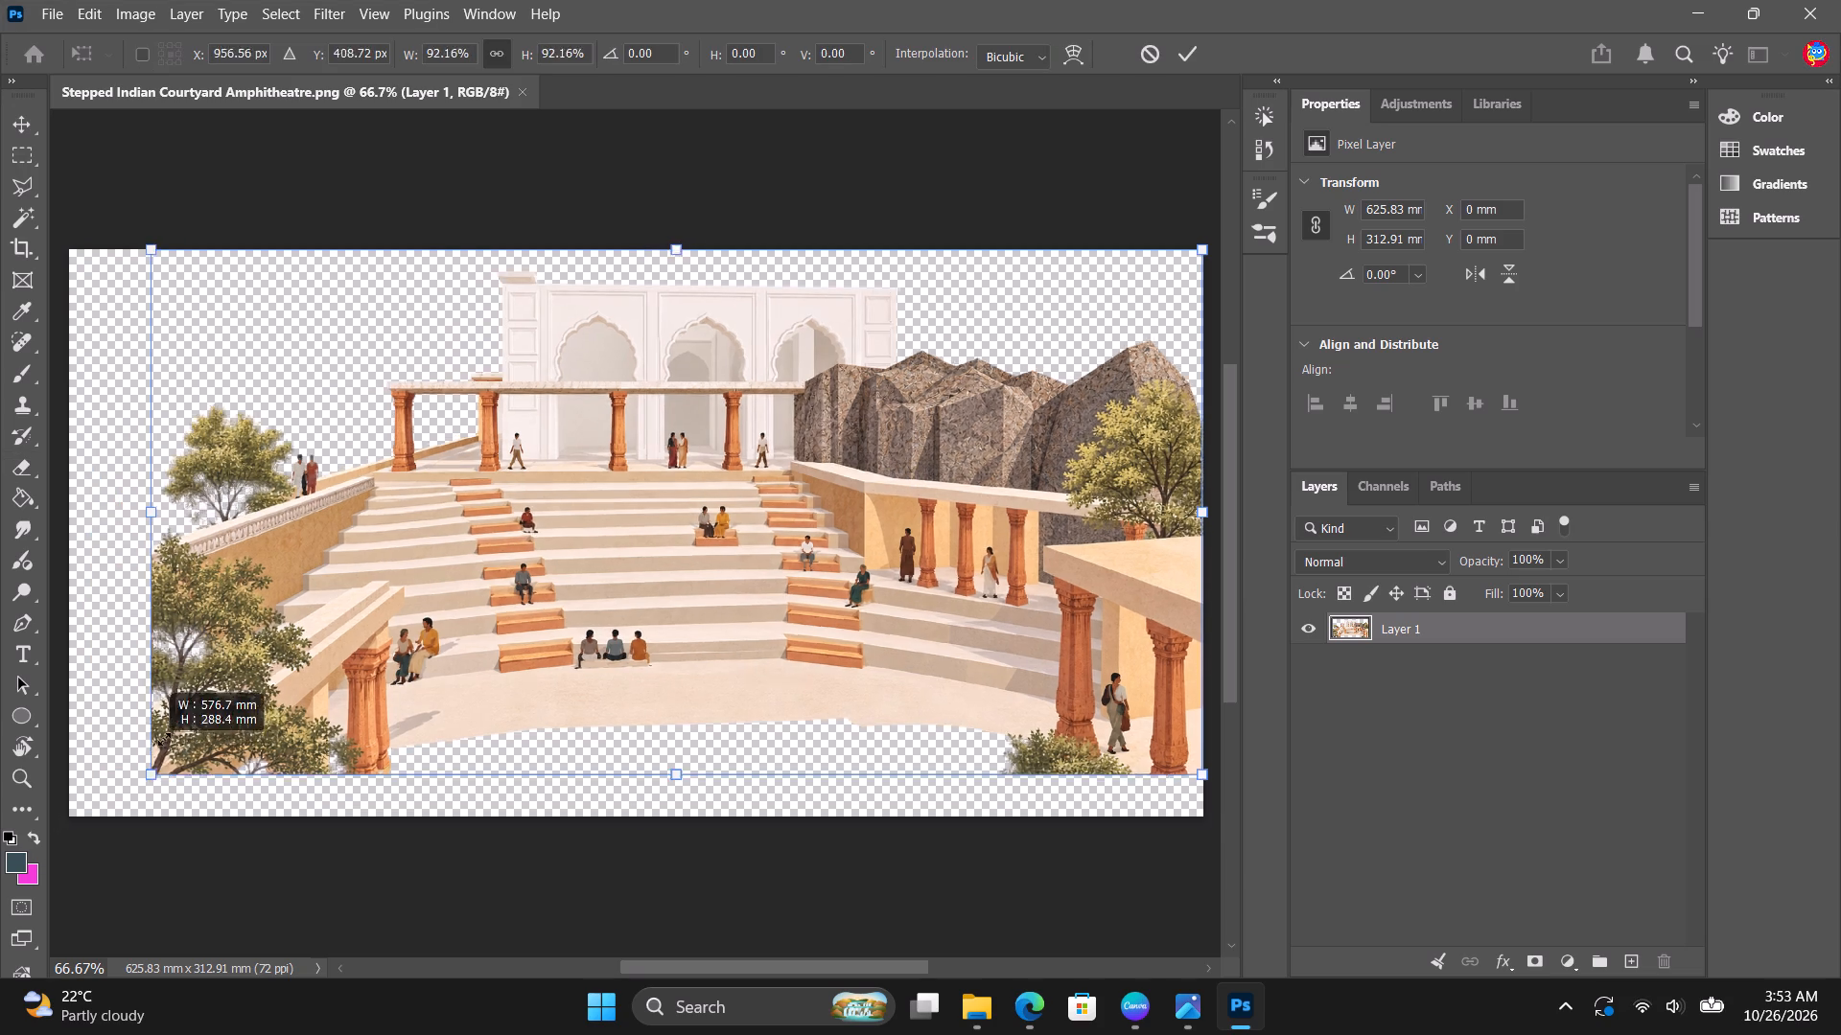
pyautogui.moveTo(164, 739); pyautogui.dragTo(414, 612)
pyautogui.moveTo(964, 475); pyautogui.dragTo(800, 571)
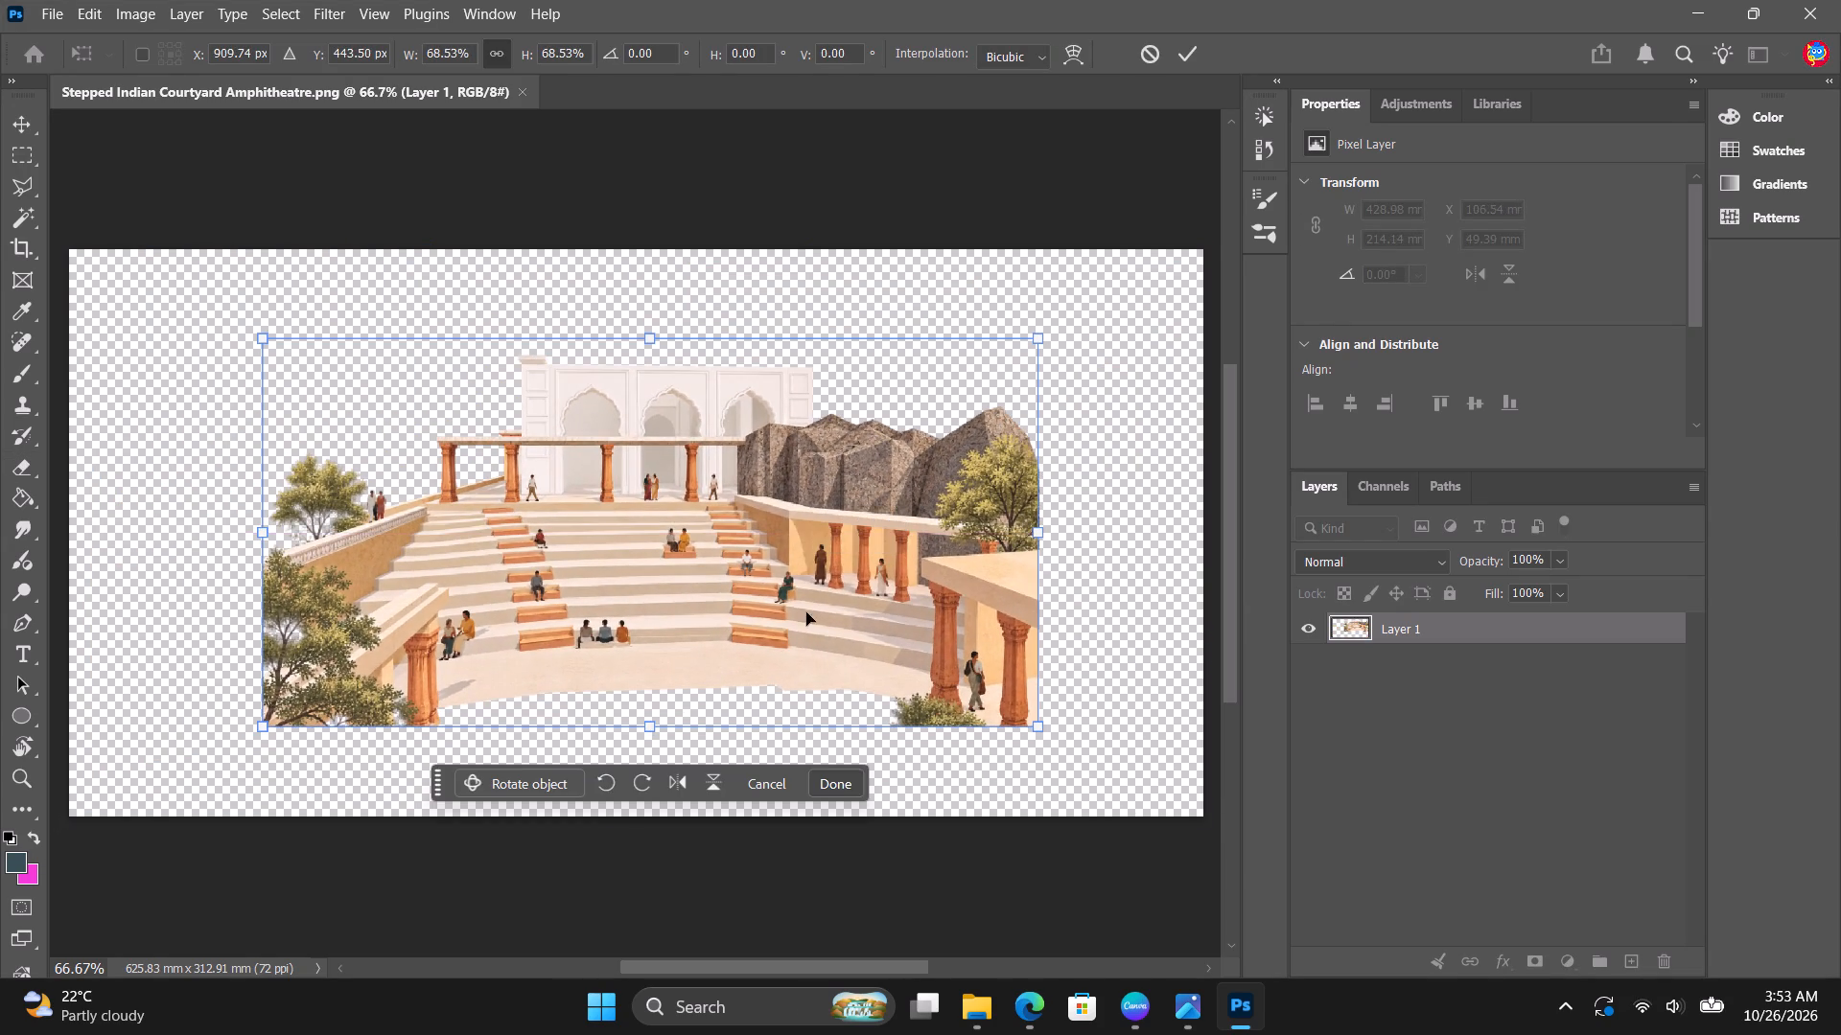
pyautogui.click(846, 784)
pyautogui.click(928, 847)
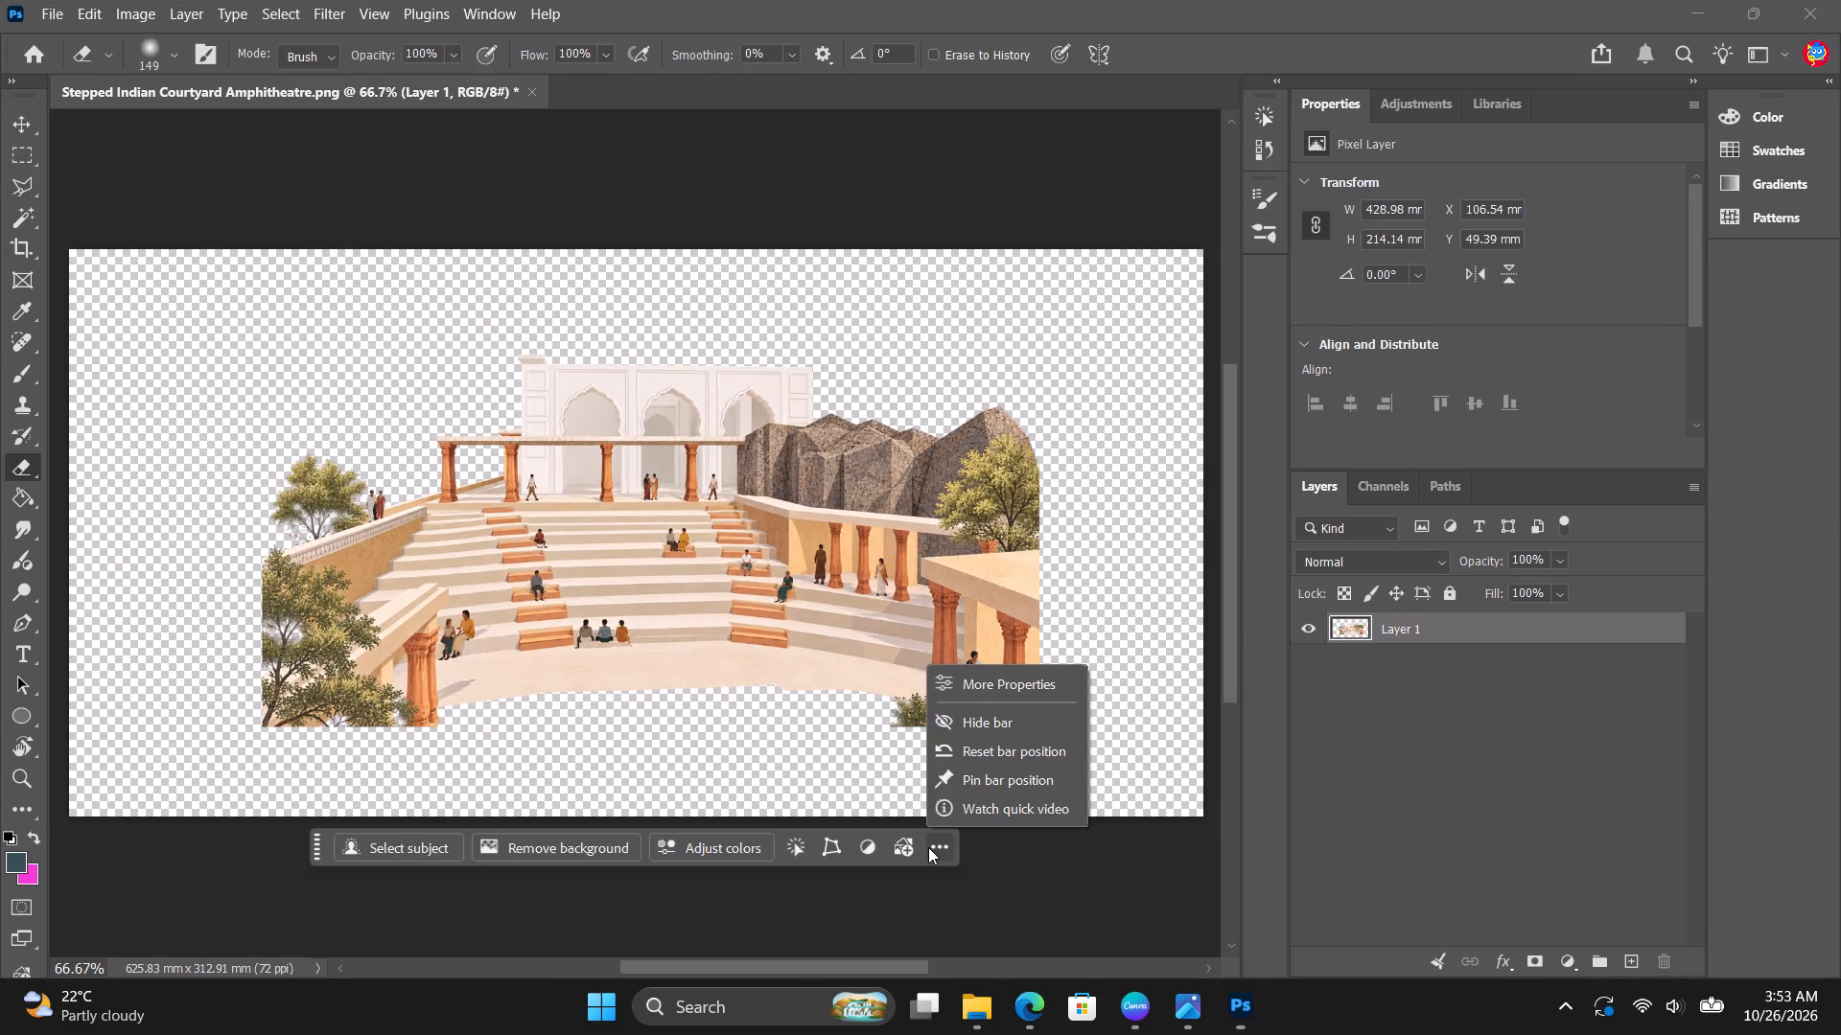
pyautogui.click(1073, 860)
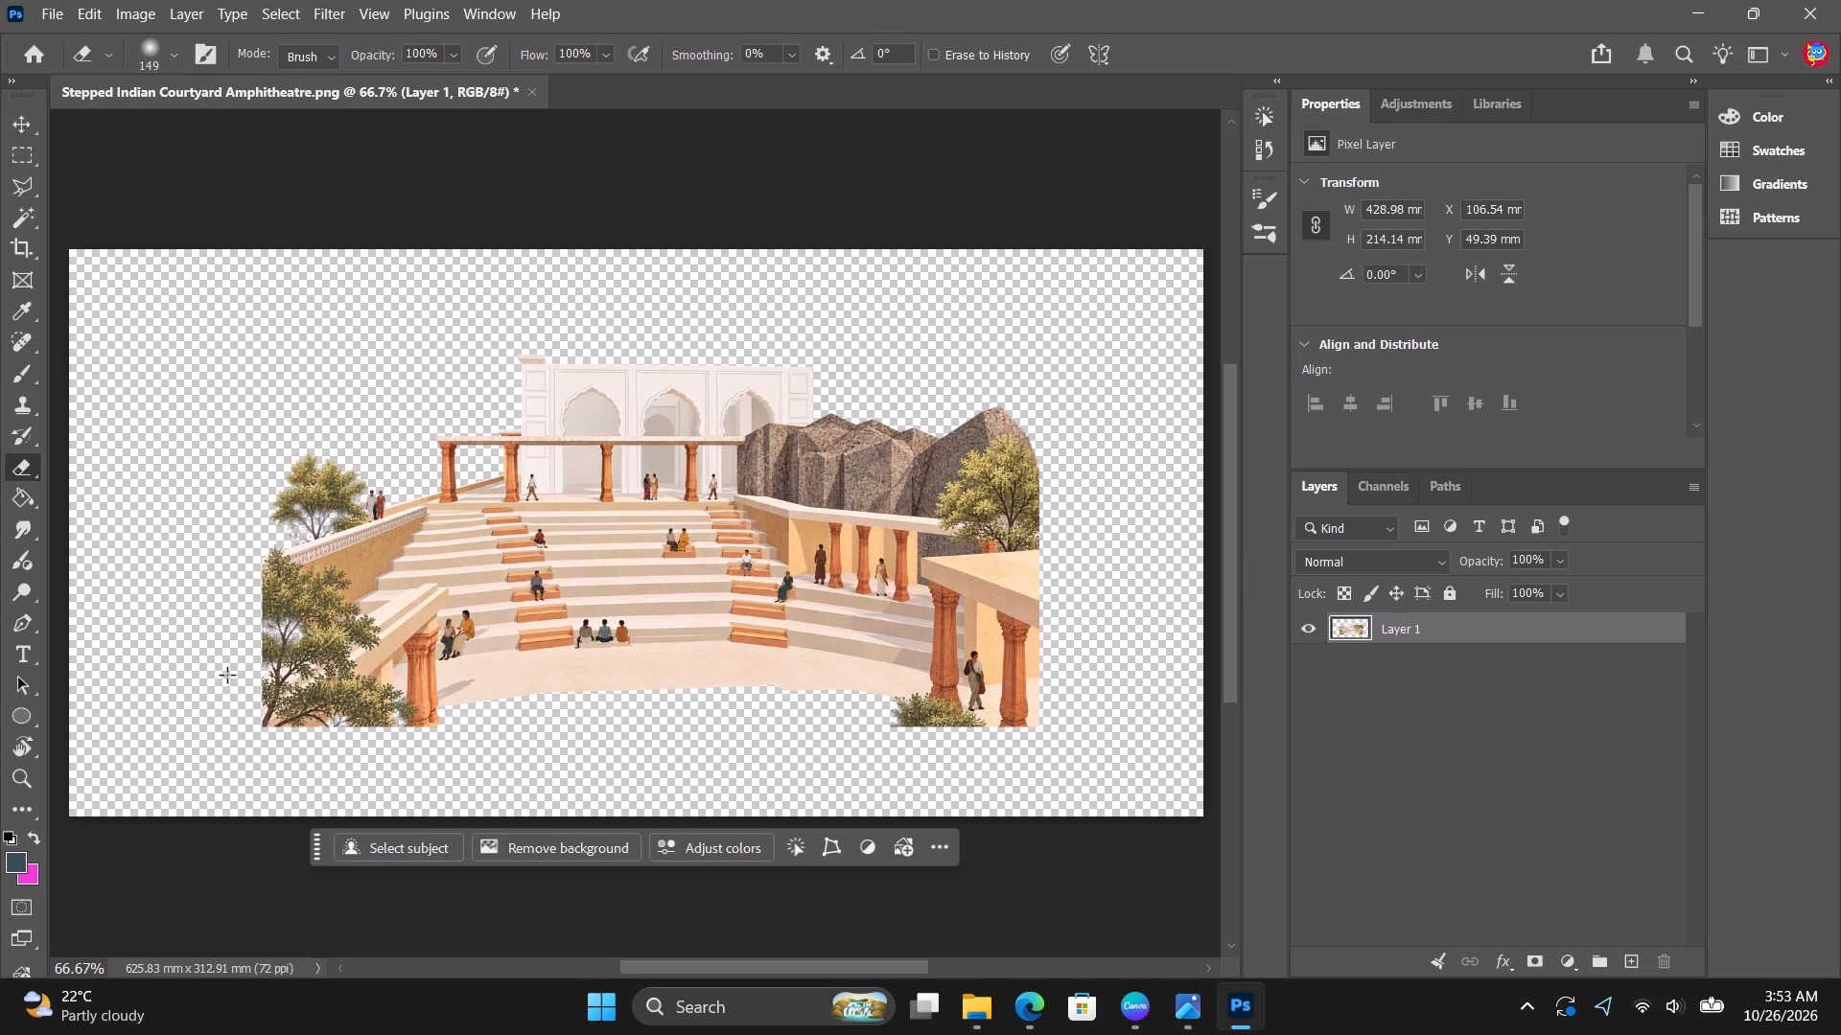
# Fade the amphitheatre's left, right and bottom edges into transparency with the soft 149 px Eraser.
pyautogui.moveTo(203, 692); pyautogui.dragTo(447, 751)
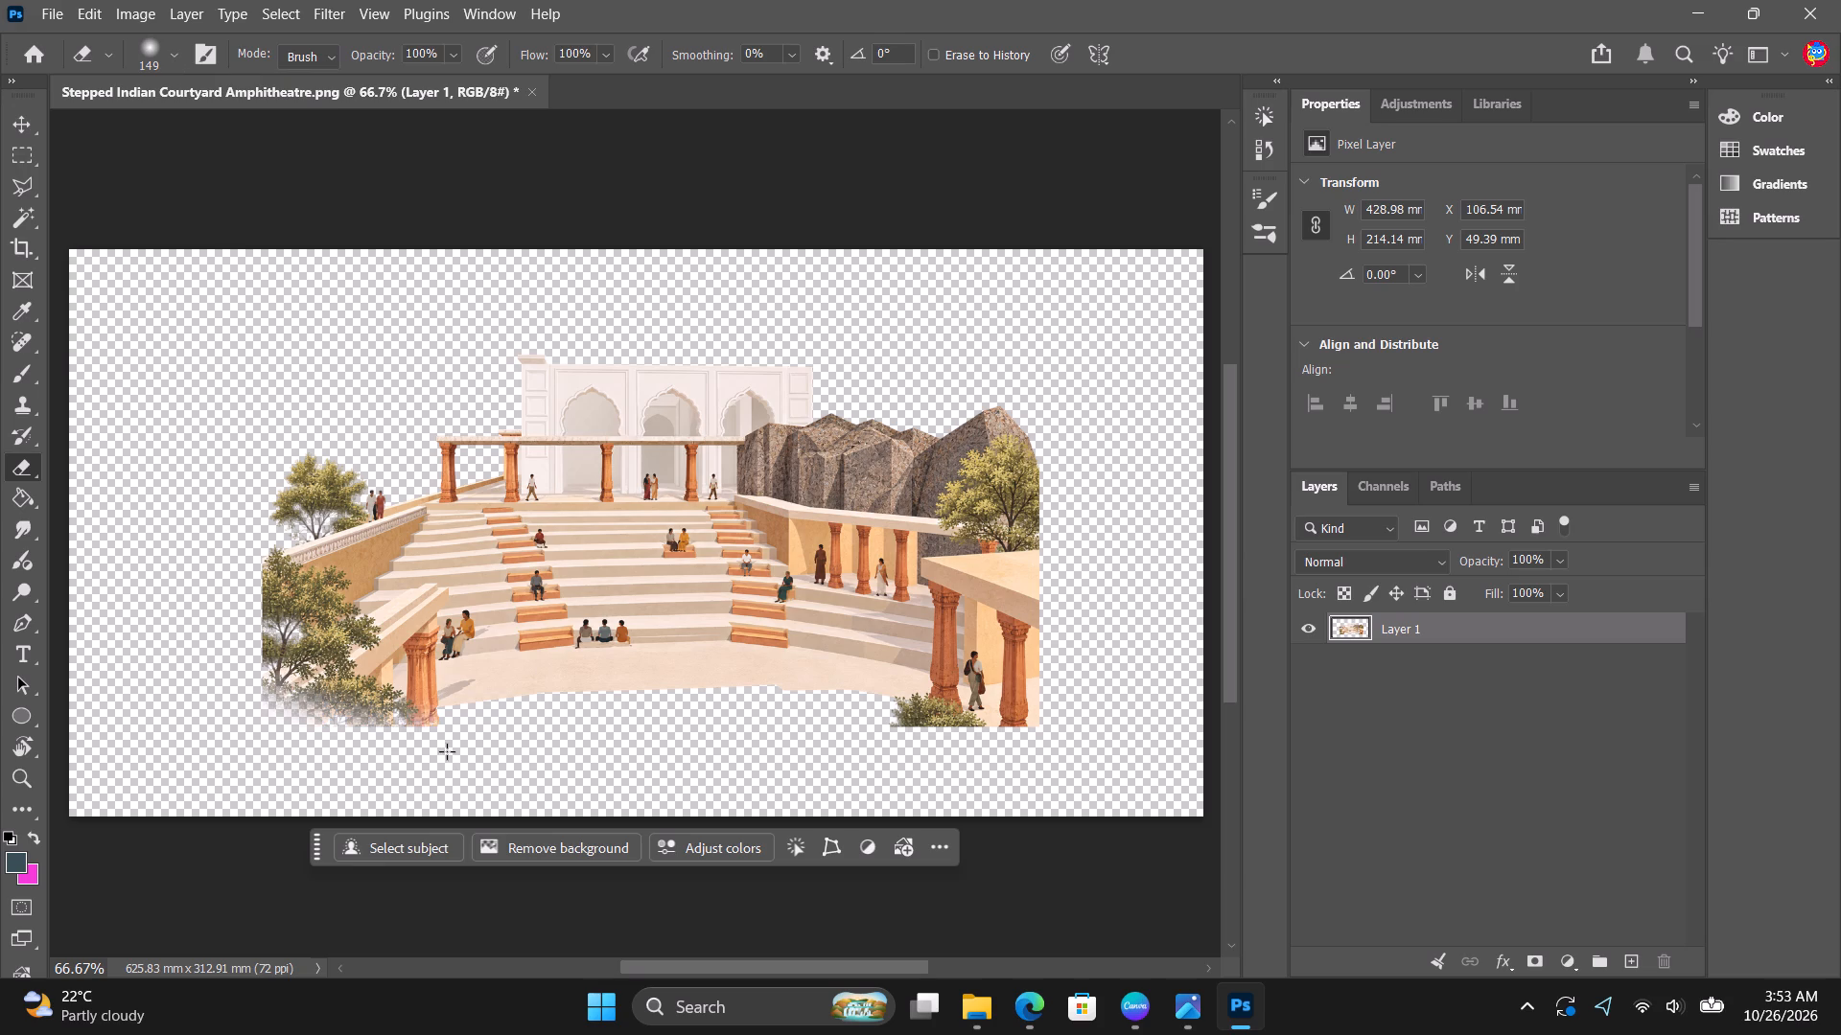
pyautogui.moveTo(447, 751); pyautogui.dragTo(179, 655)
pyautogui.moveTo(245, 401); pyautogui.dragTo(228, 514)
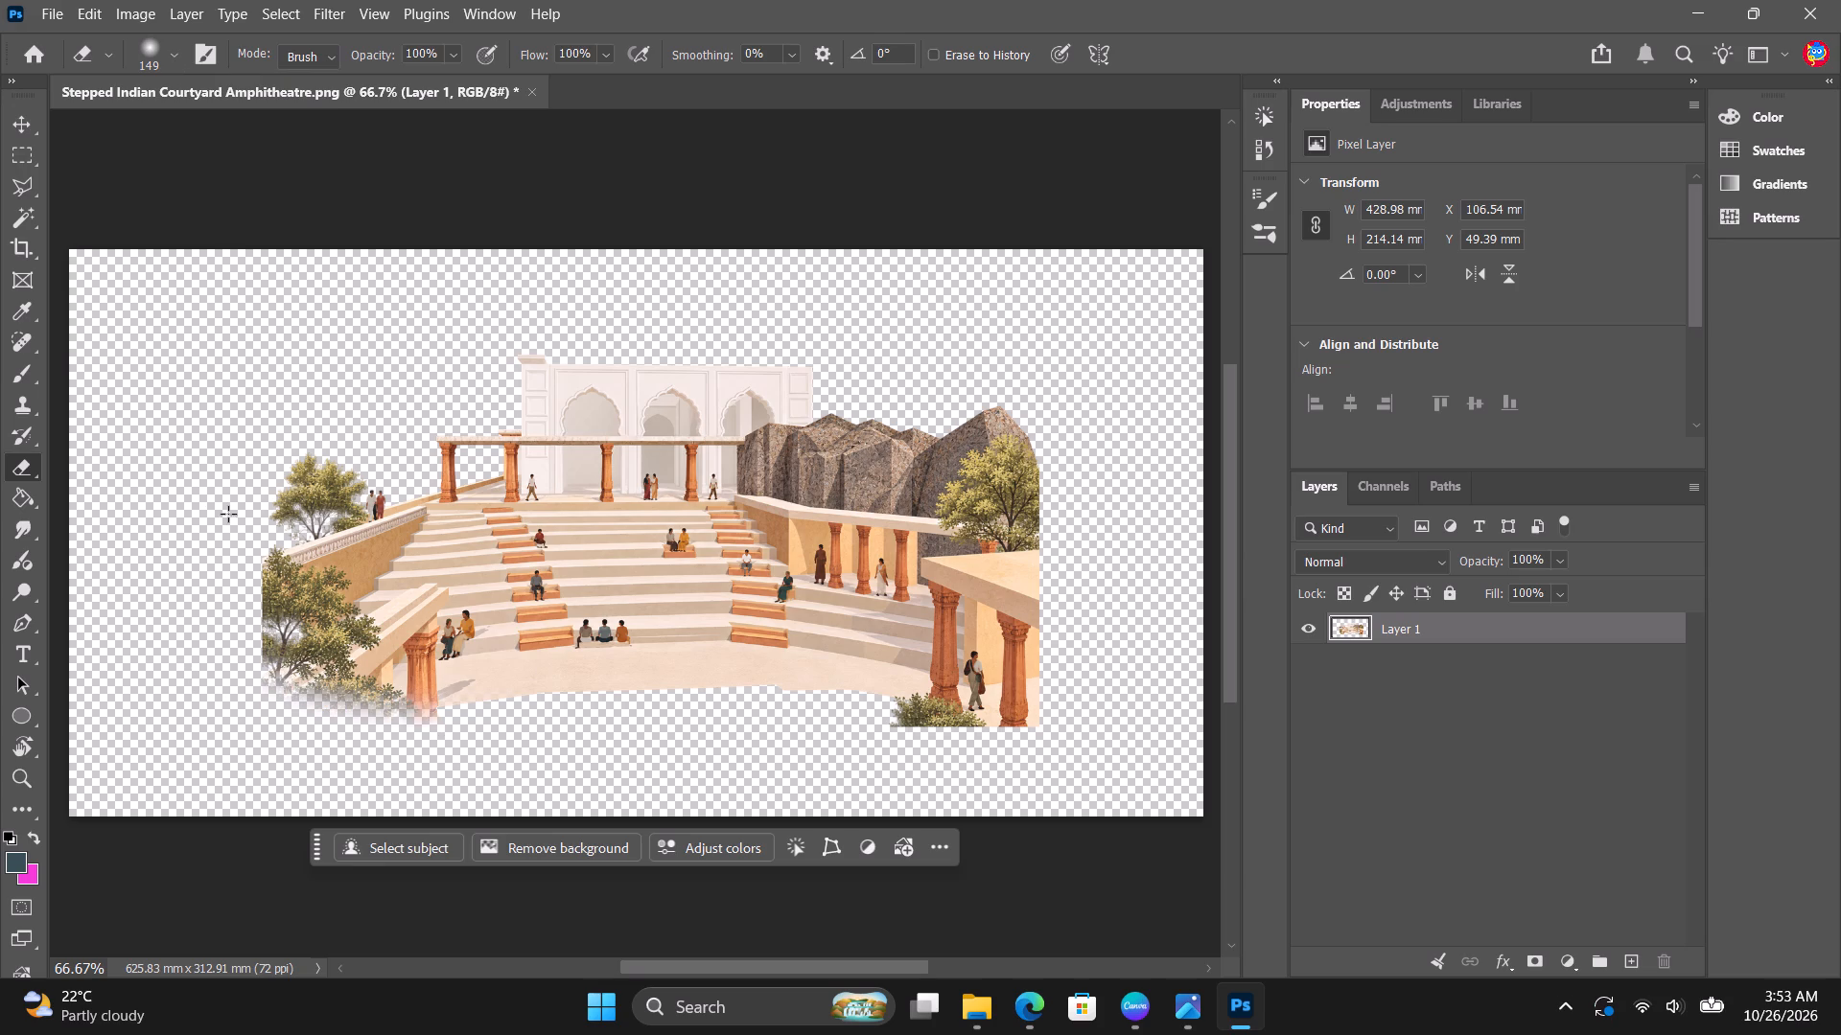
pyautogui.moveTo(228, 514); pyautogui.dragTo(220, 431)
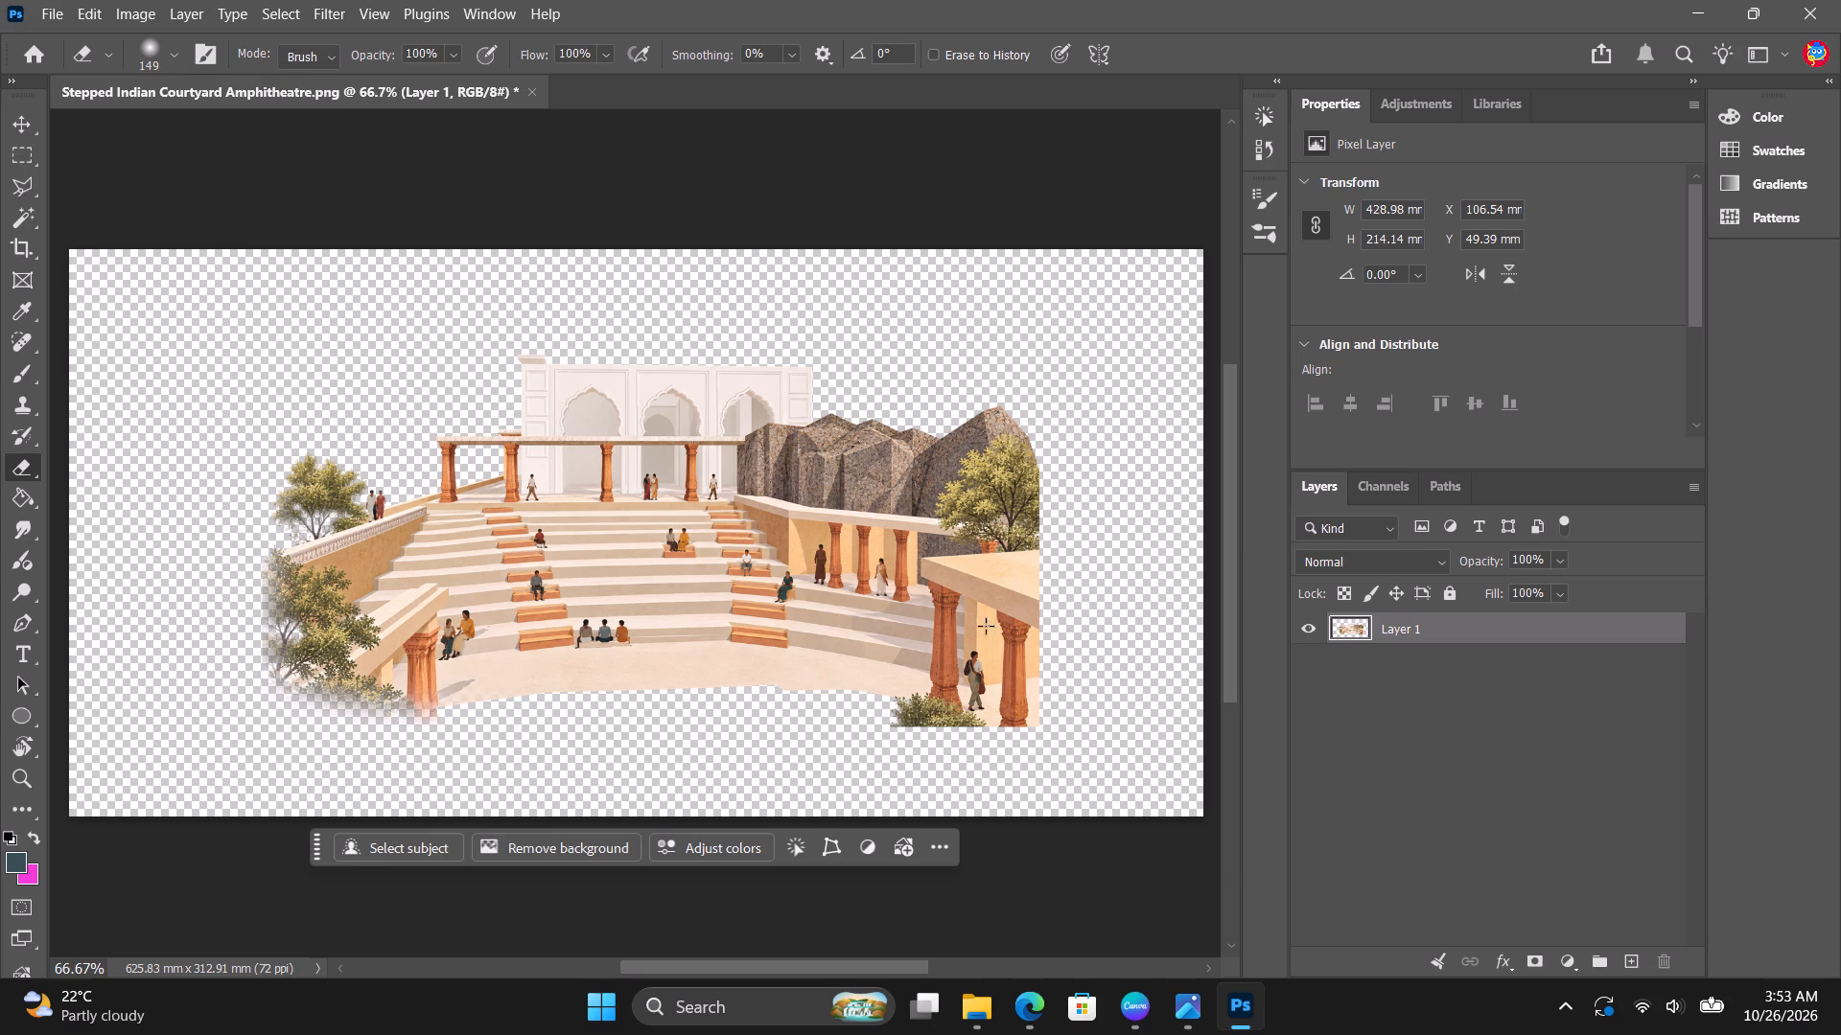
pyautogui.moveTo(1057, 738); pyautogui.dragTo(1041, 449)
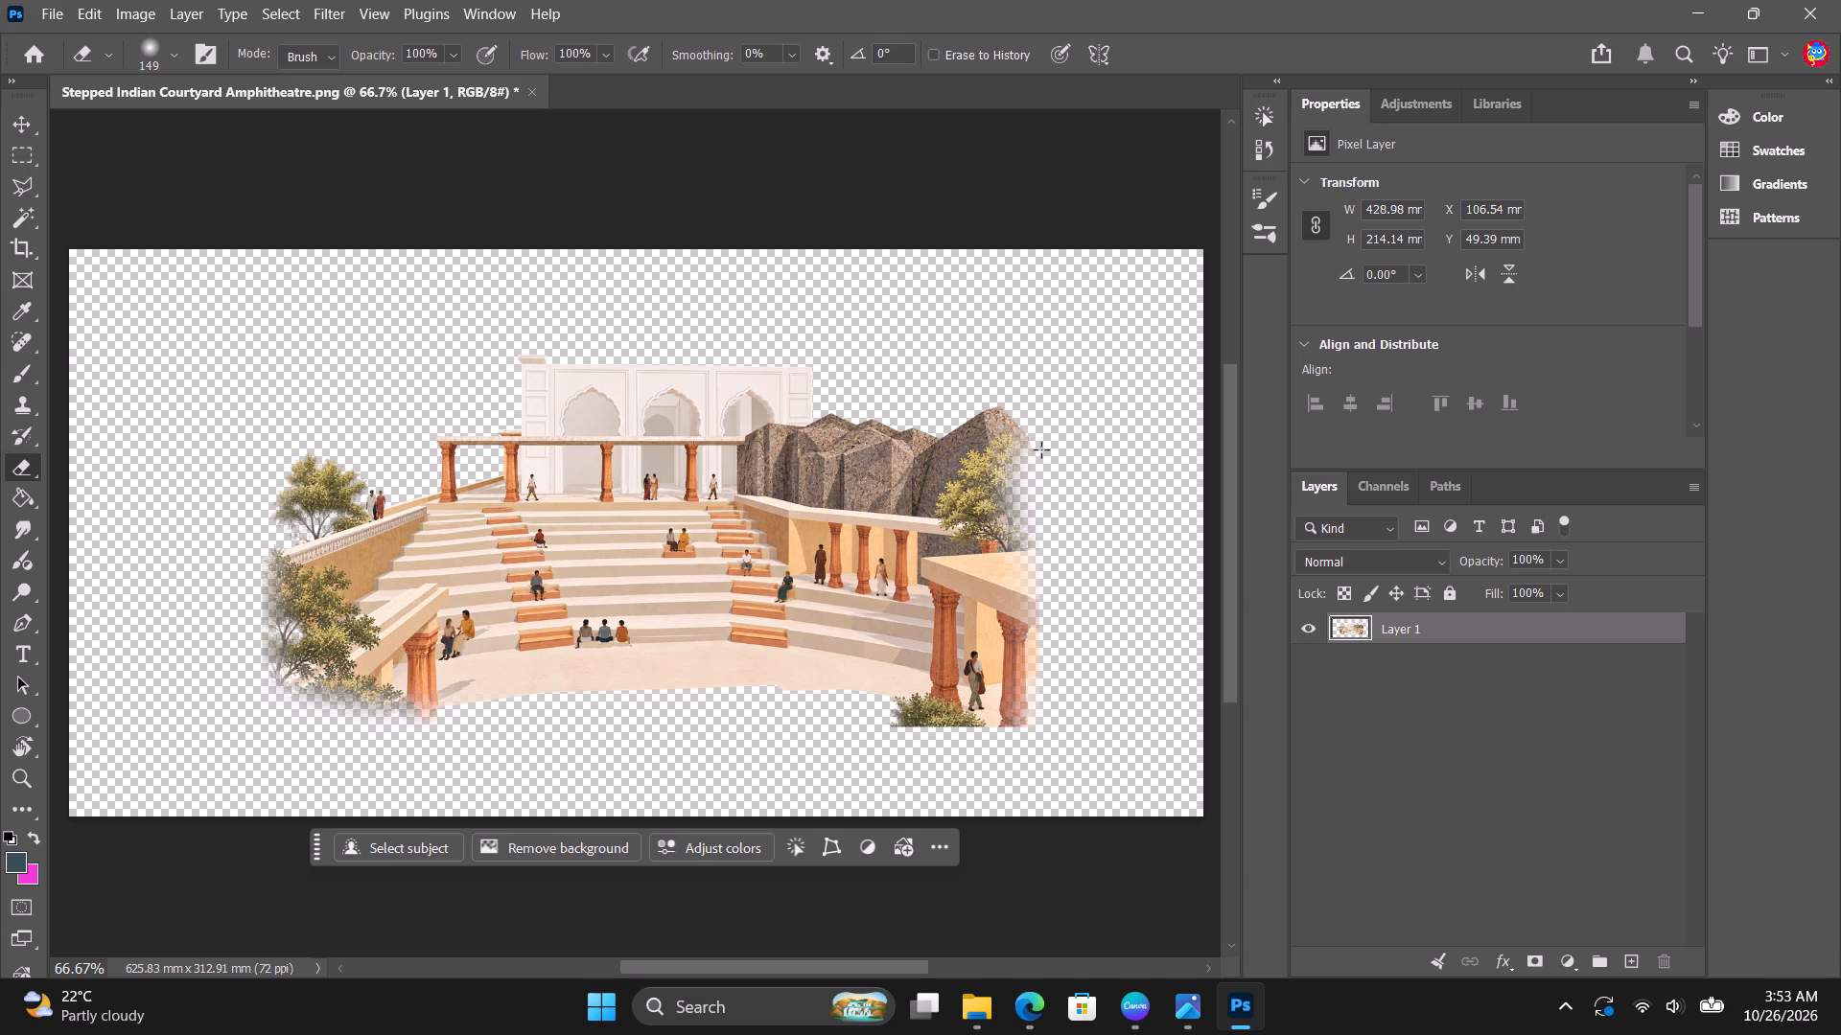
pyautogui.moveTo(1041, 449); pyautogui.dragTo(955, 331)
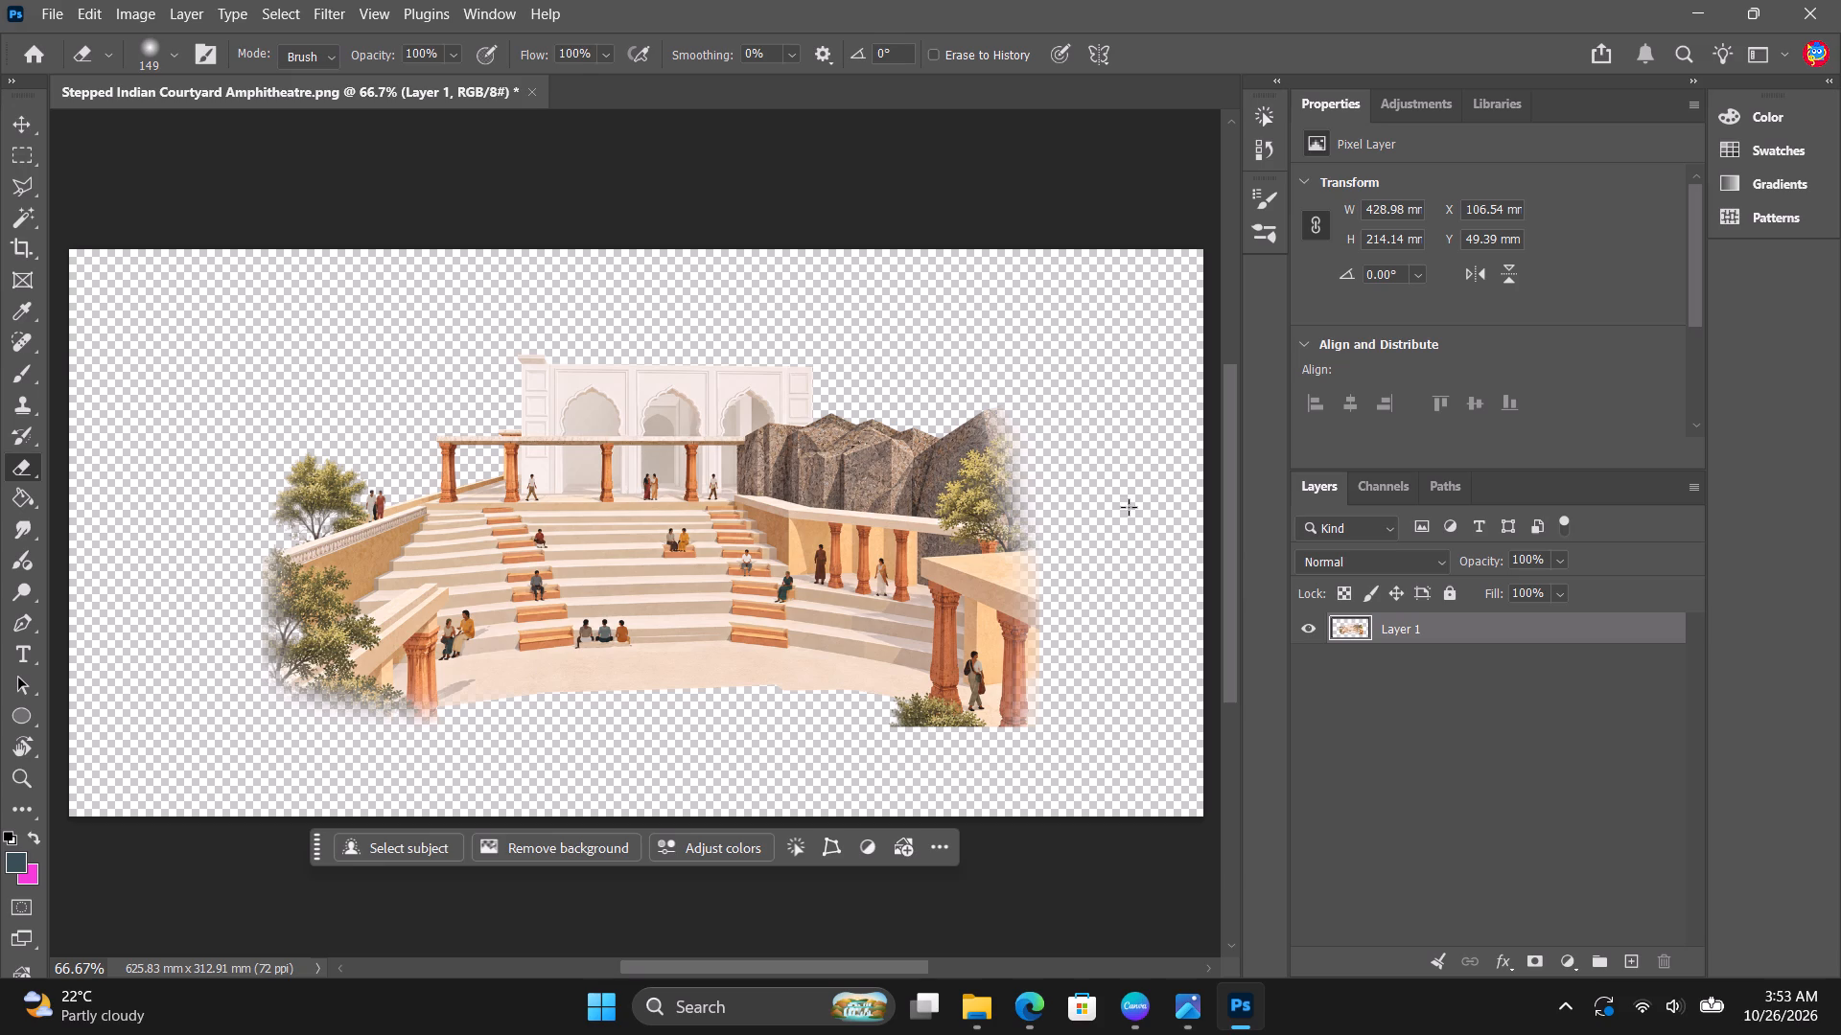
pyautogui.moveTo(1072, 588); pyautogui.dragTo(1066, 762)
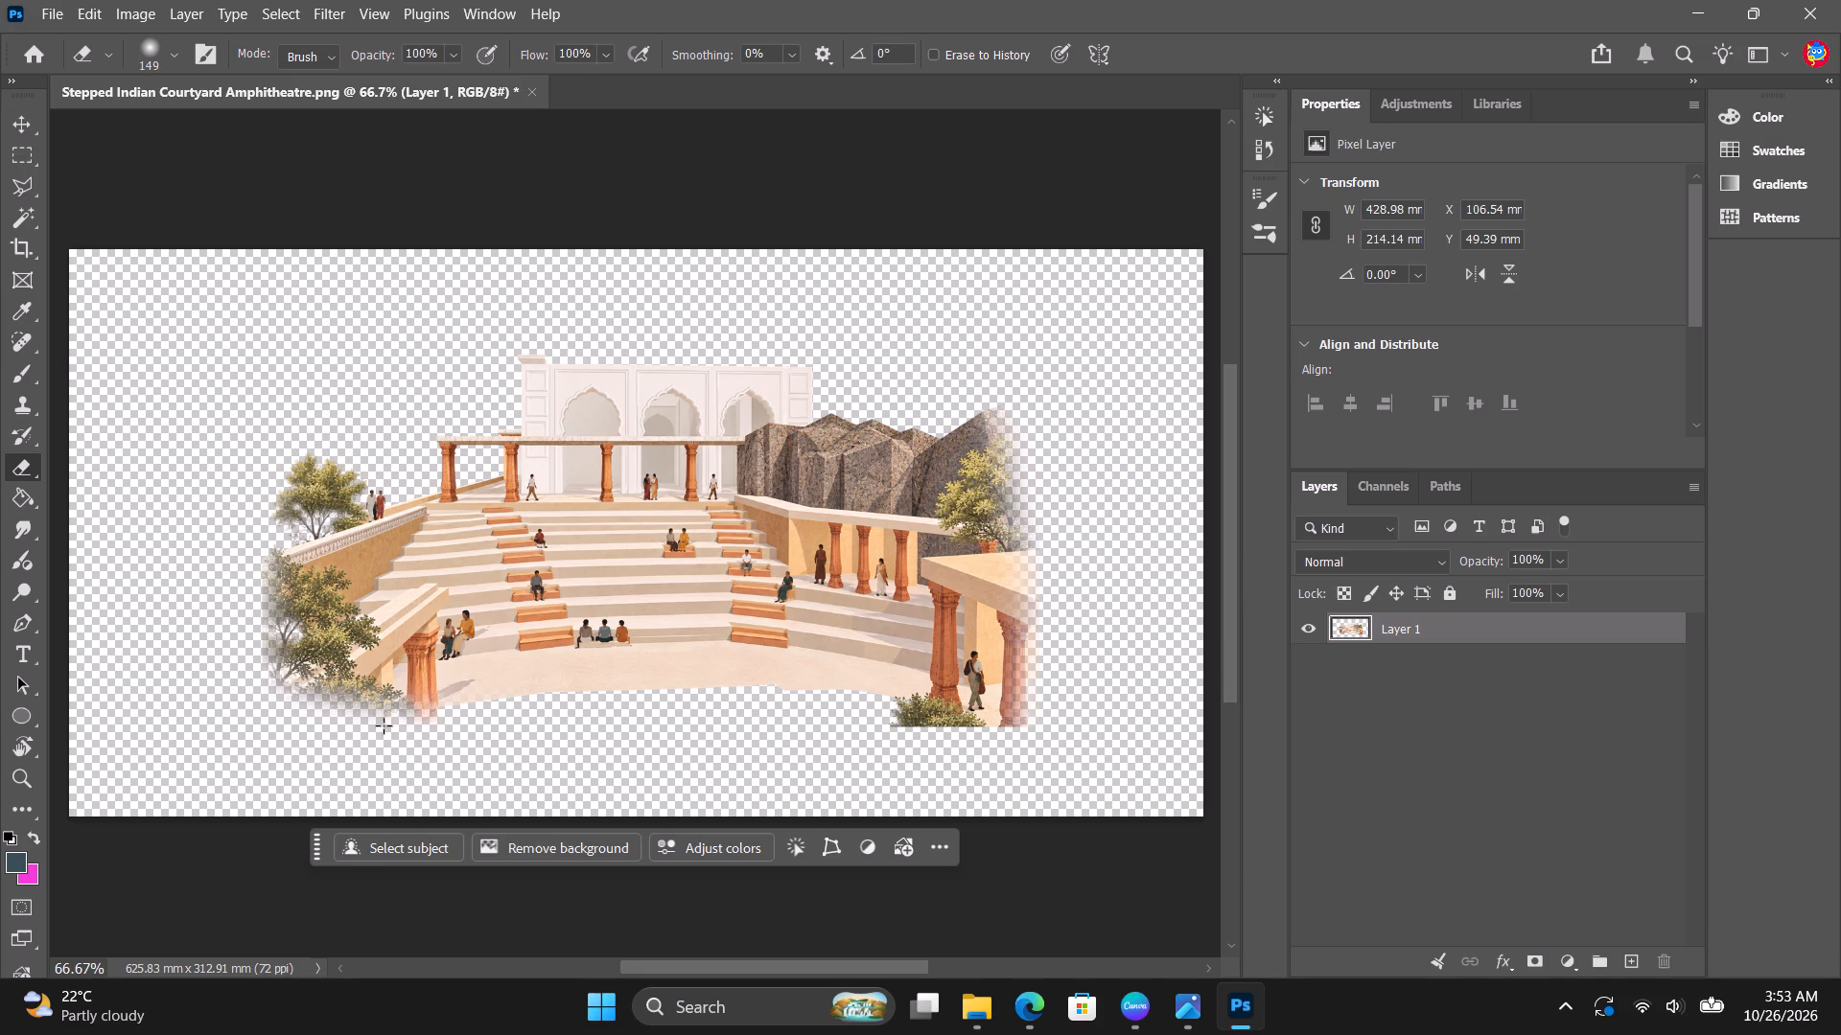
pyautogui.moveTo(279, 716); pyautogui.dragTo(591, 744)
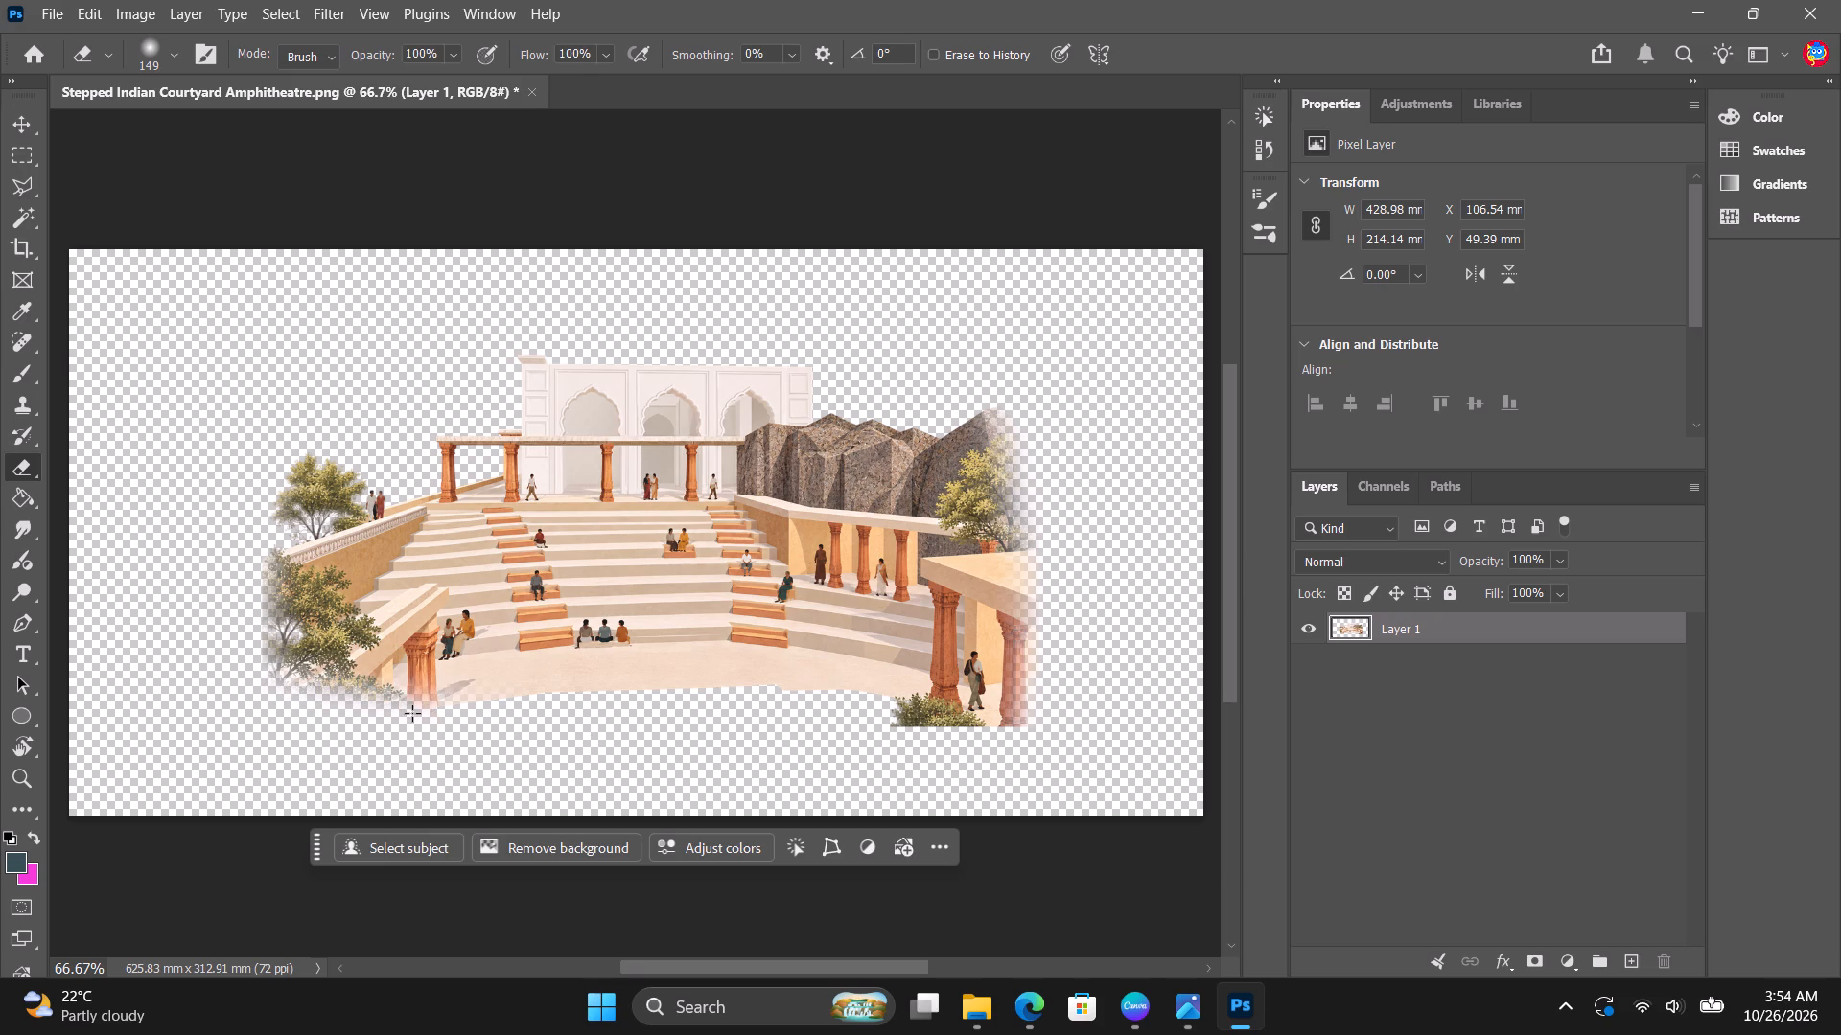
pyautogui.moveTo(412, 713); pyautogui.dragTo(1090, 742)
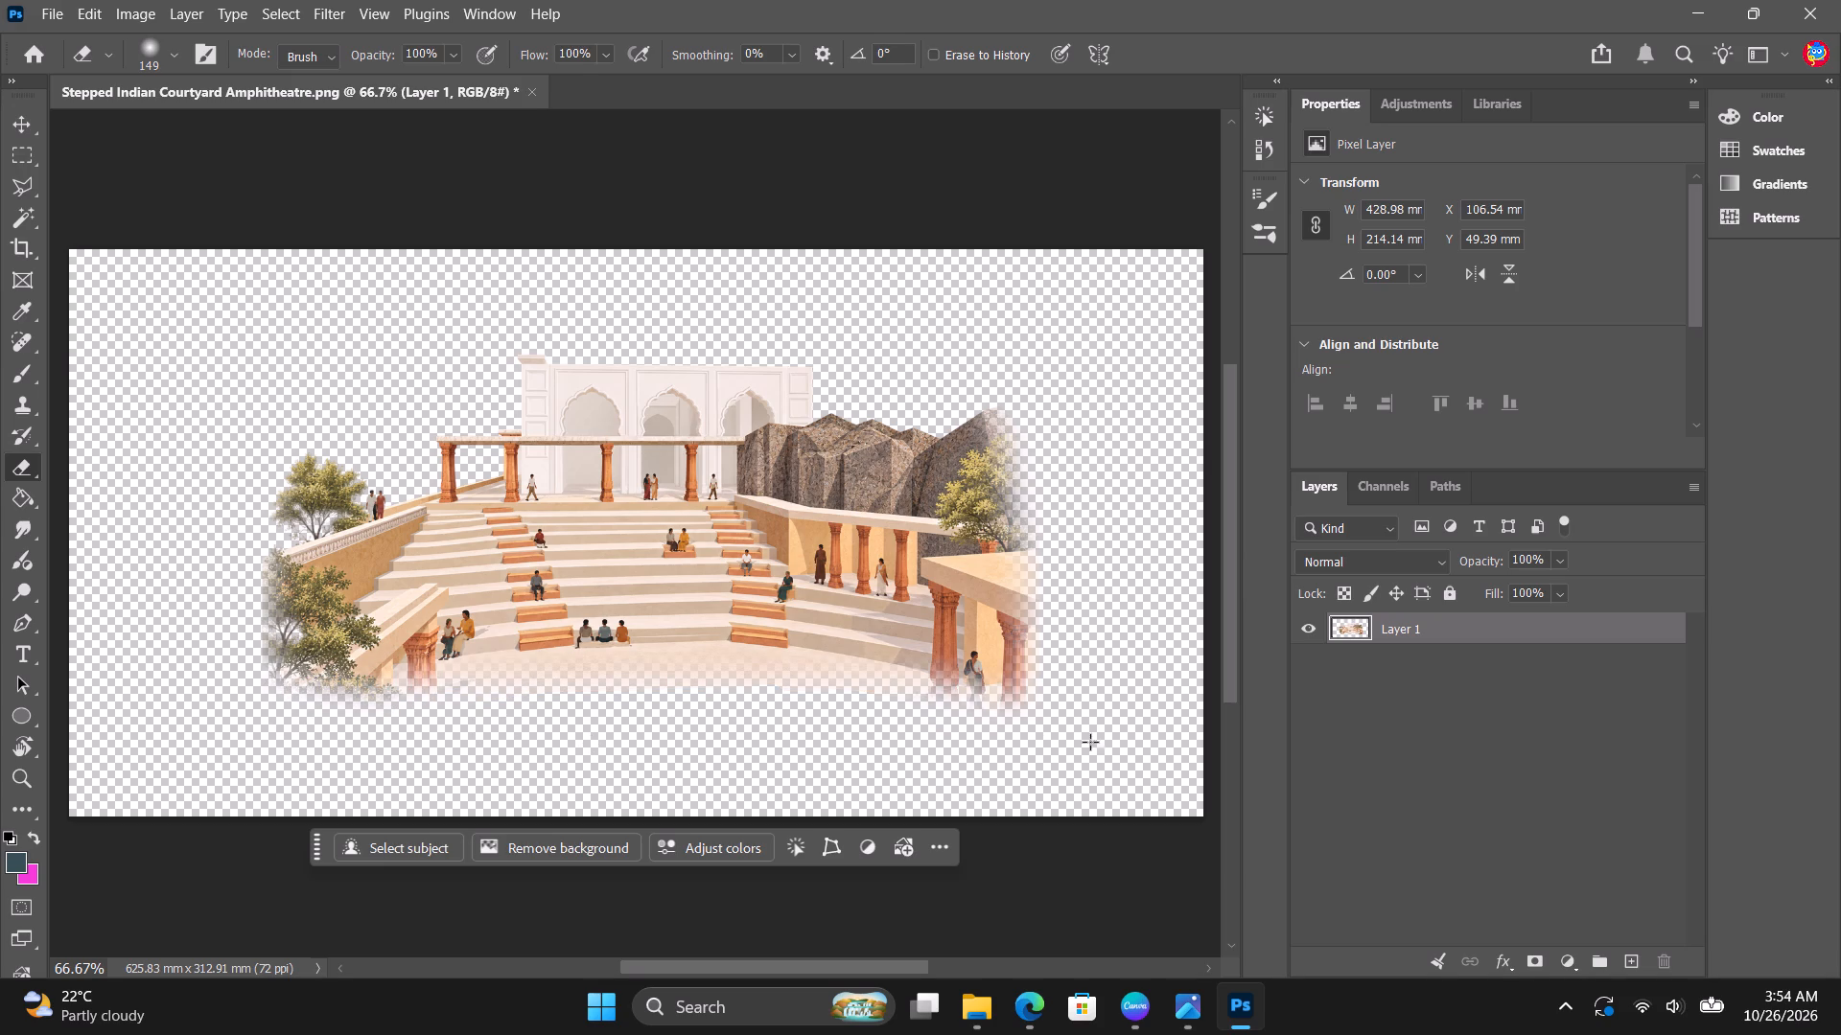
pyautogui.moveTo(1090, 742); pyautogui.dragTo(1114, 742)
# Add a new layer and make a circular selection about 45 mm wide above the rocks beside the arched facade.
pyautogui.click(1624, 951)
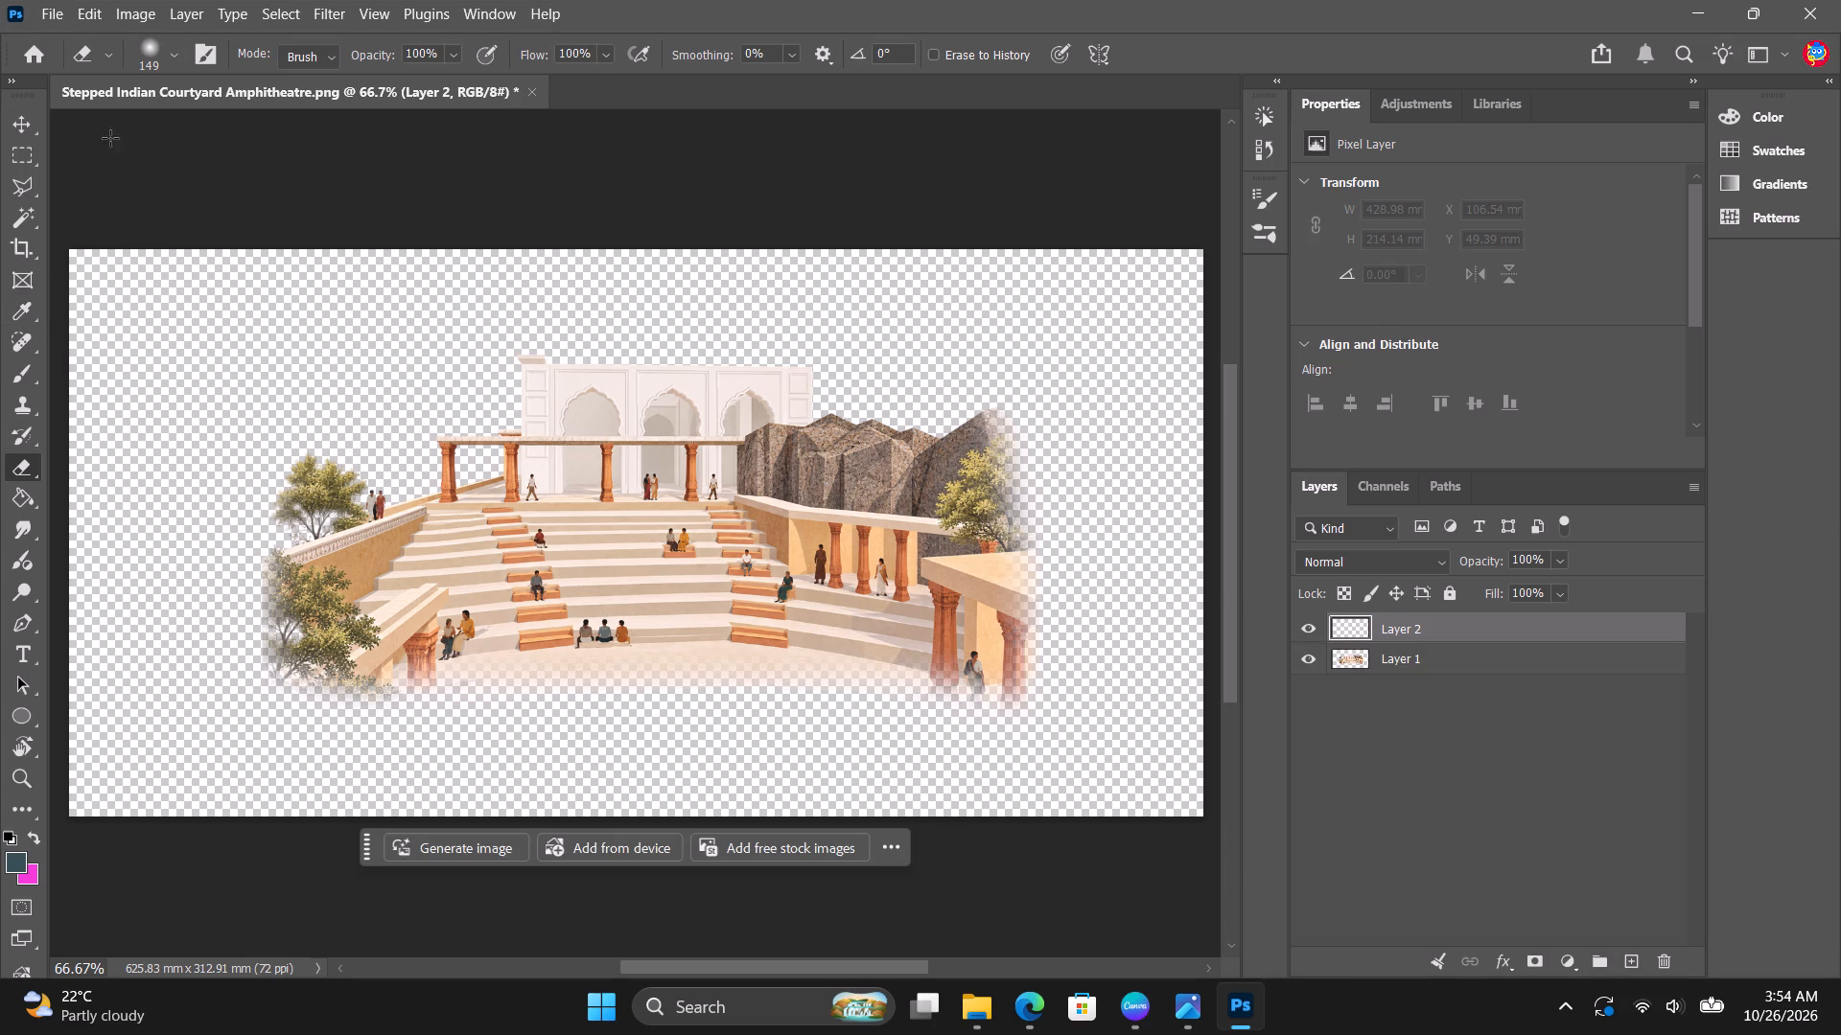
pyautogui.click(18, 156)
pyautogui.rightClick(18, 156)
pyautogui.click(138, 177)
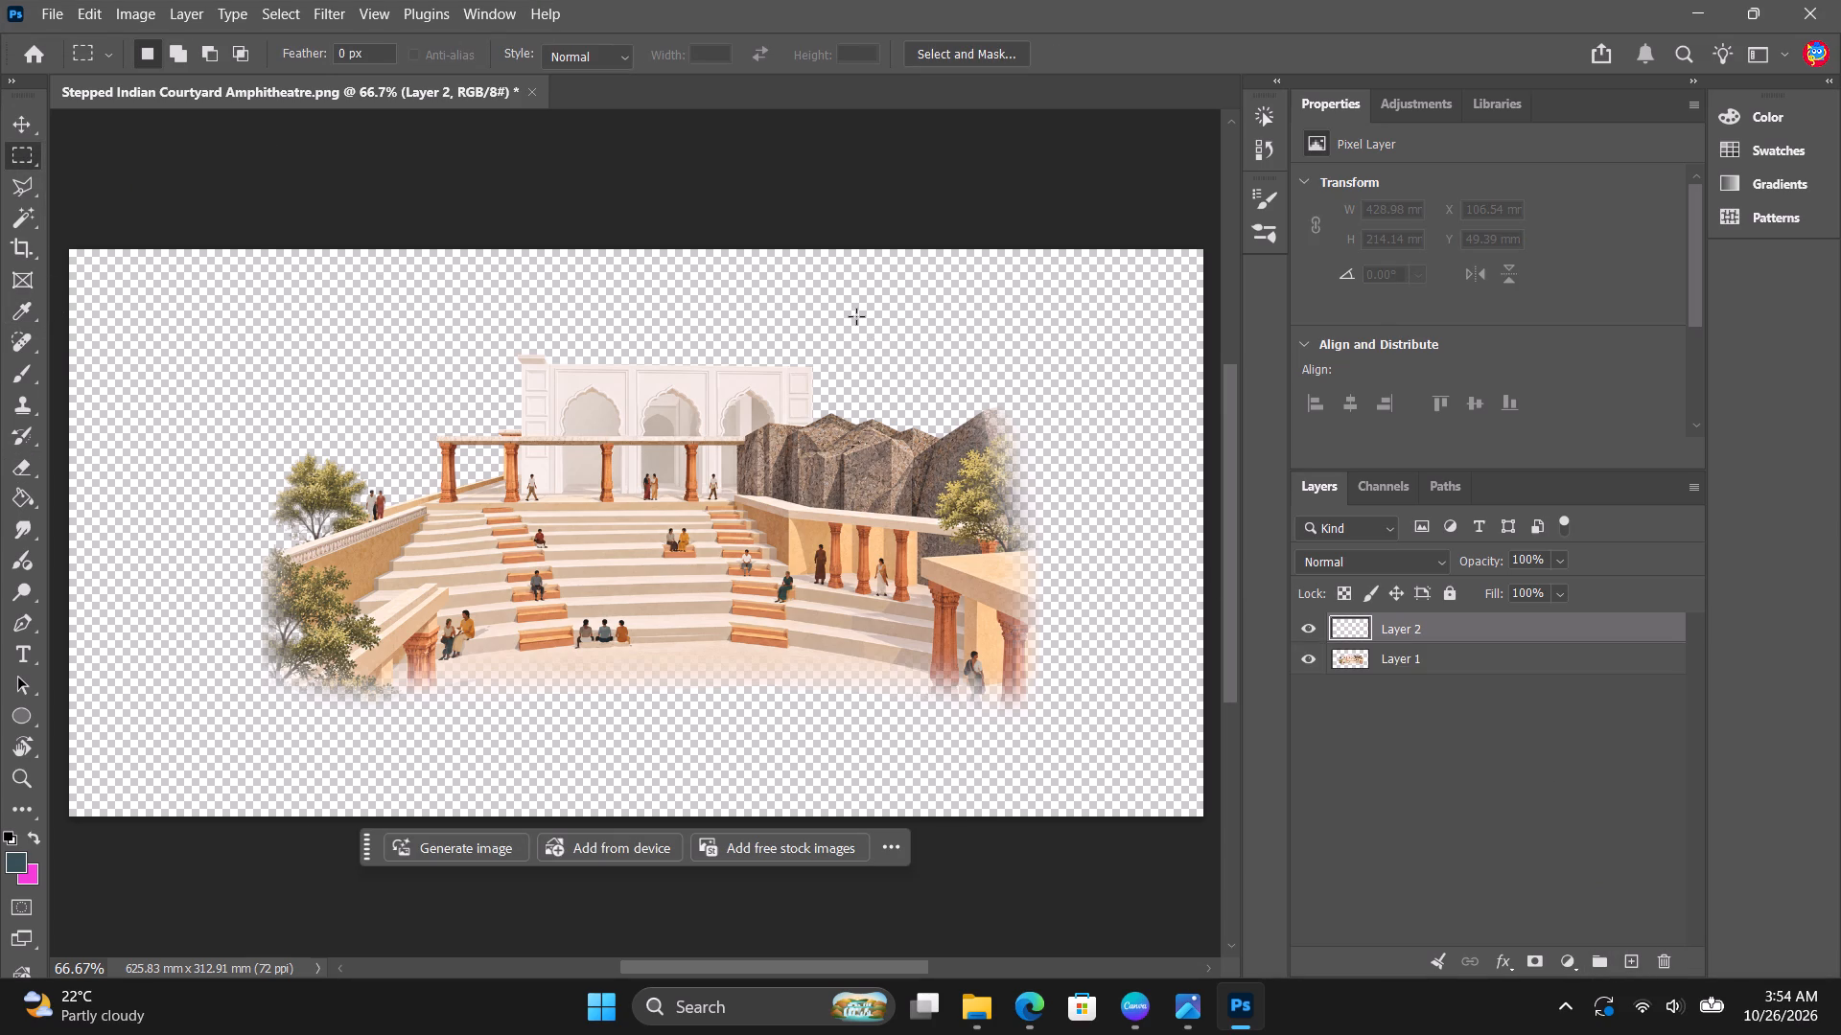
pyautogui.keyDown('shift'); pyautogui.moveTo(834, 287); pyautogui.dragTo(906, 386); pyautogui.keyUp('shift')
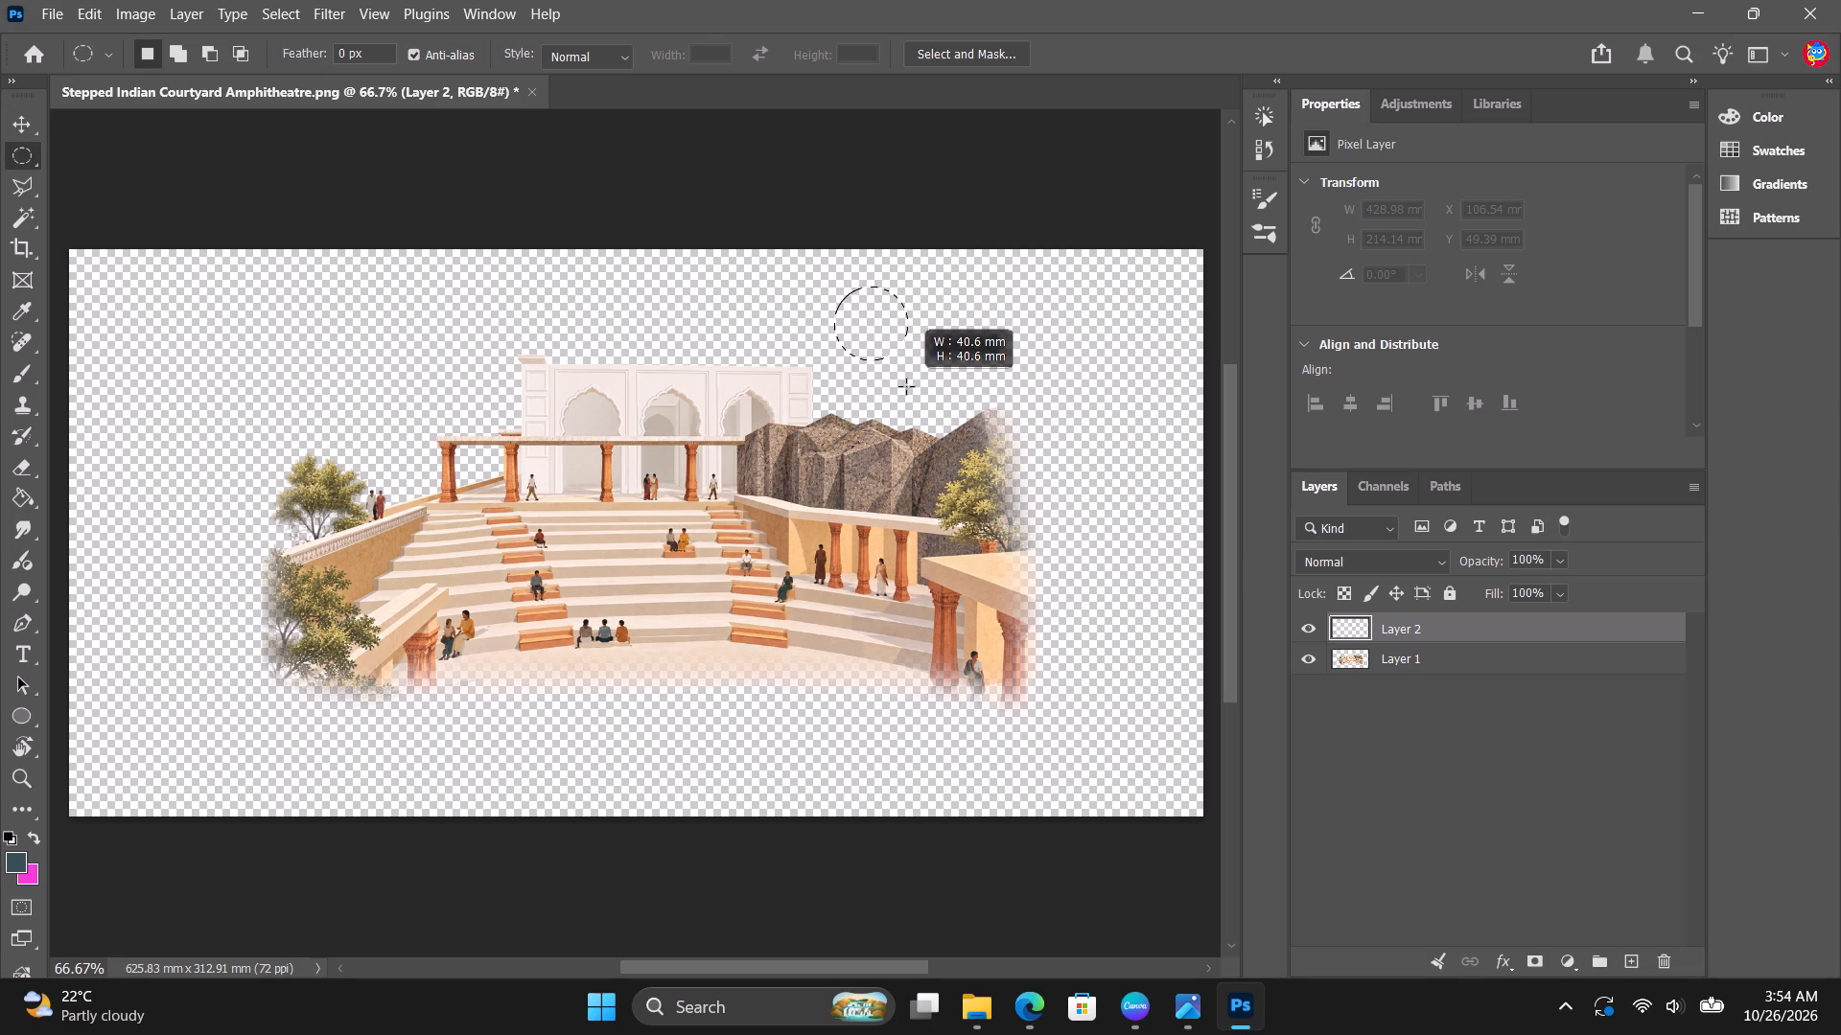
pyautogui.keyDown('shift'); pyautogui.moveTo(906, 386); pyautogui.dragTo(914, 396); pyautogui.keyUp('shift')
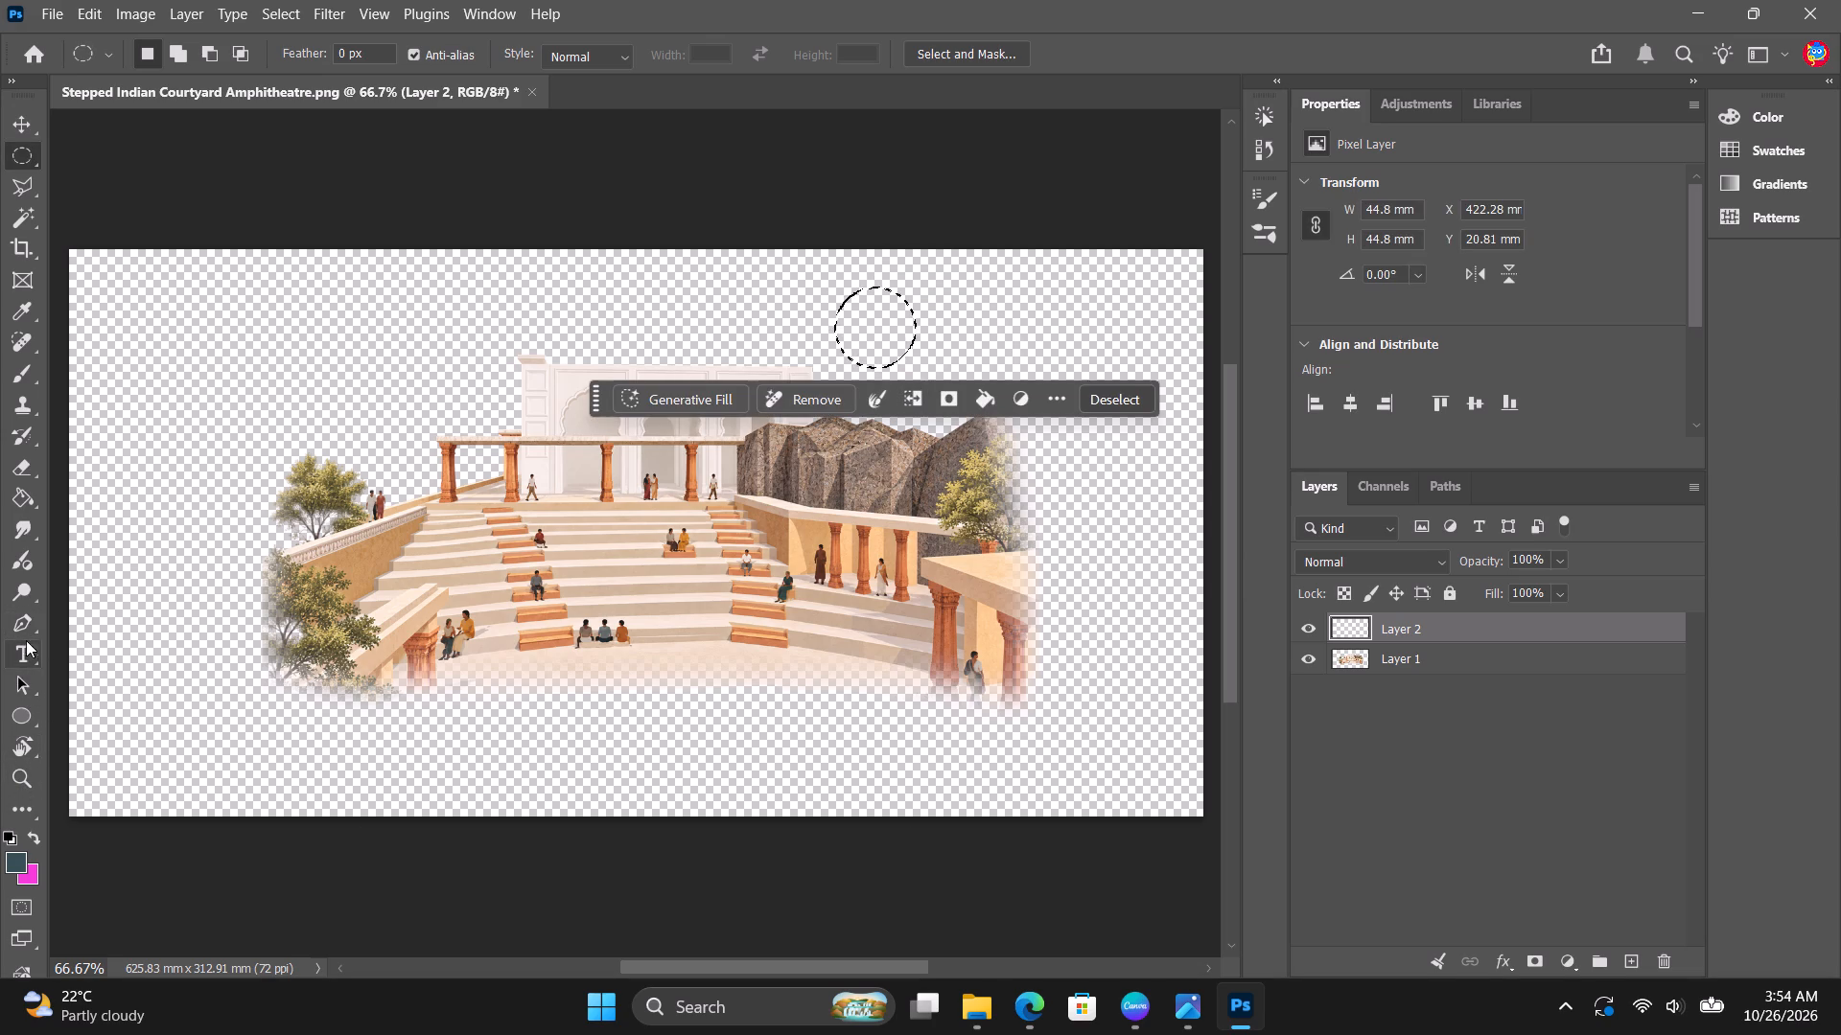
# Fill the circular selection with terracotta c06c48 using the Paint Bucket, and clear the selection.
pyautogui.click(25, 499)
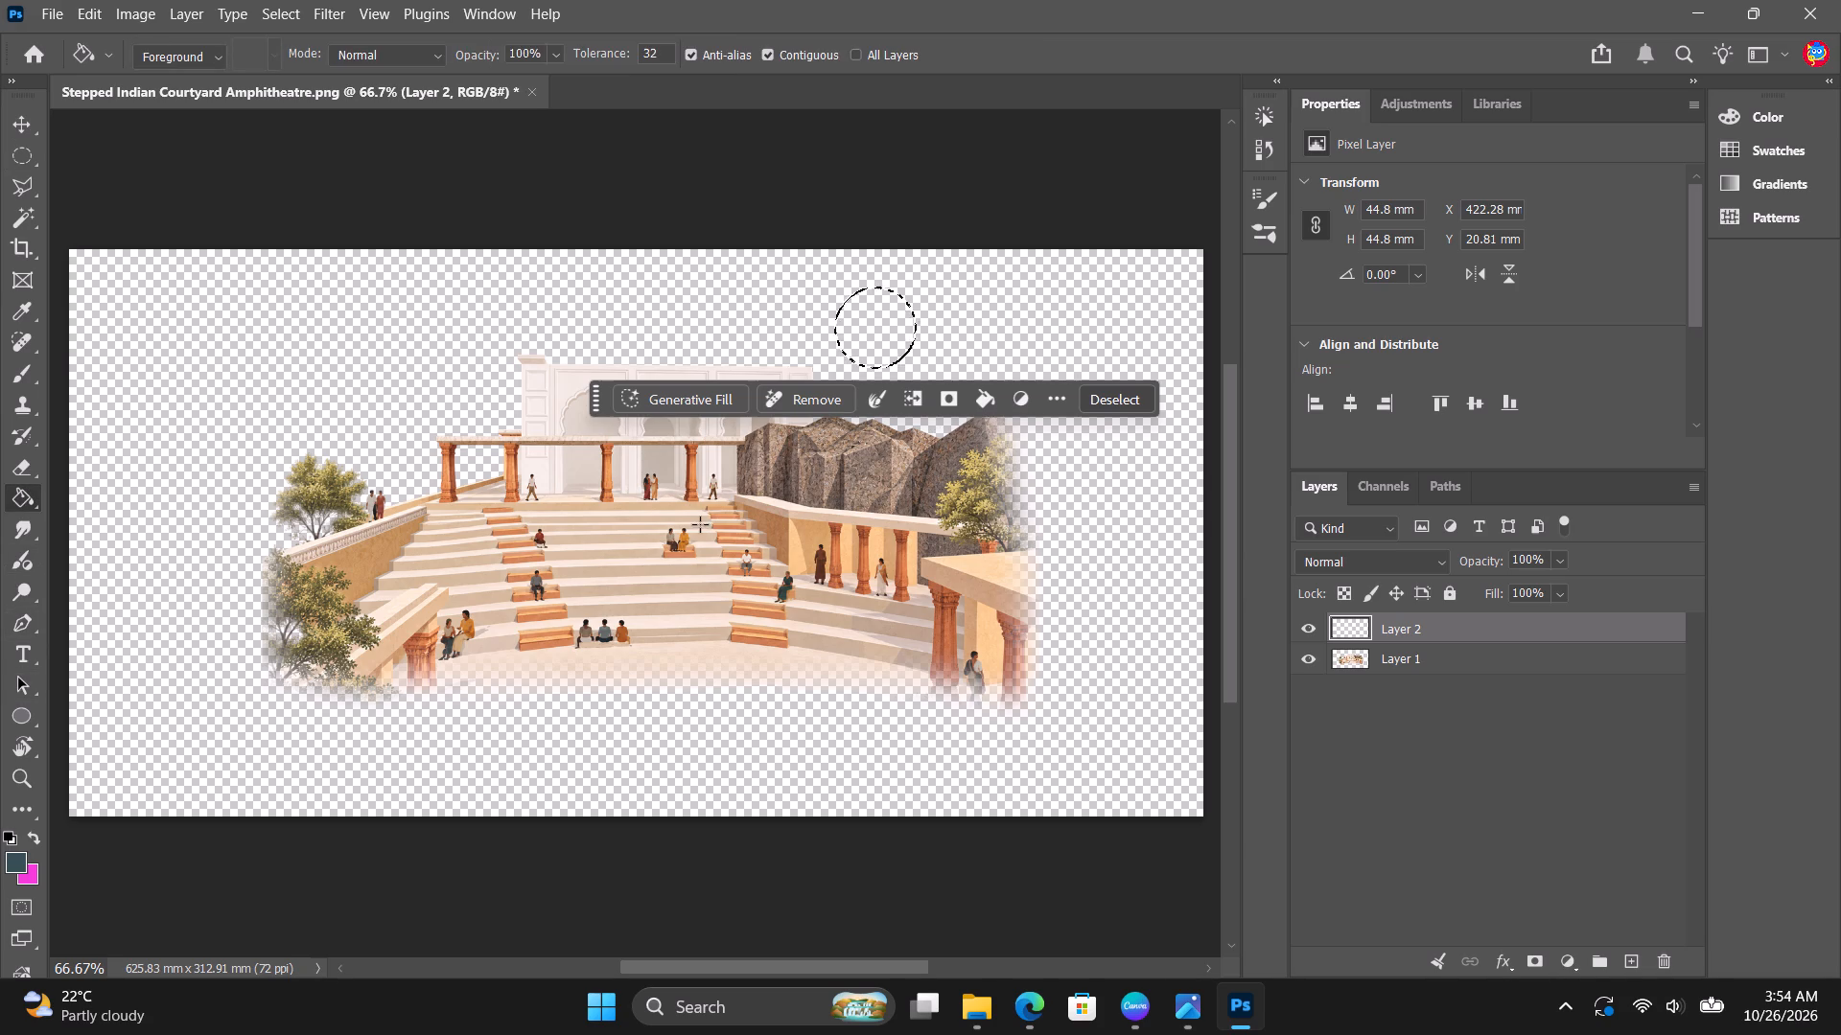
pyautogui.keyDown('alt'); pyautogui.click(688, 475); pyautogui.keyUp('alt')
pyautogui.click(7, 866)
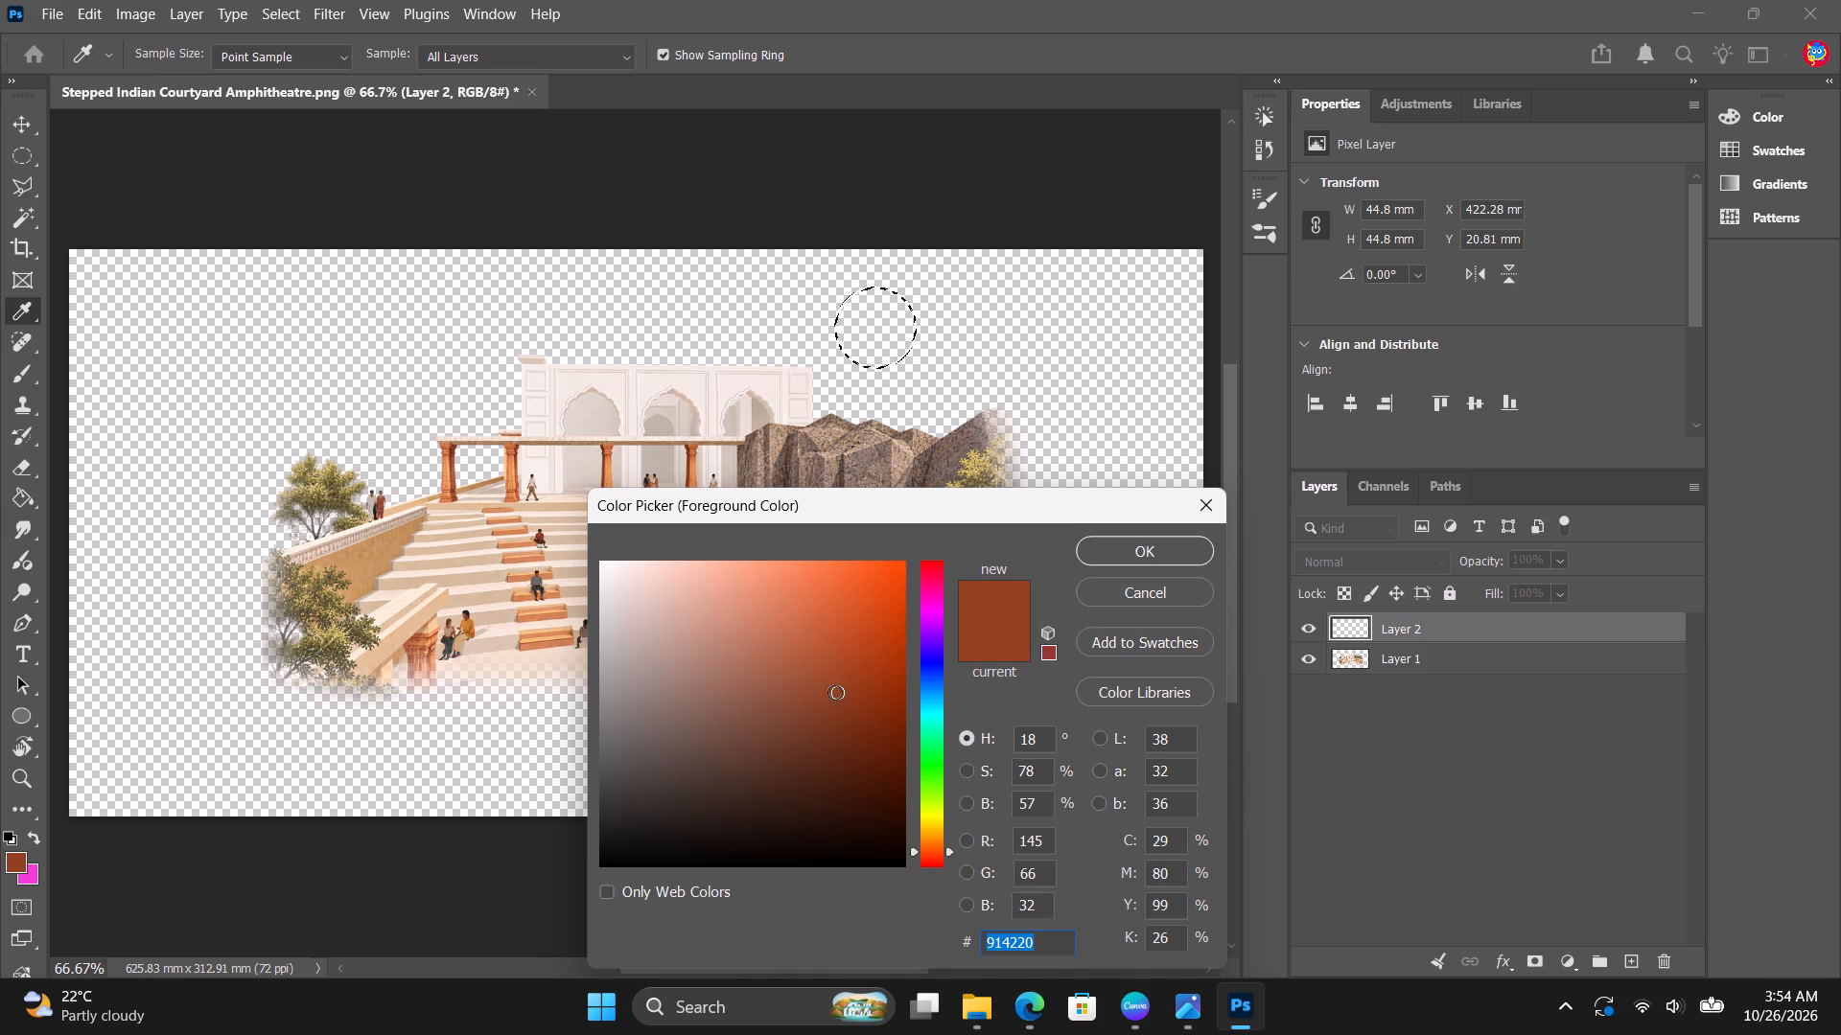
pyautogui.moveTo(834, 692); pyautogui.dragTo(792, 636)
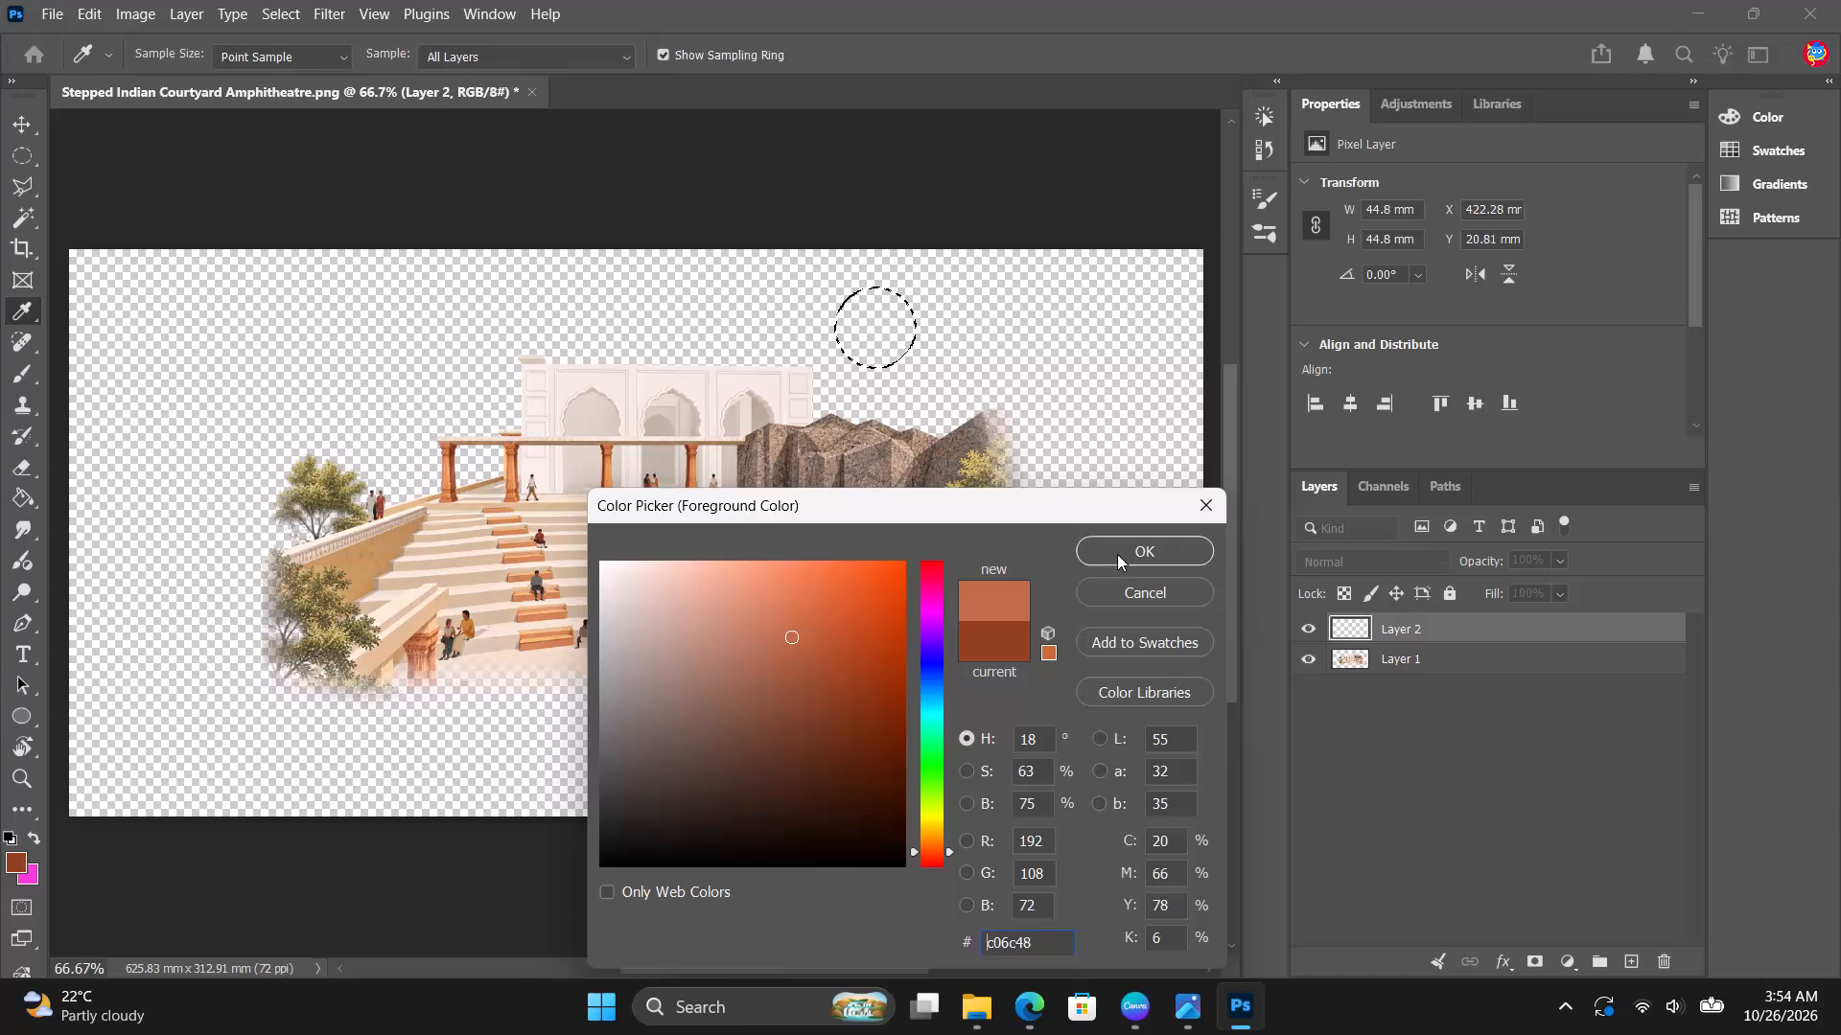
pyautogui.click(1117, 552)
pyautogui.click(897, 341)
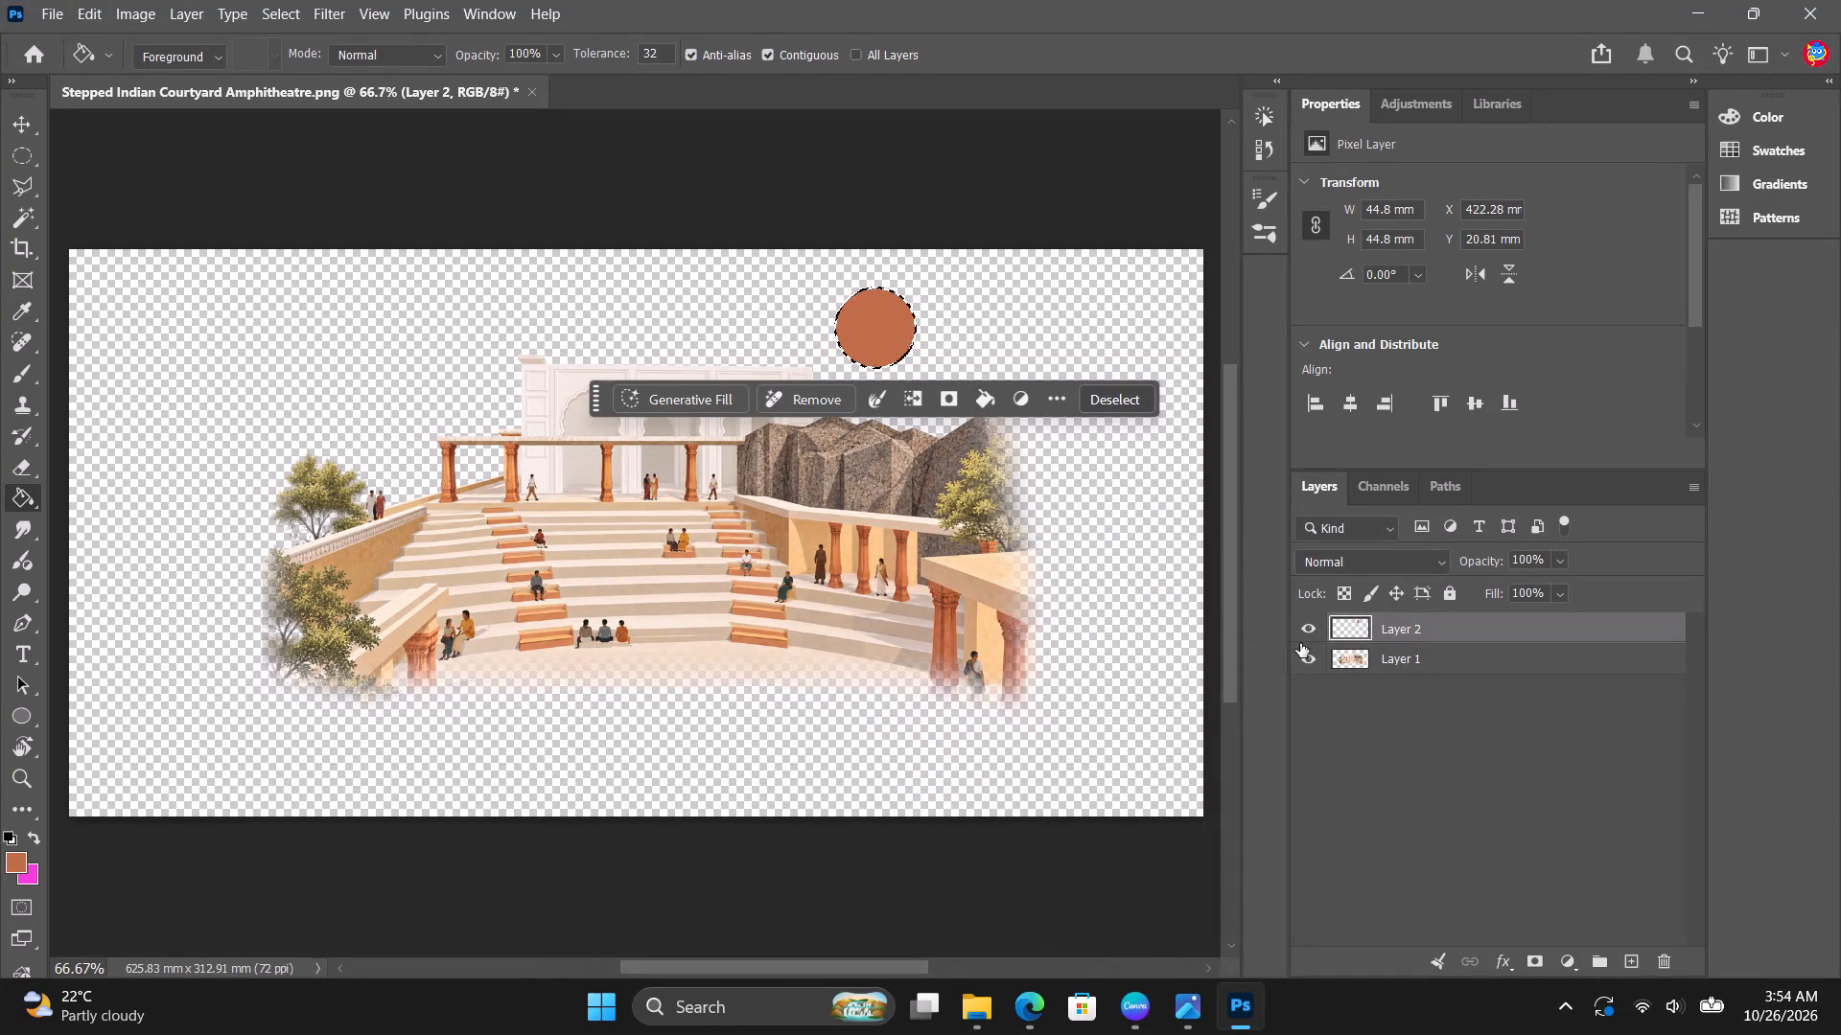
pyautogui.hotkey('ctrl', 'd')
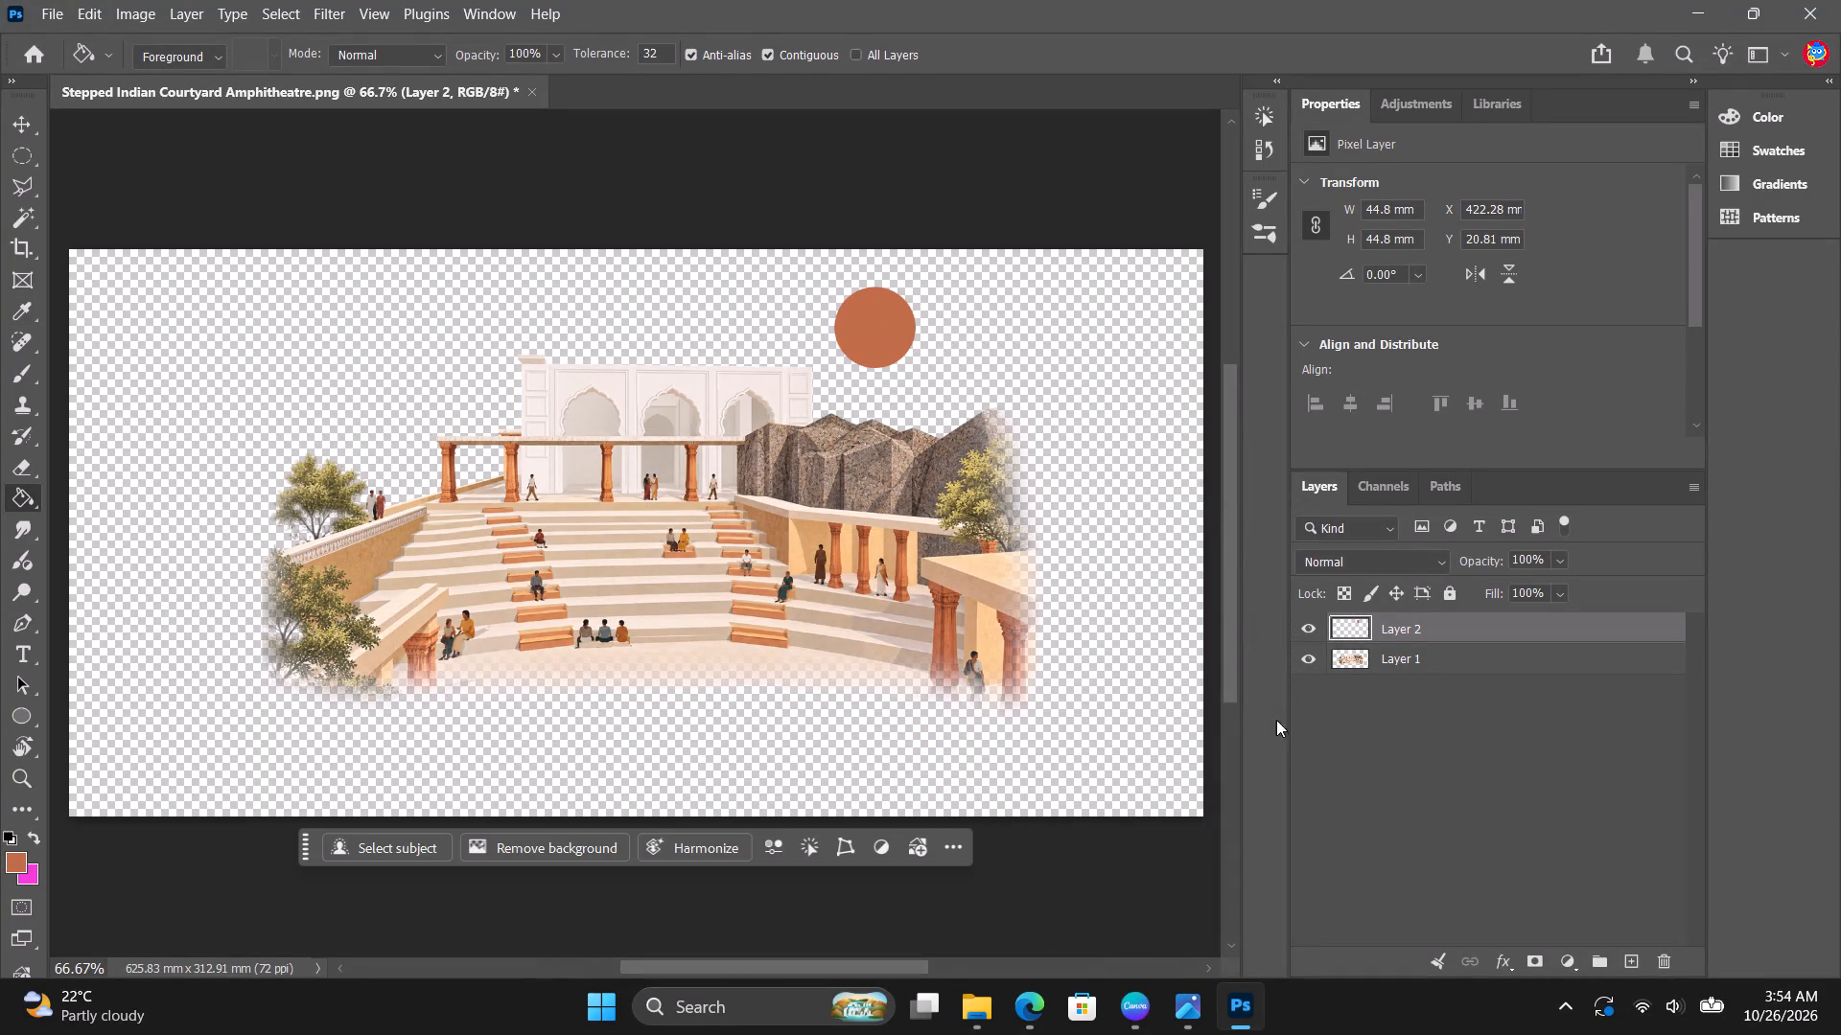
# Shrink the terracotta sun circle to about 28 × 29 mm.
pyautogui.click(28, 128)
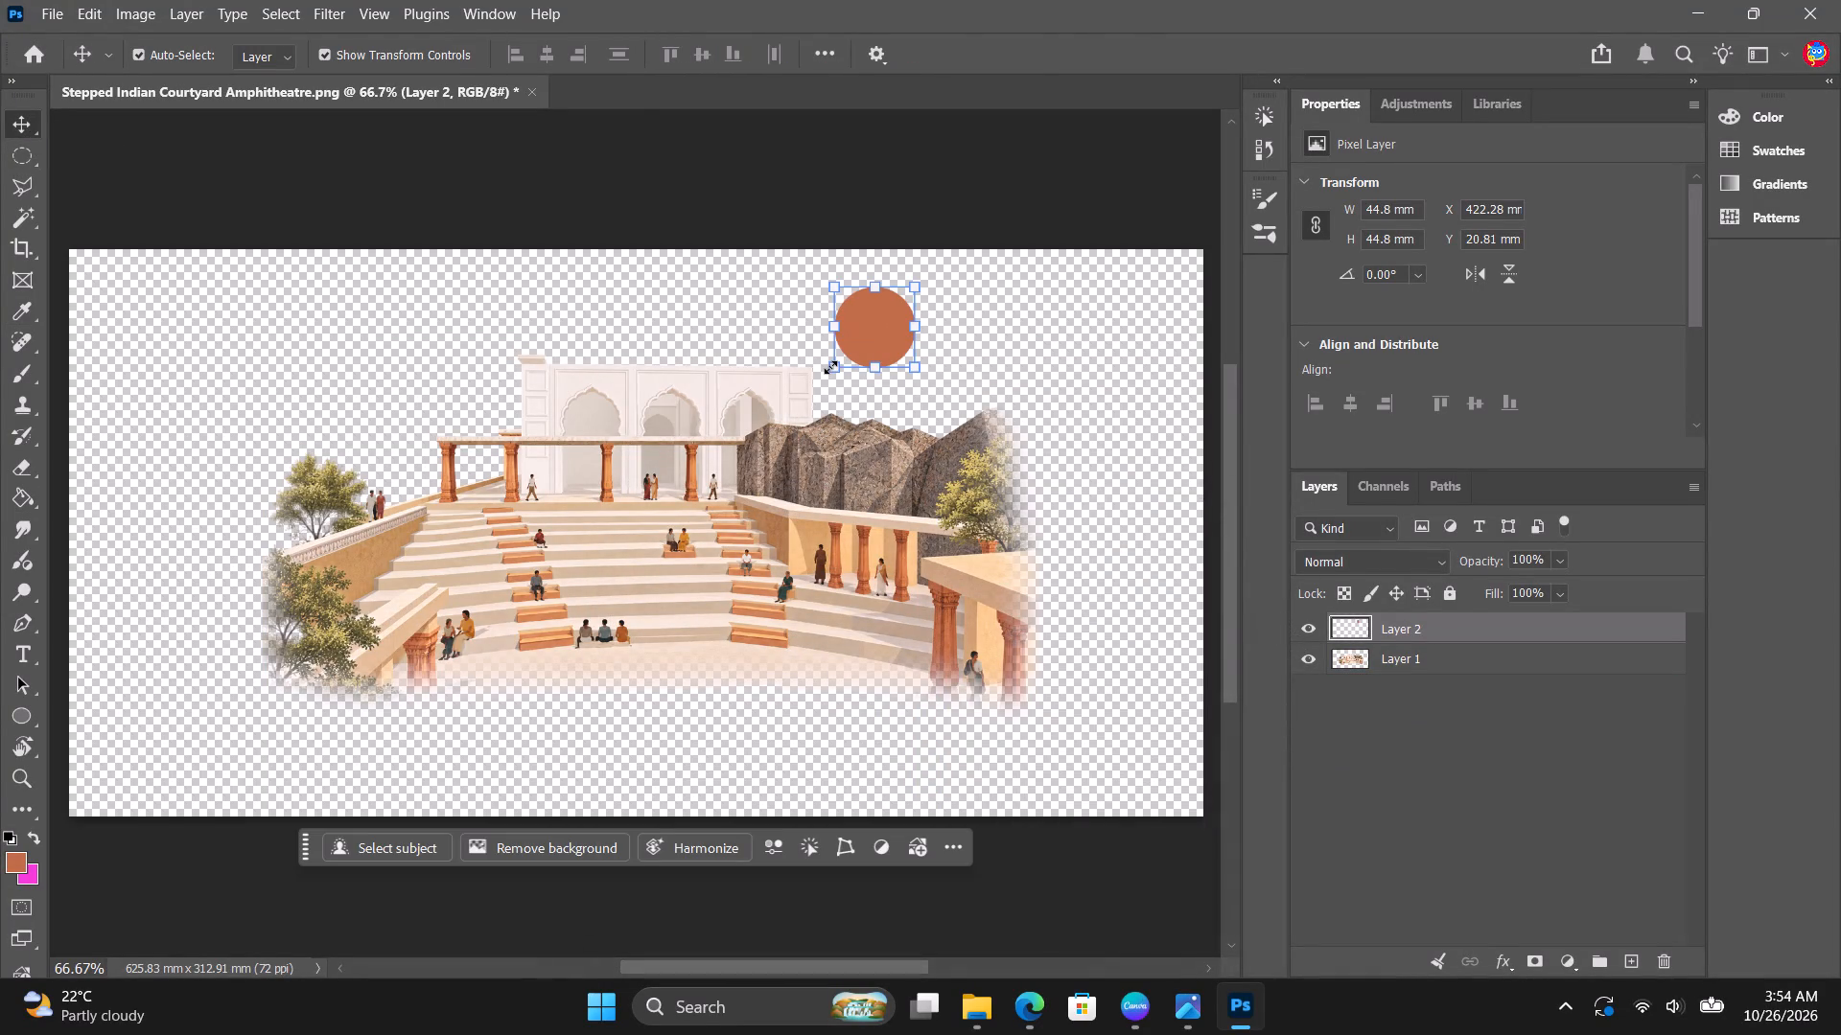
pyautogui.keyDown('shift'); pyautogui.moveTo(830, 367); pyautogui.dragTo(858, 348); pyautogui.keyUp('shift')
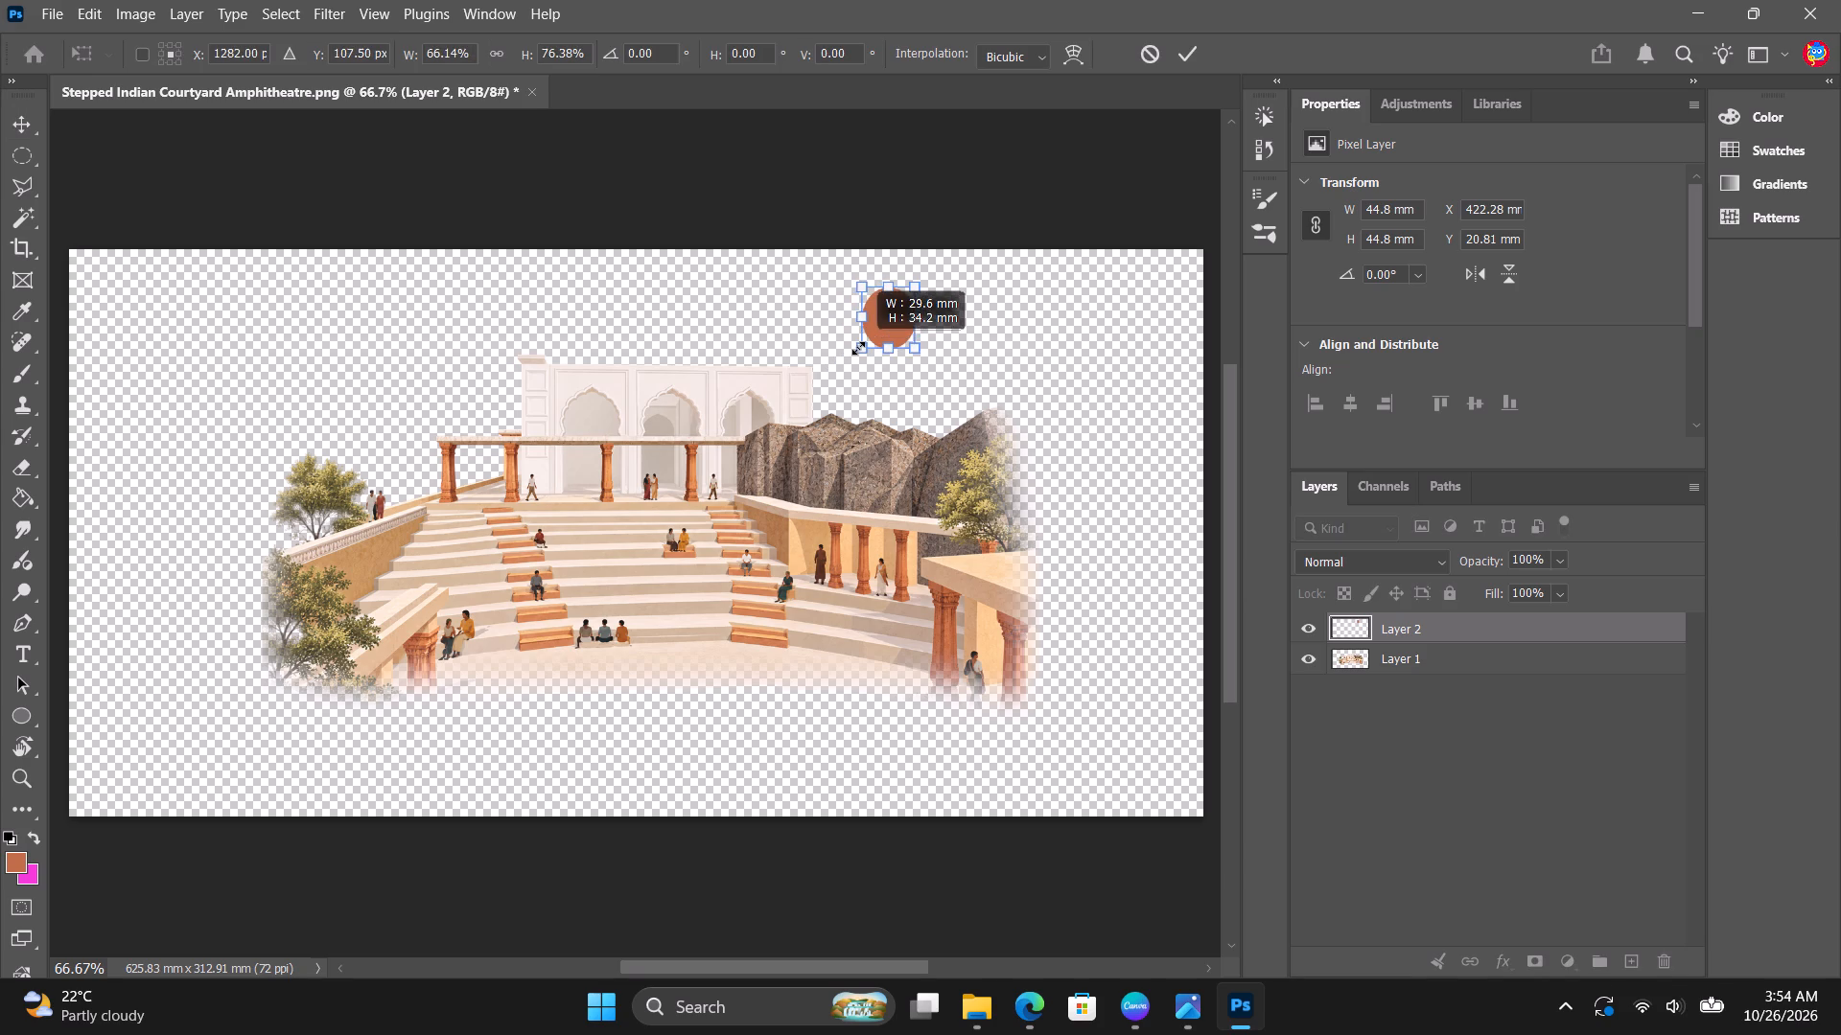
pyautogui.keyDown('shift'); pyautogui.moveTo(858, 348); pyautogui.dragTo(861, 344); pyautogui.keyUp('shift')
pyautogui.click(1095, 479)
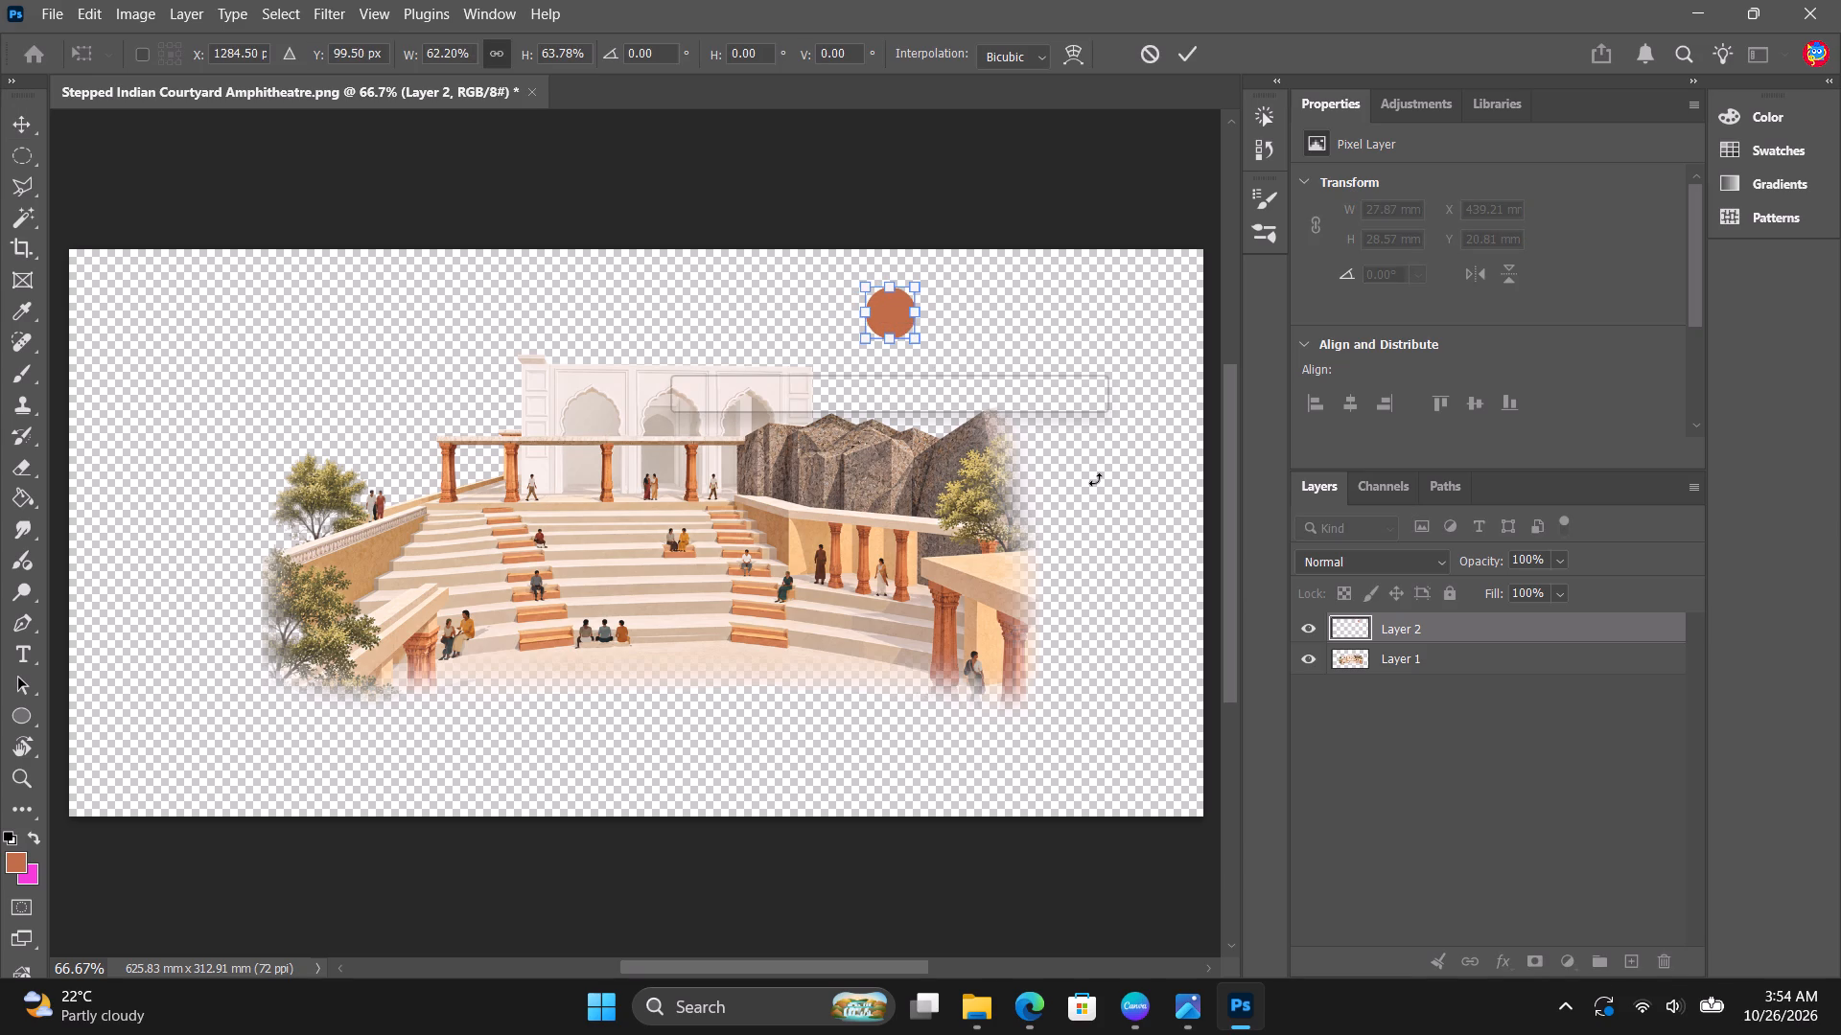
pyautogui.click(1080, 391)
pyautogui.click(1123, 445)
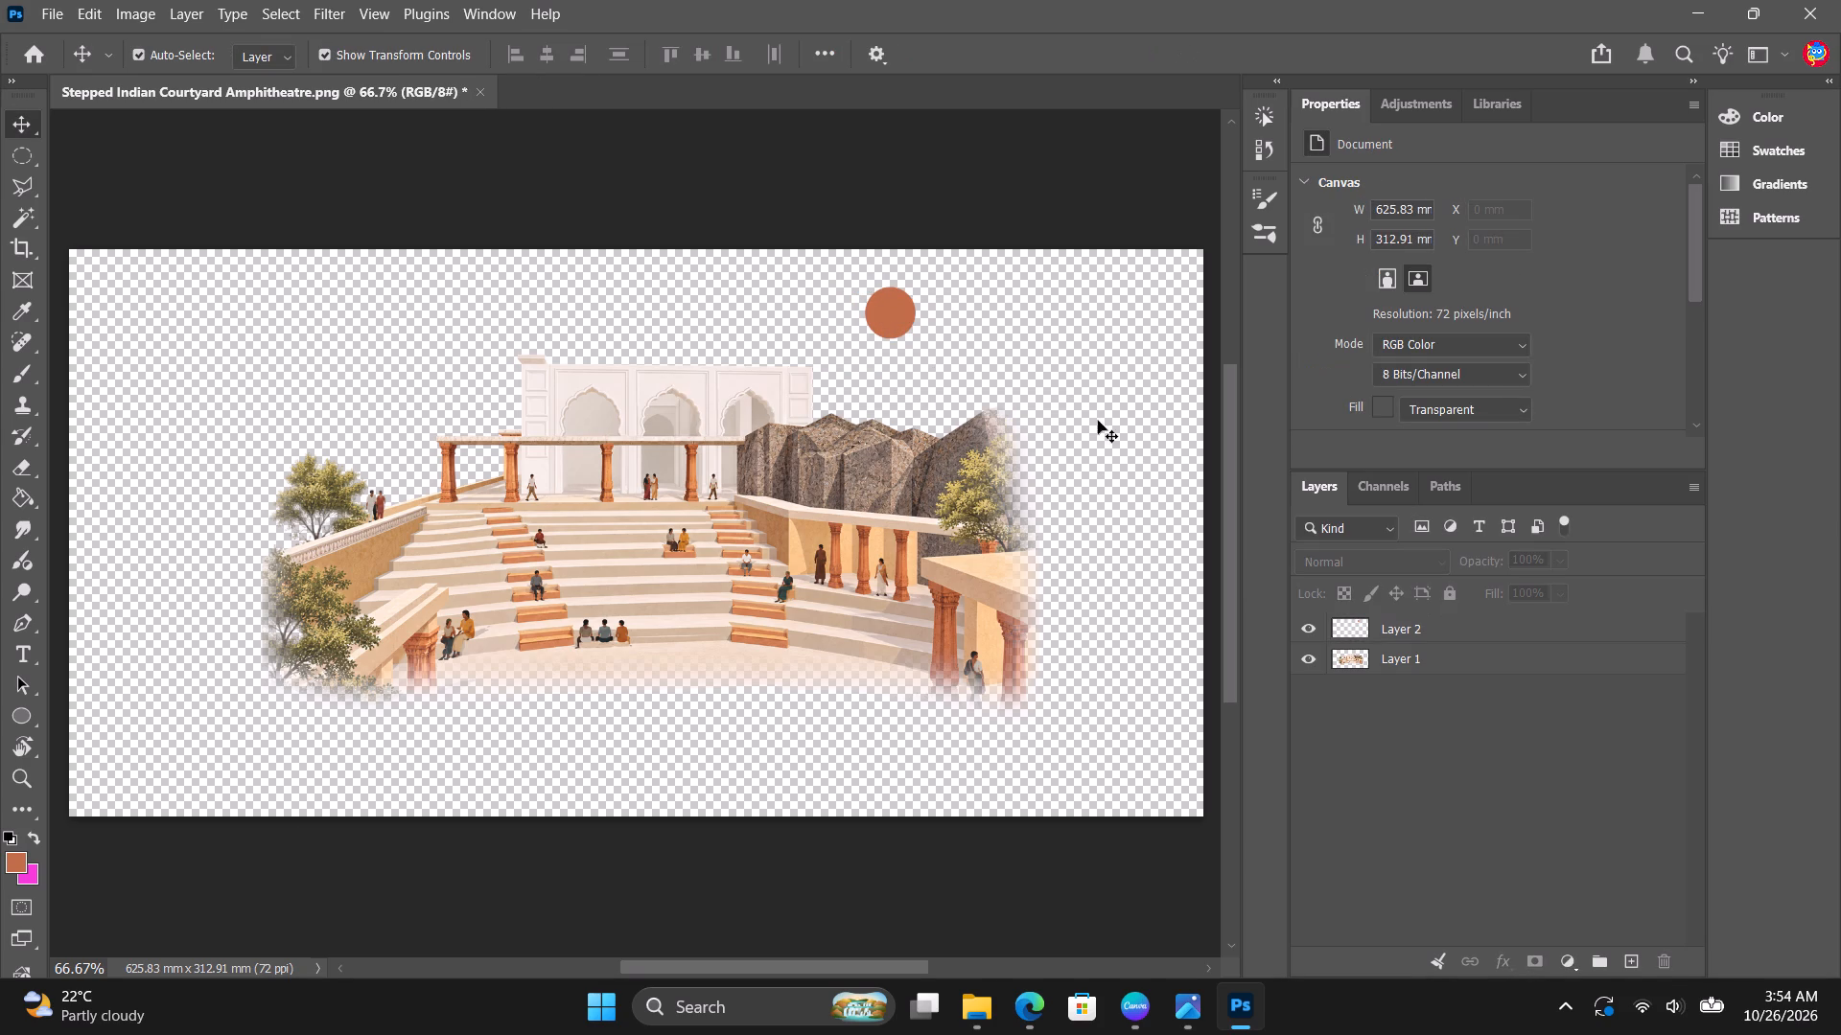
# Move the terracotta sun across the canvas to the empty area above the trees, left of the arched facade.
pyautogui.click(890, 317)
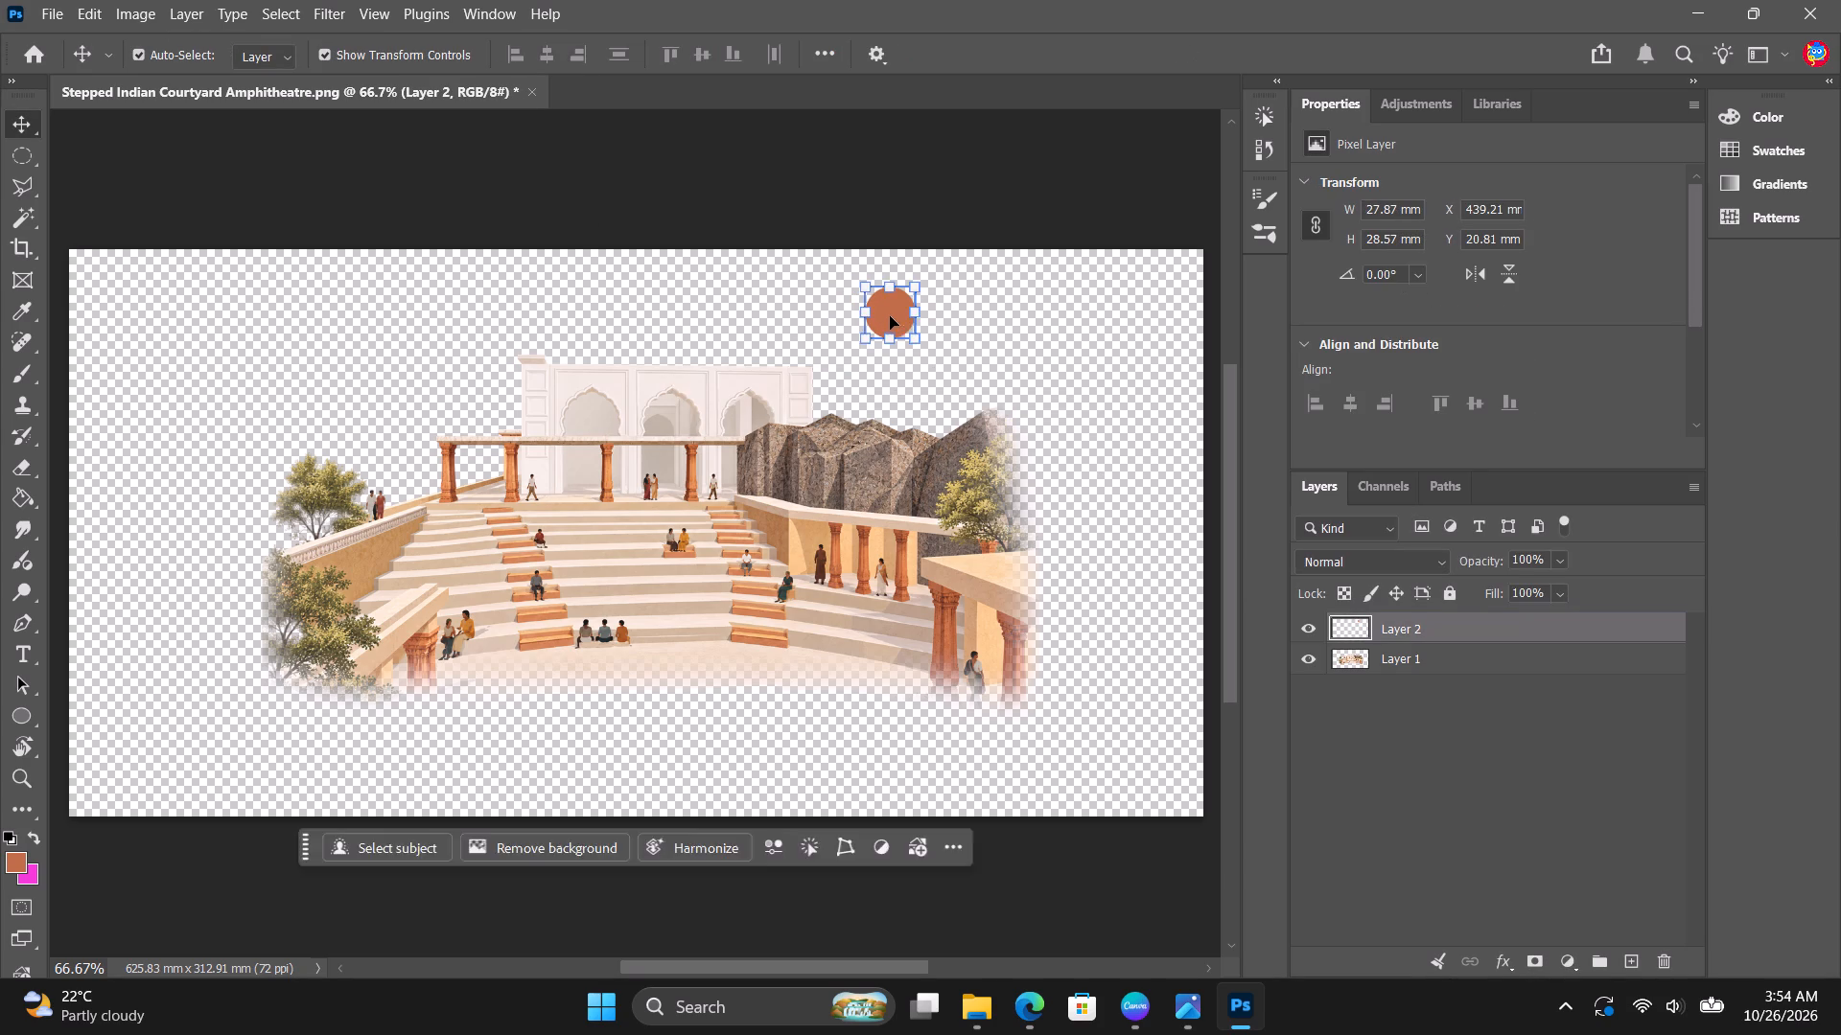
pyautogui.moveTo(890, 316); pyautogui.dragTo(340, 370)
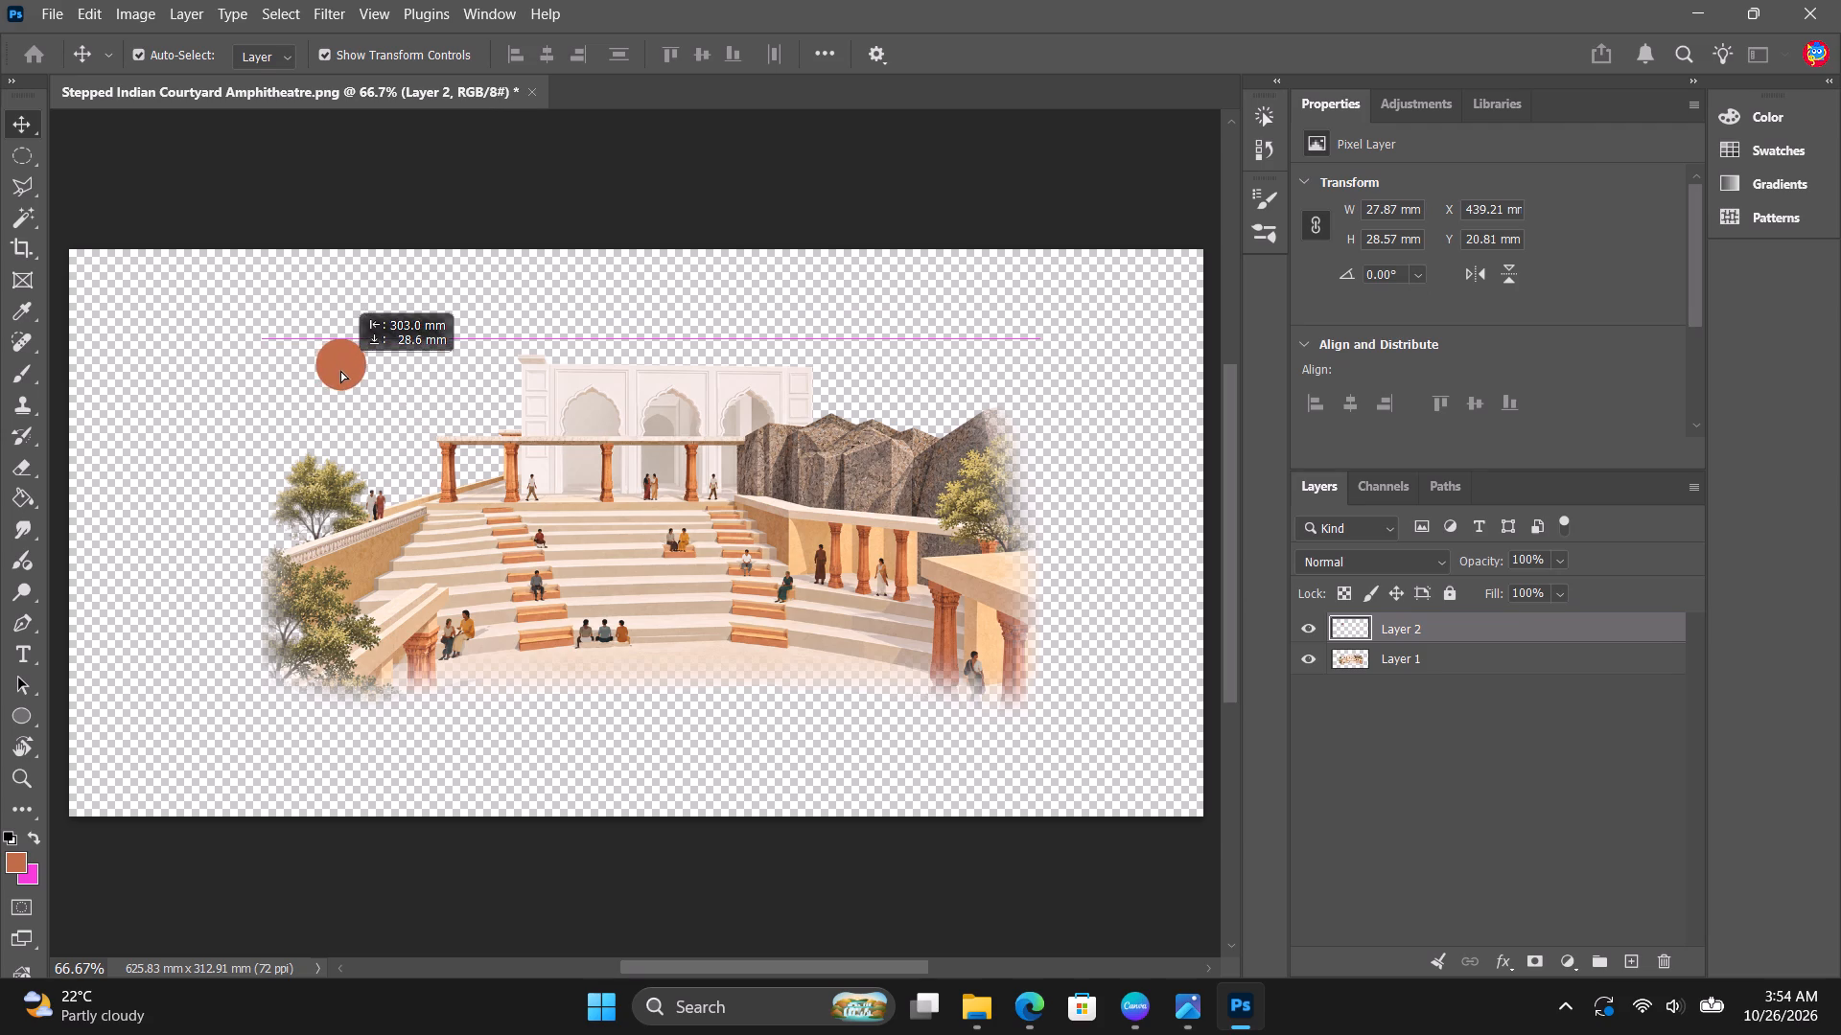
pyautogui.moveTo(340, 370); pyautogui.dragTo(345, 392)
pyautogui.click(1175, 351)
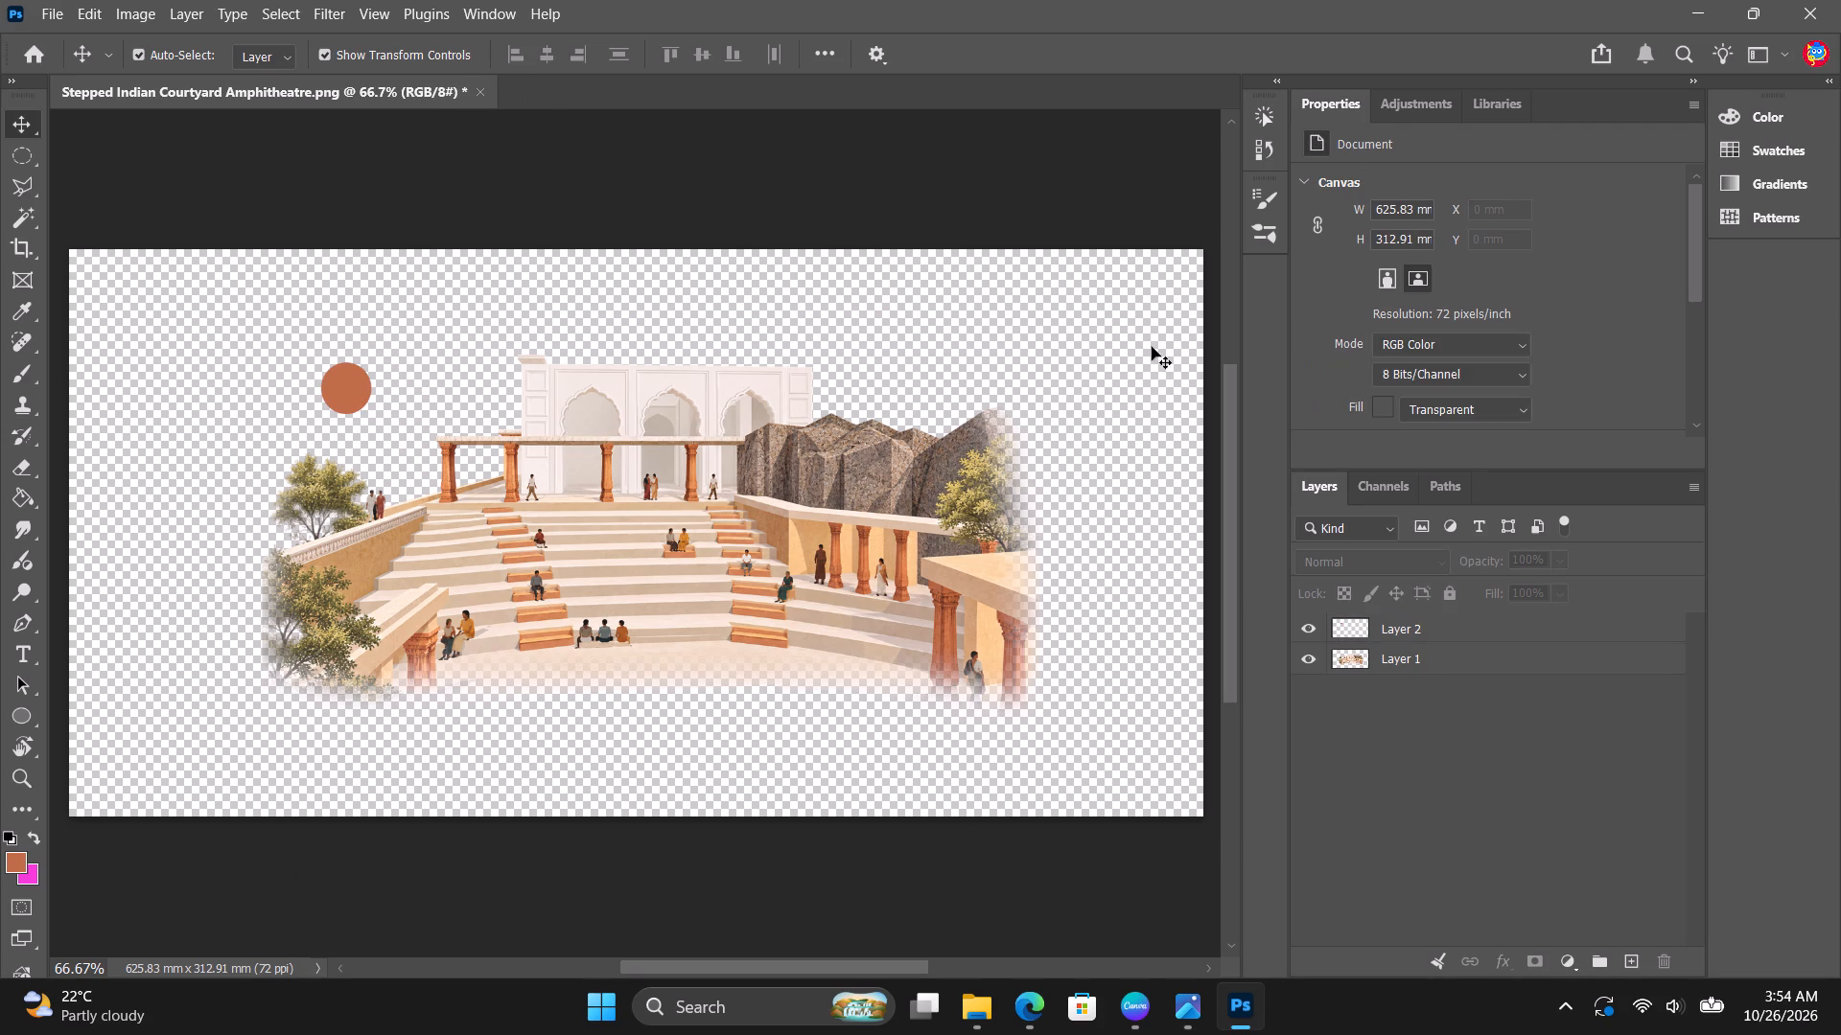
pyautogui.moveTo(356, 379); pyautogui.dragTo(340, 353)
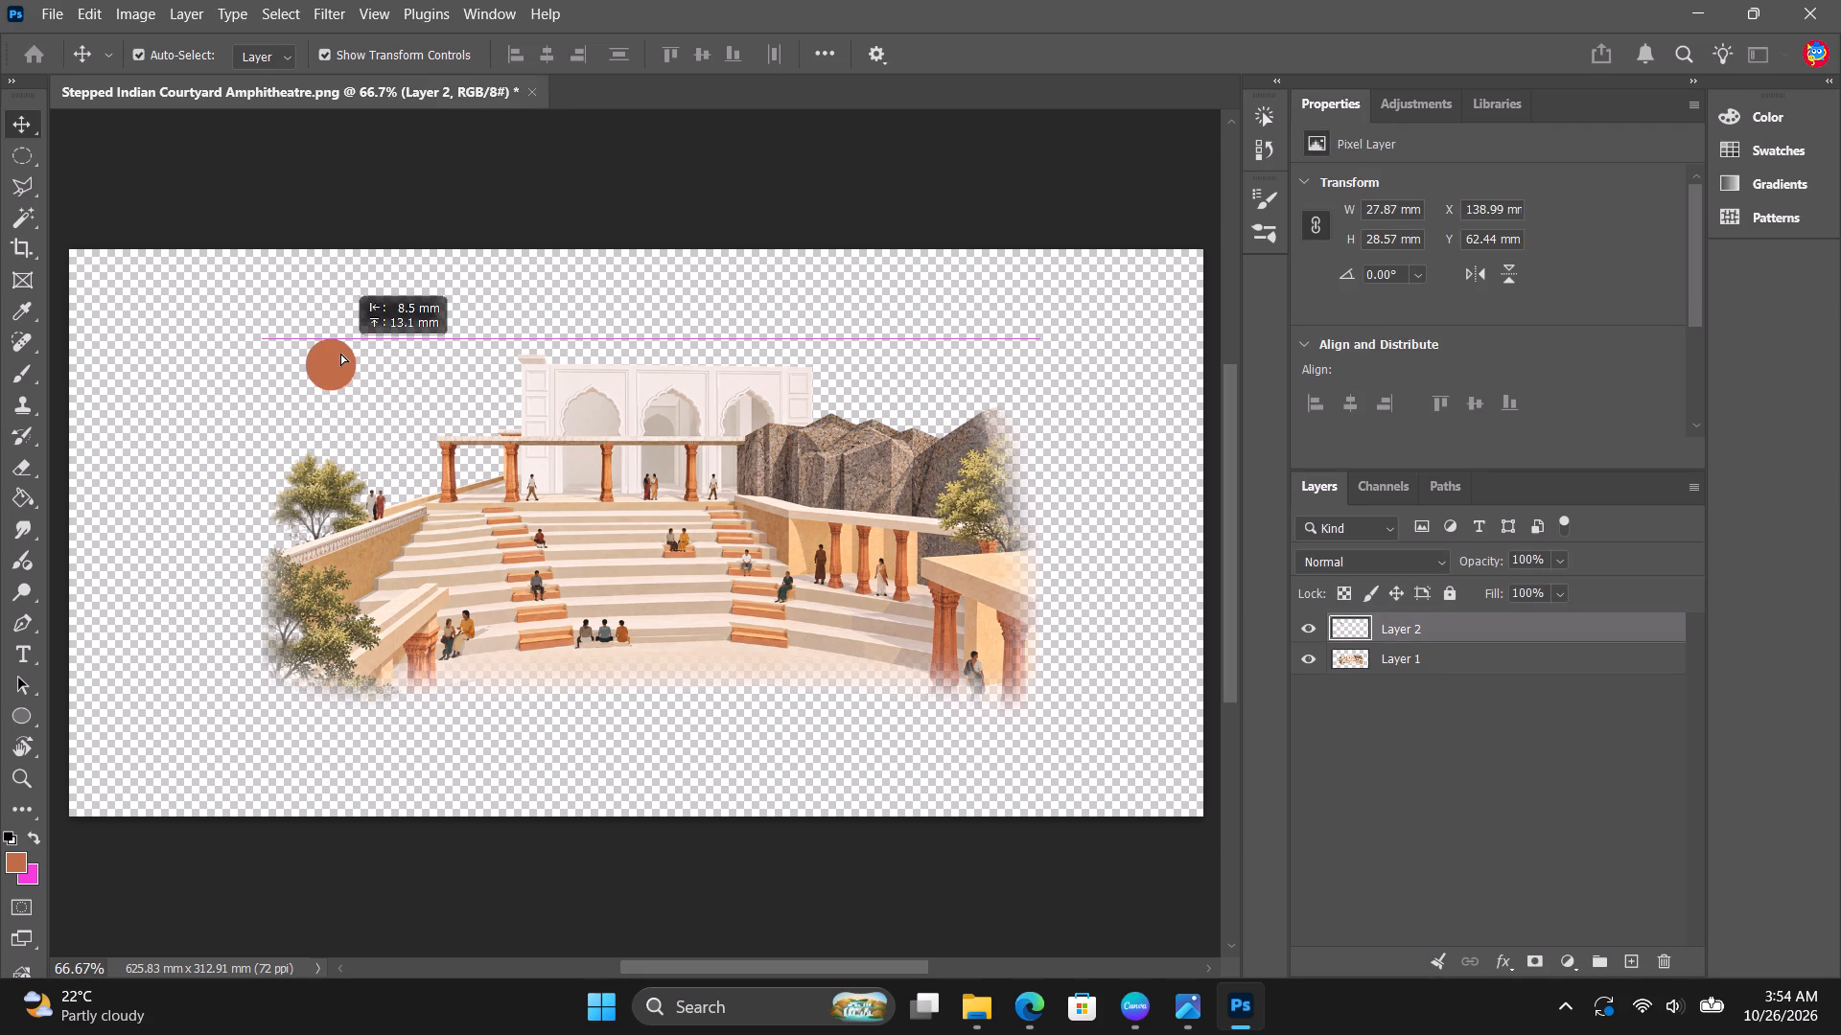
pyautogui.moveTo(340, 353); pyautogui.dragTo(349, 356)
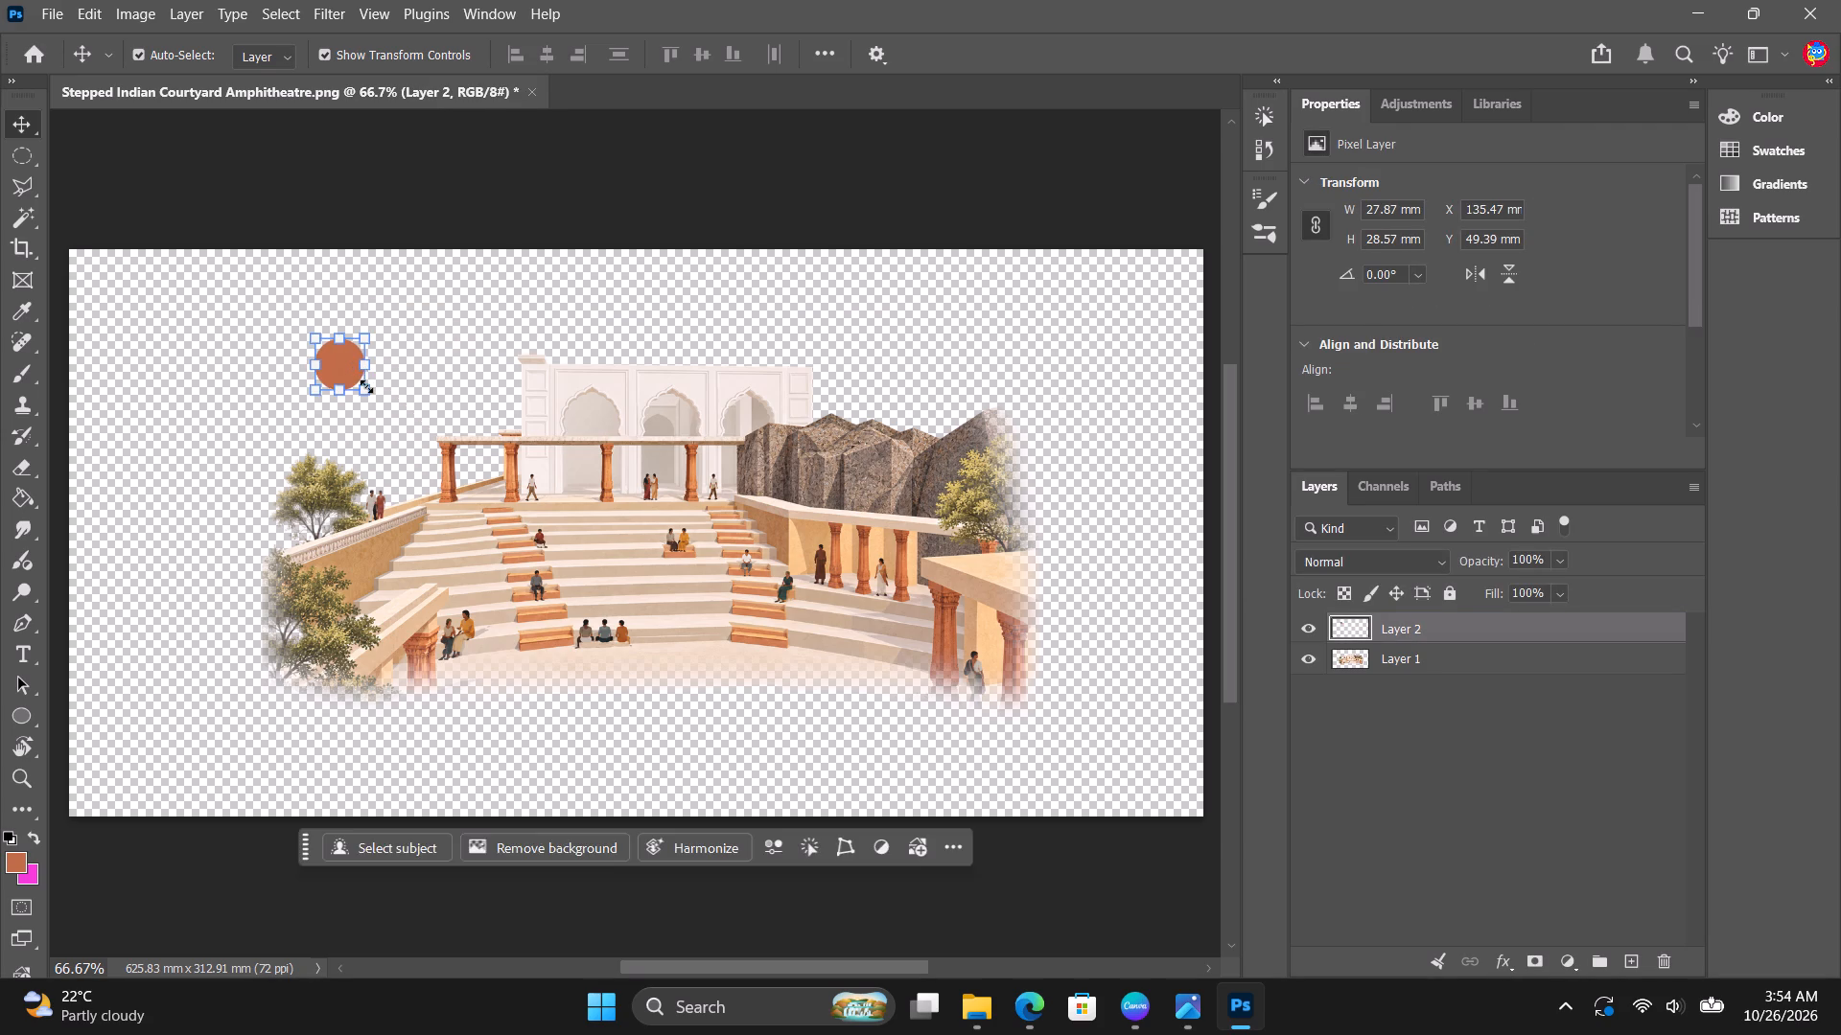
# Enlarge the terracotta sun to about 34 × 35 mm and raise it to about X 140 mm, Y 32 mm.
pyautogui.moveTo(366, 386); pyautogui.dragTo(377, 398)
pyautogui.click(562, 303)
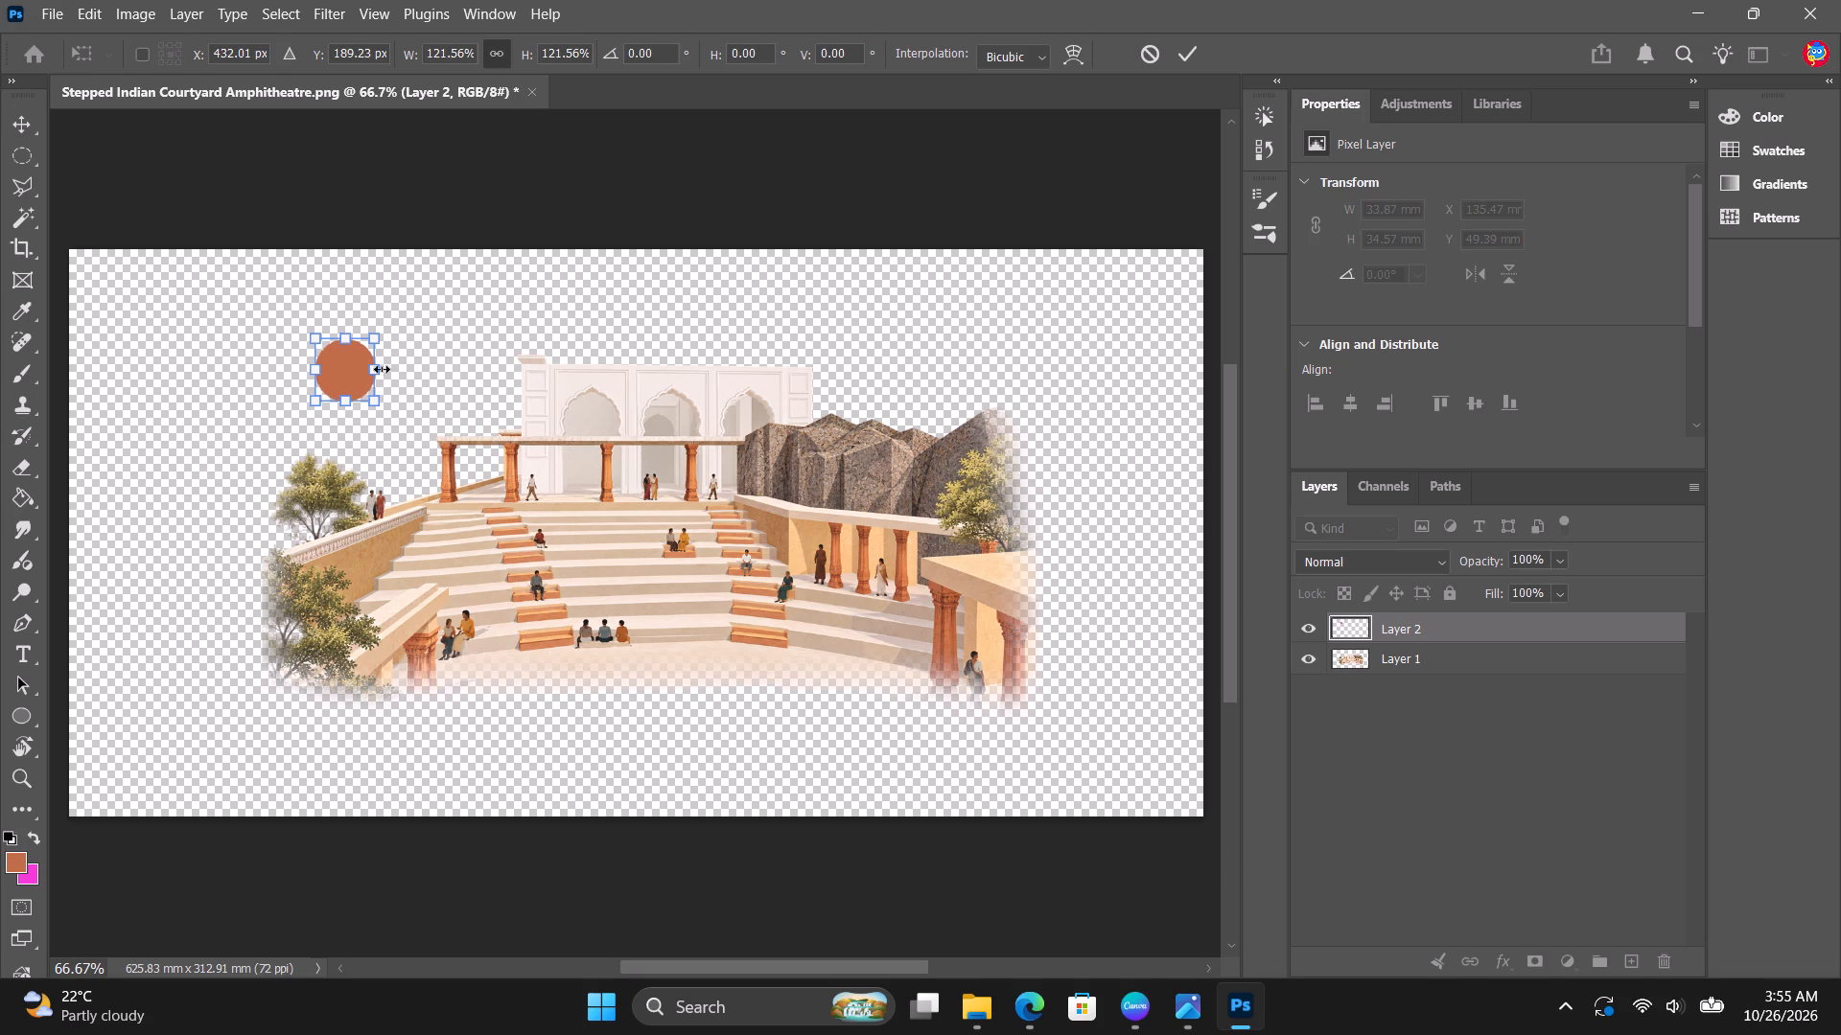
pyautogui.moveTo(341, 380); pyautogui.dragTo(350, 342)
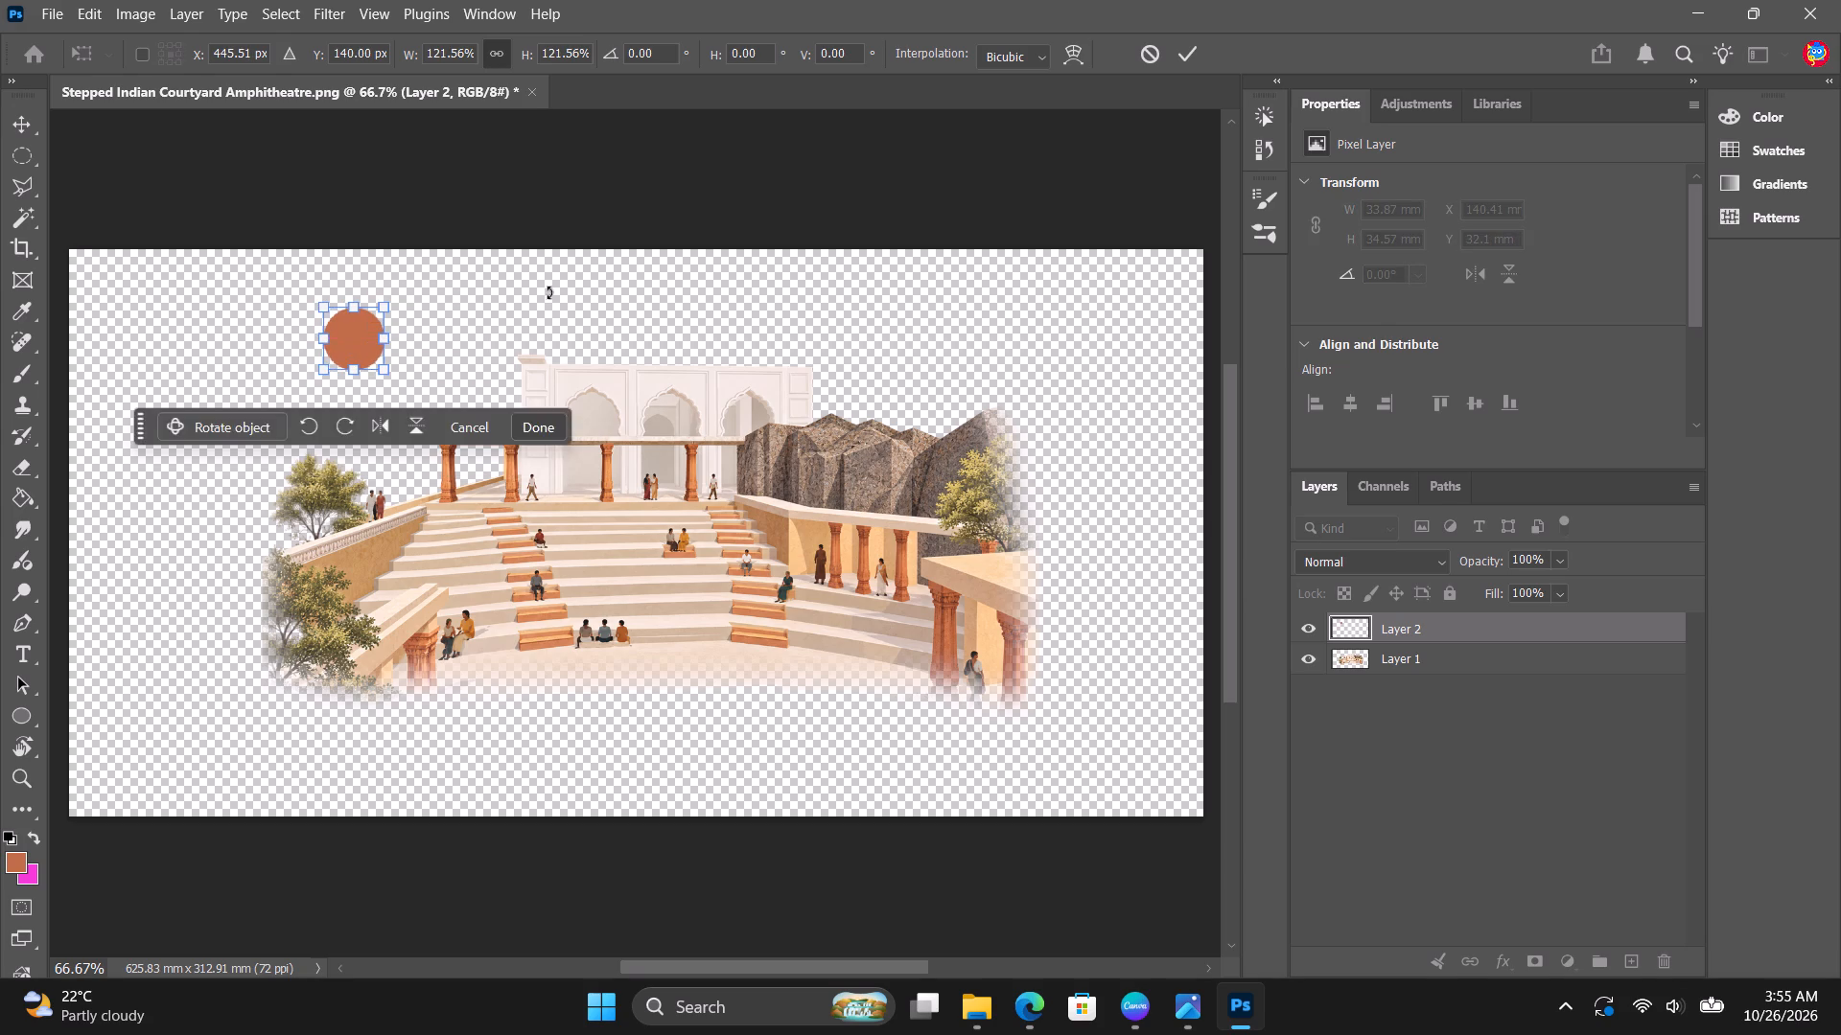
pyautogui.click(548, 291)
# Switch to the Brush tool and choose the Eagle brush from the High_Res_Bird_Brushes_by_Nate set.
pyautogui.click(33, 360)
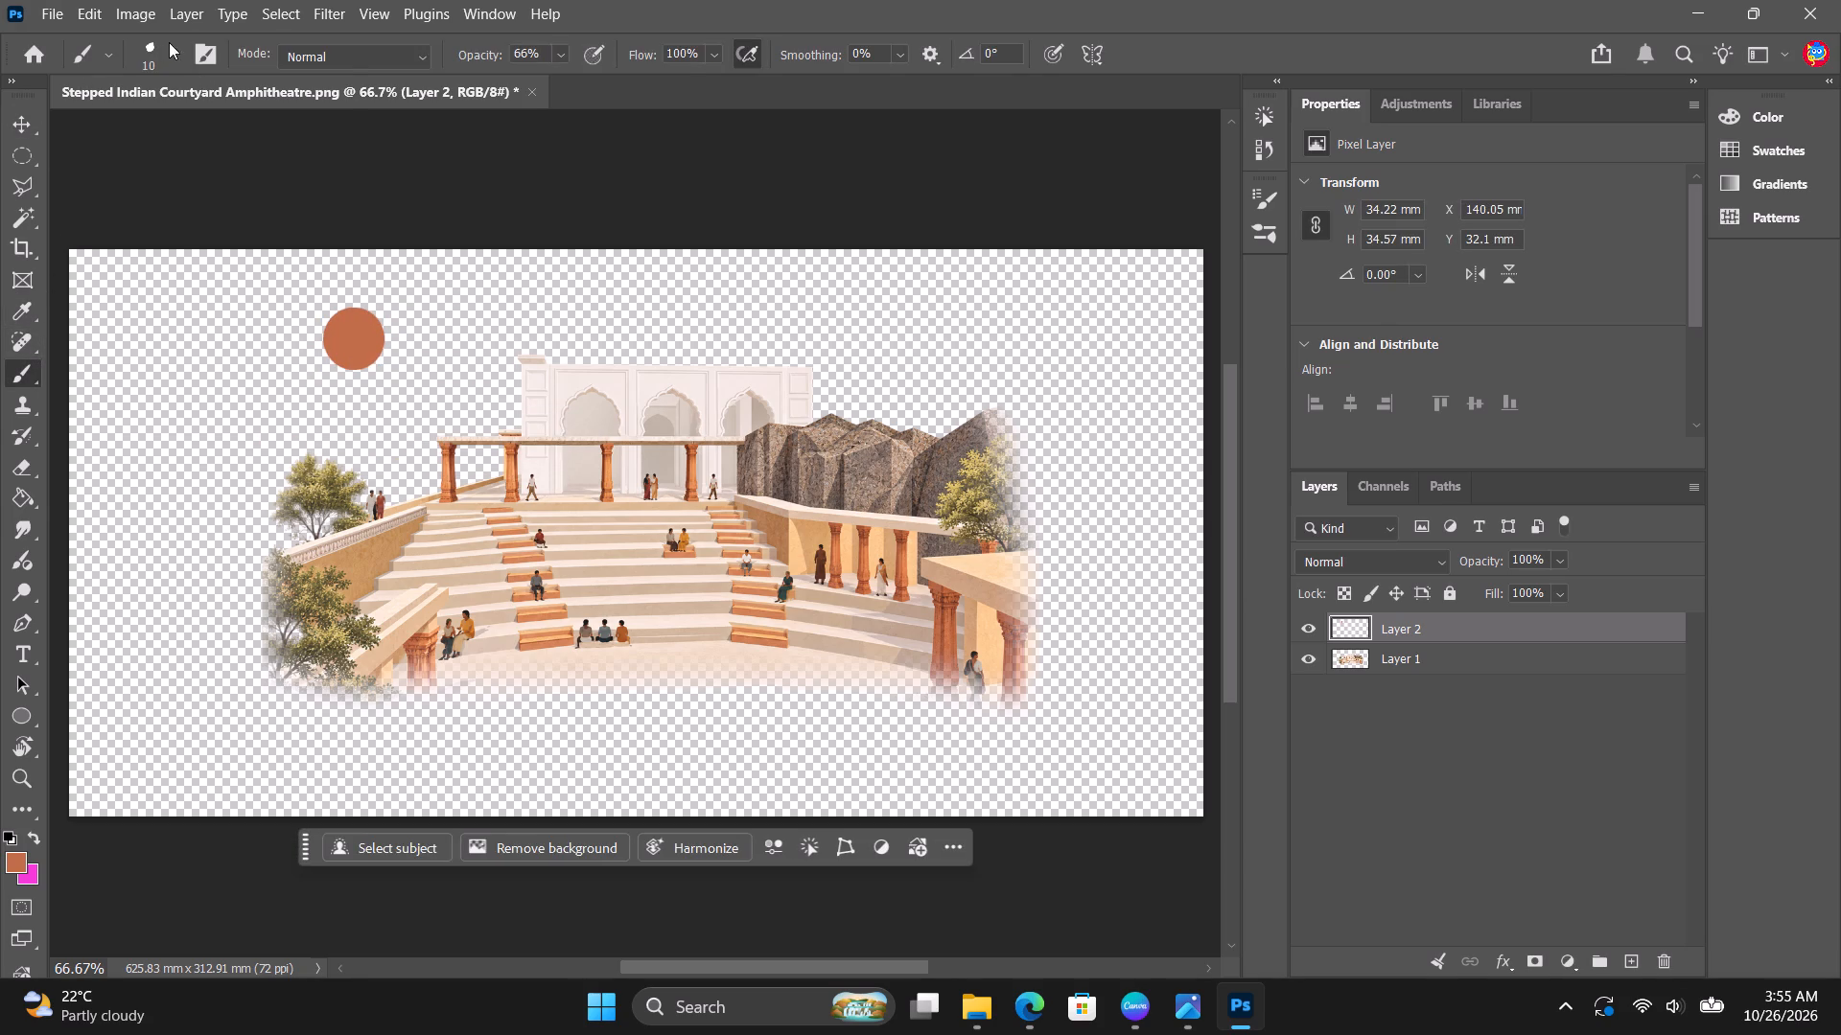
pyautogui.click(169, 42)
pyautogui.scroll(-17, 119, 274)
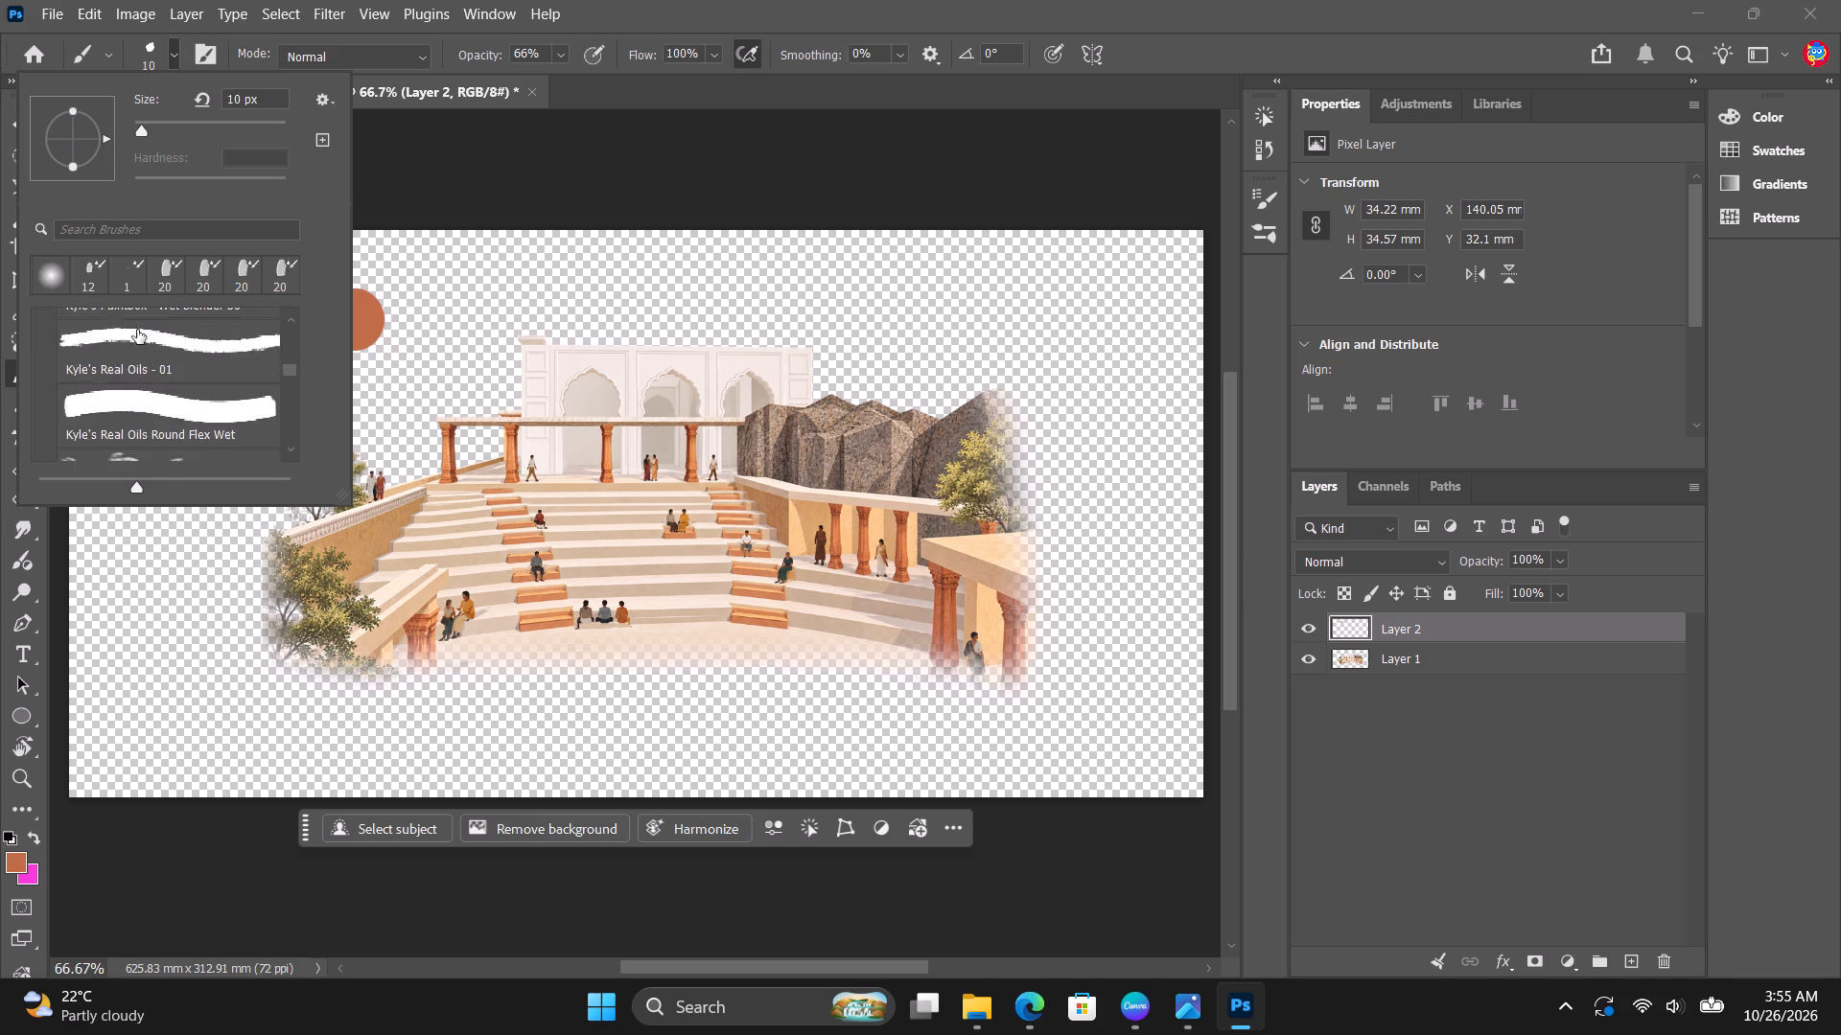
pyautogui.scroll(-9, 137, 330)
pyautogui.scroll(4, 148, 362)
pyautogui.scroll(-11, 148, 362)
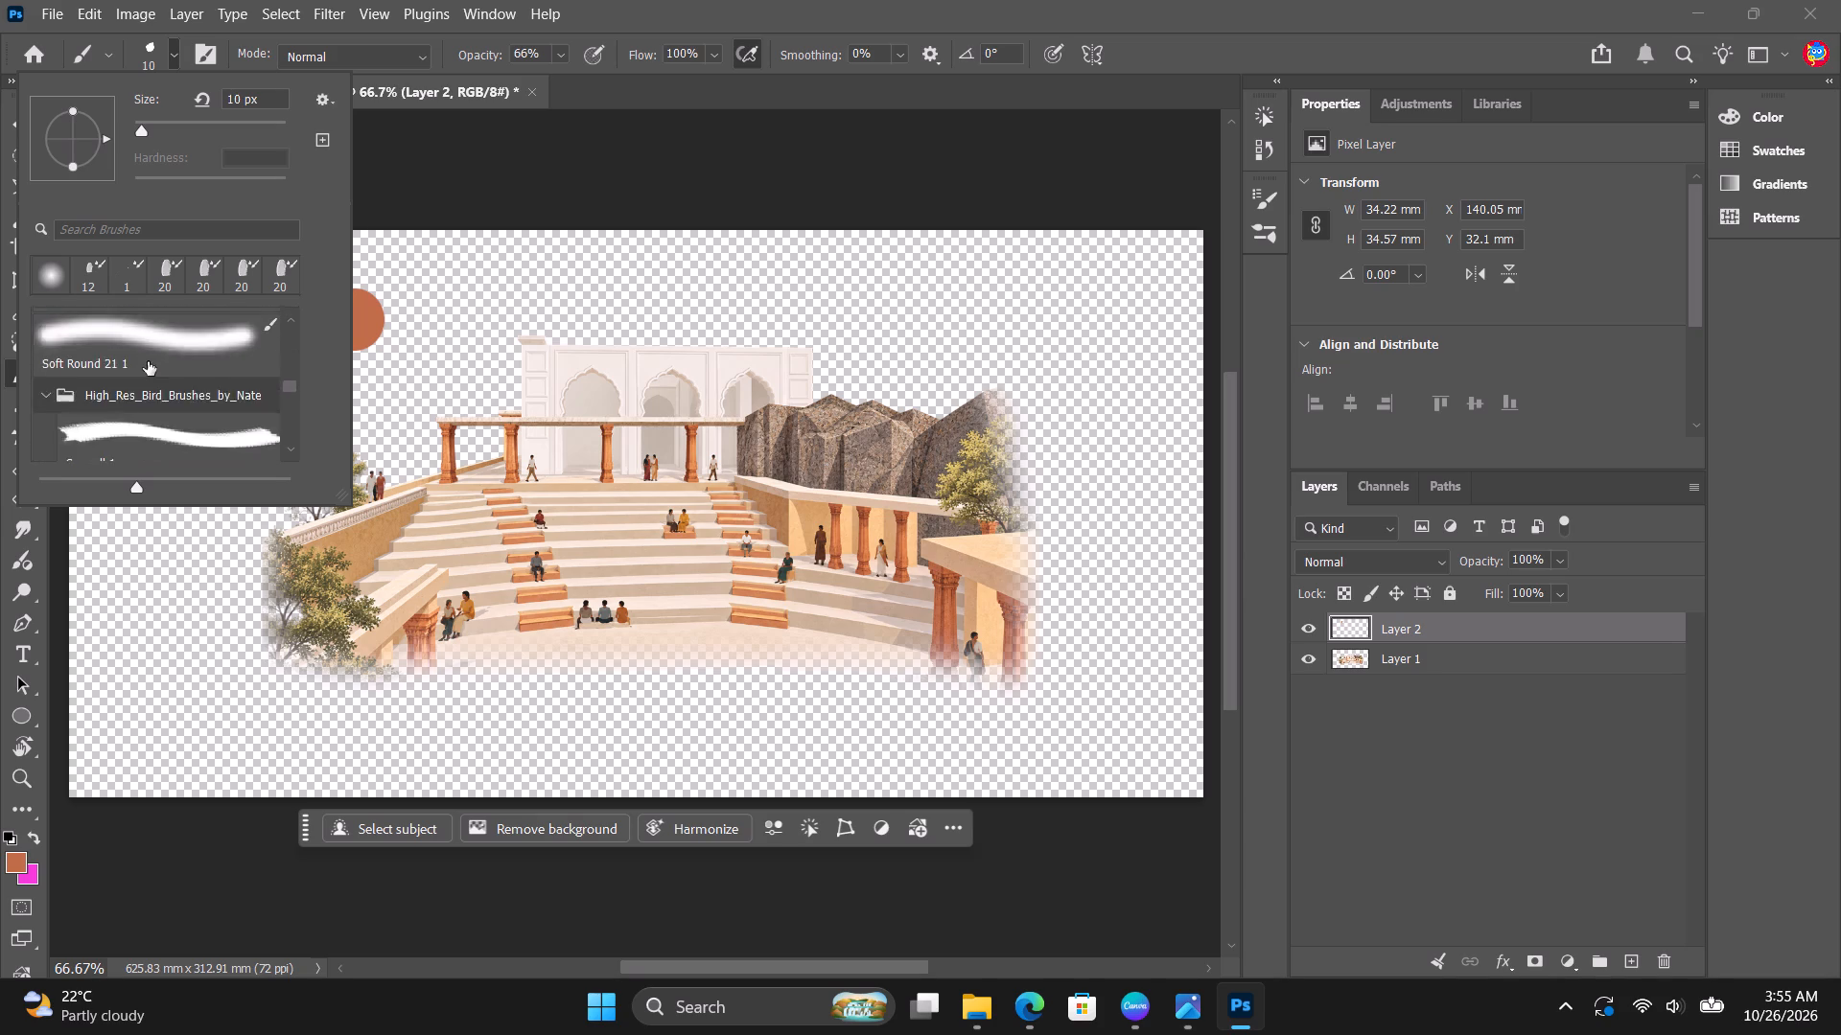
pyautogui.scroll(-20, 148, 361)
pyautogui.scroll(-3, 148, 361)
pyautogui.scroll(14, 148, 357)
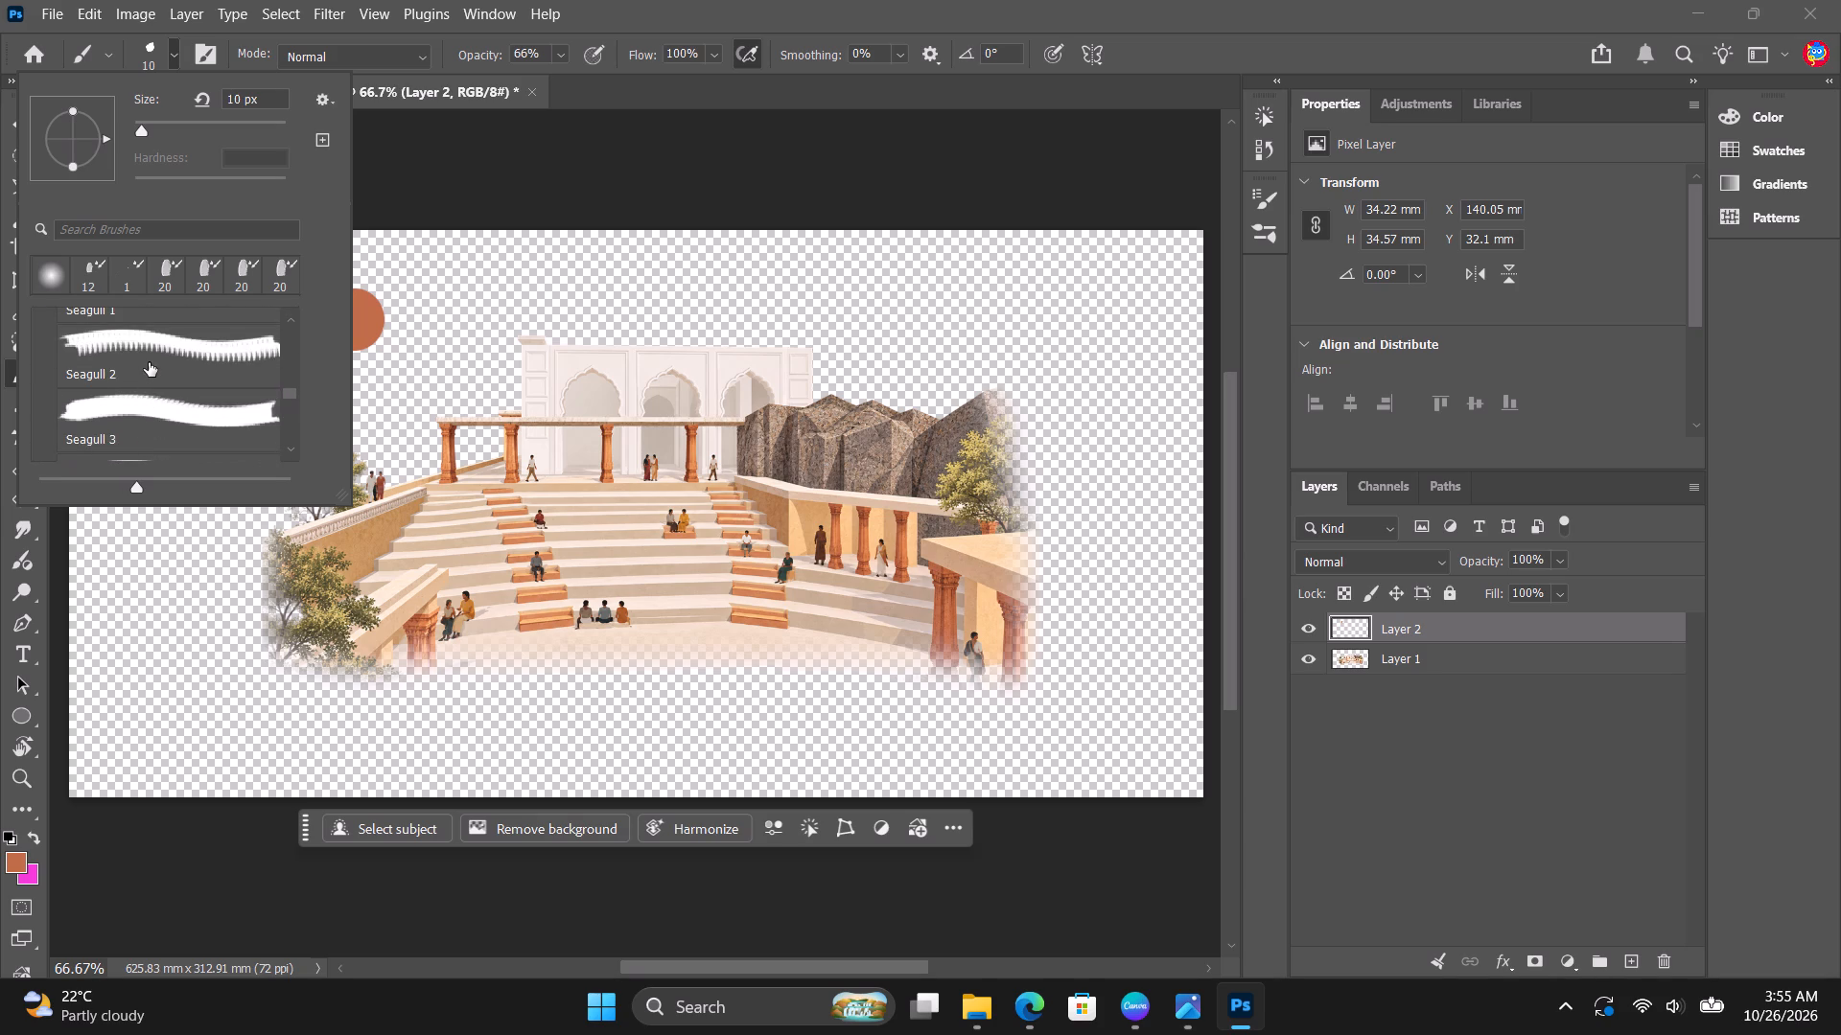
pyautogui.scroll(7, 149, 362)
pyautogui.scroll(-10, 149, 362)
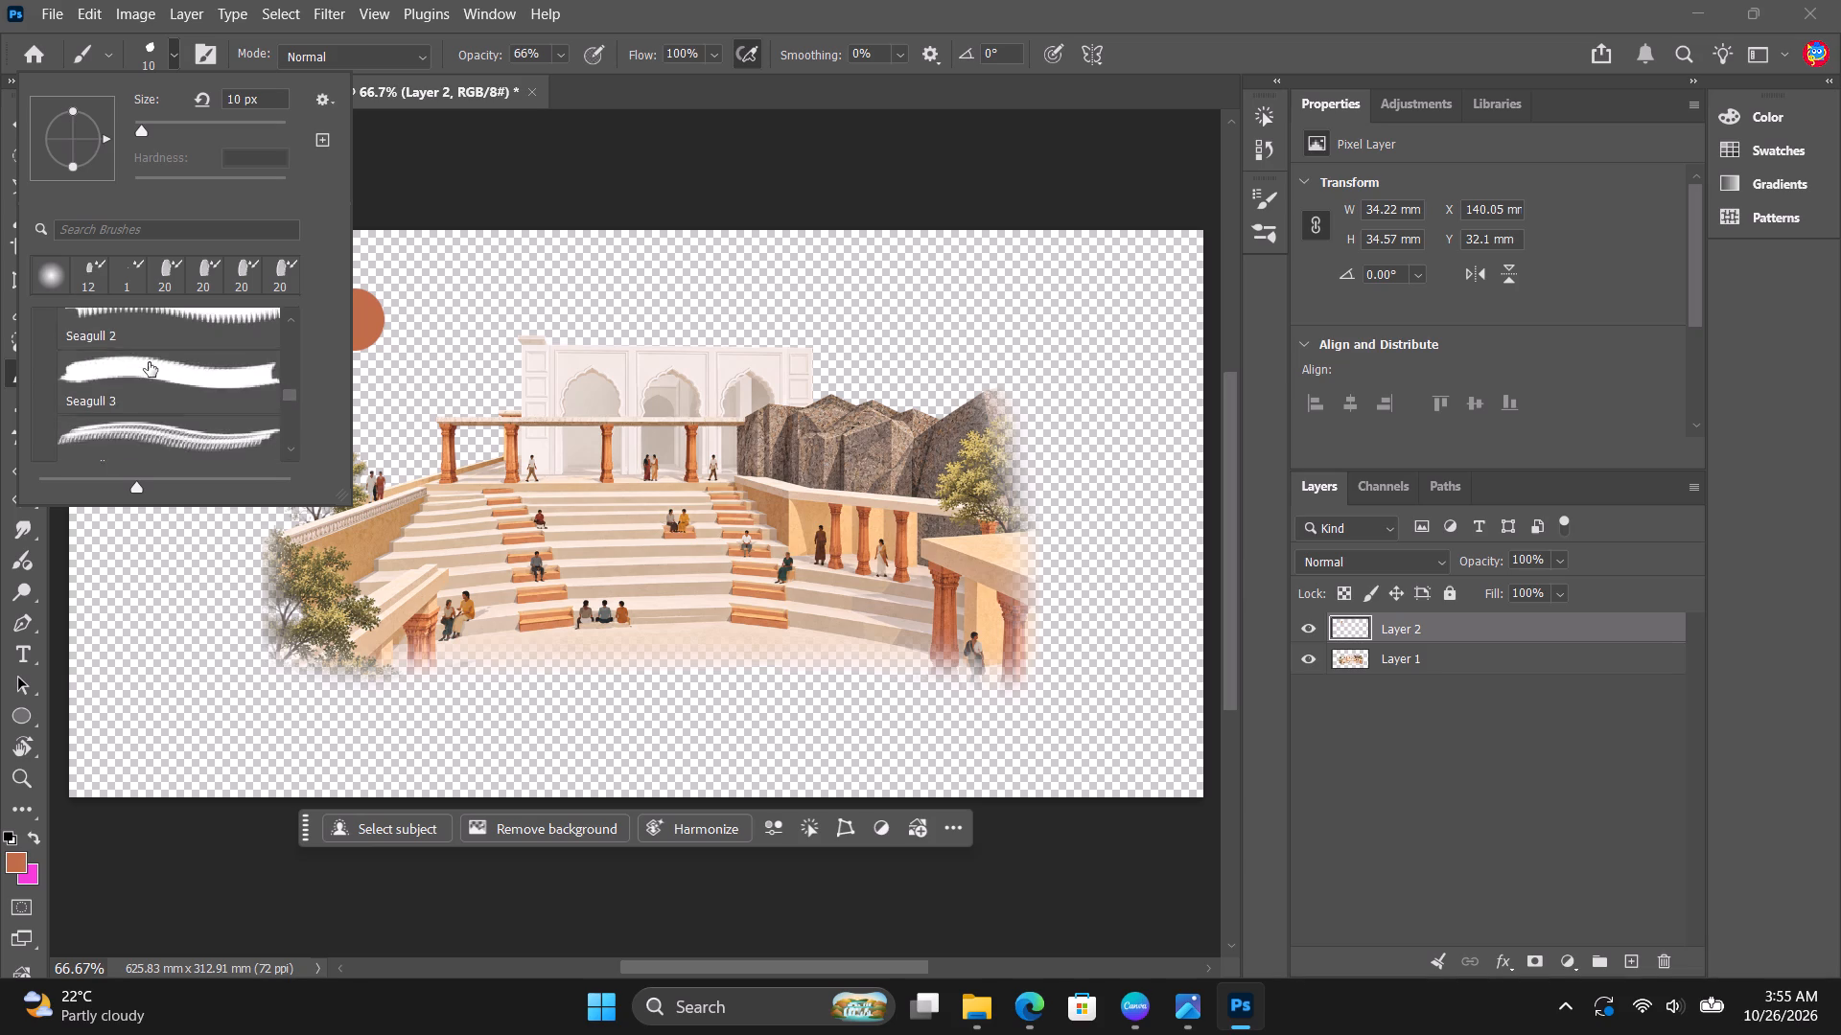
pyautogui.scroll(-11, 149, 362)
pyautogui.scroll(3, 149, 362)
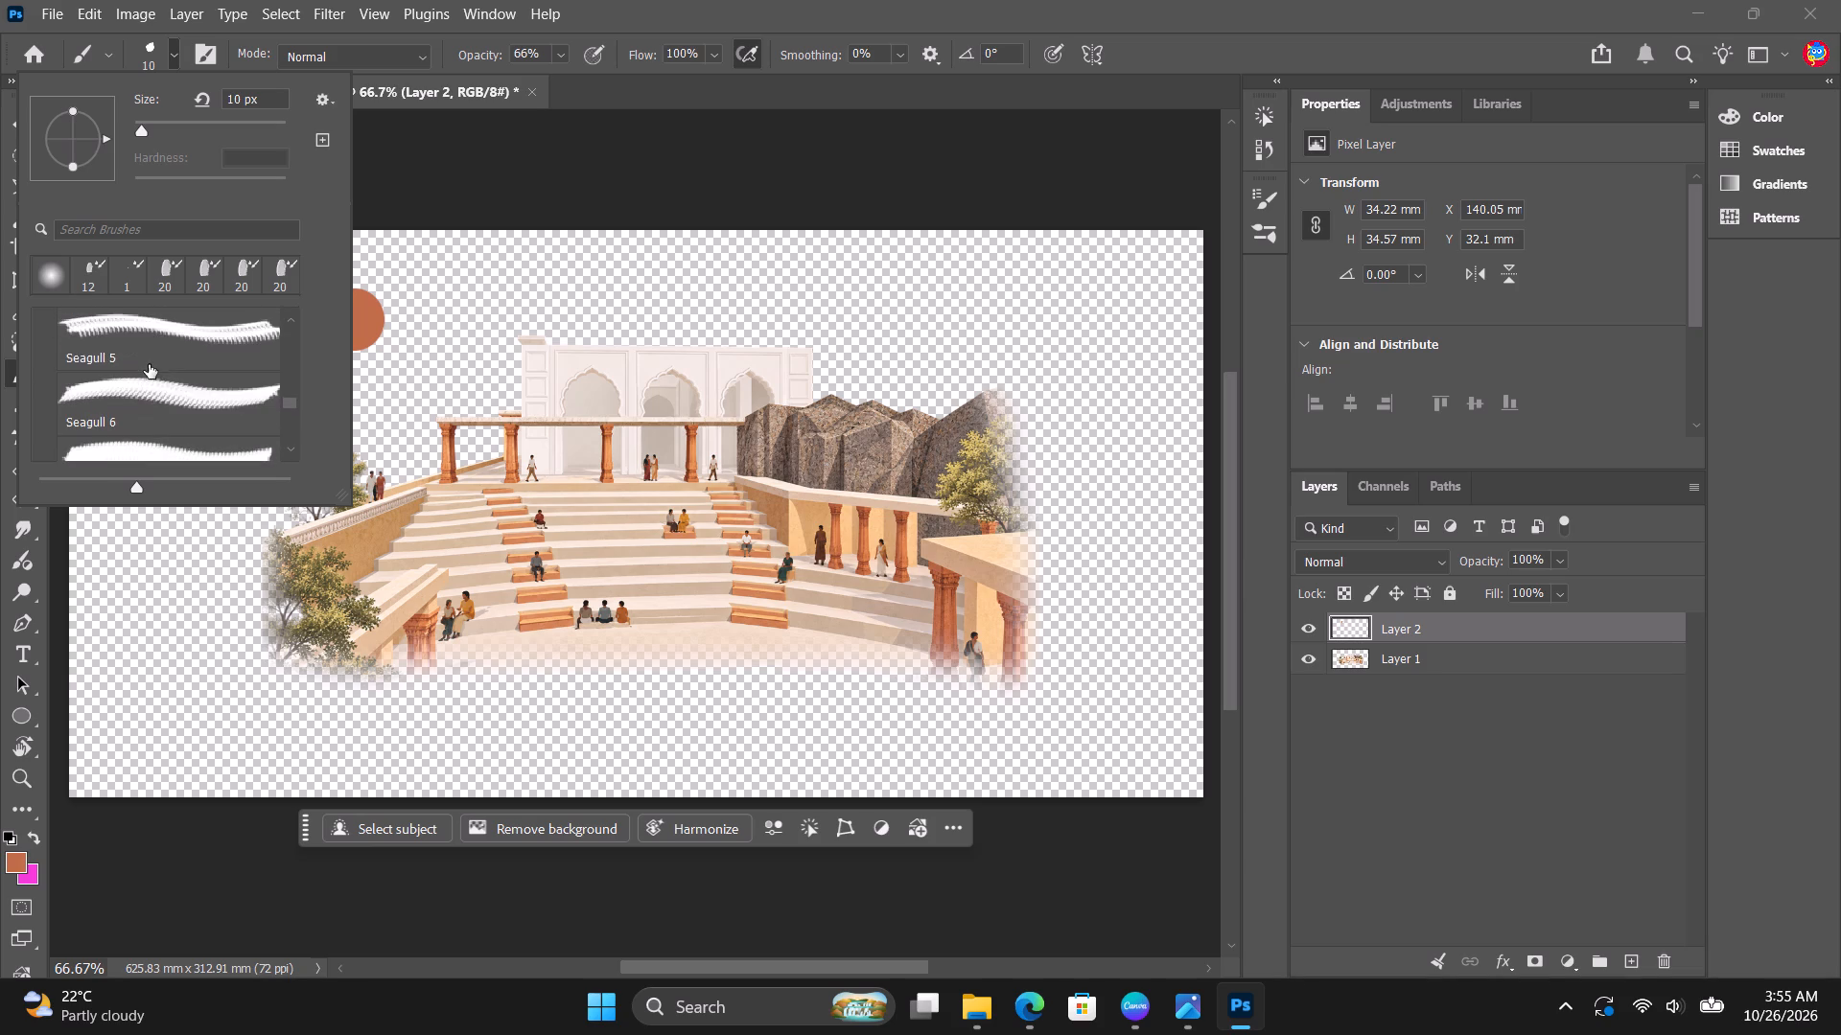
pyautogui.scroll(-13, 151, 363)
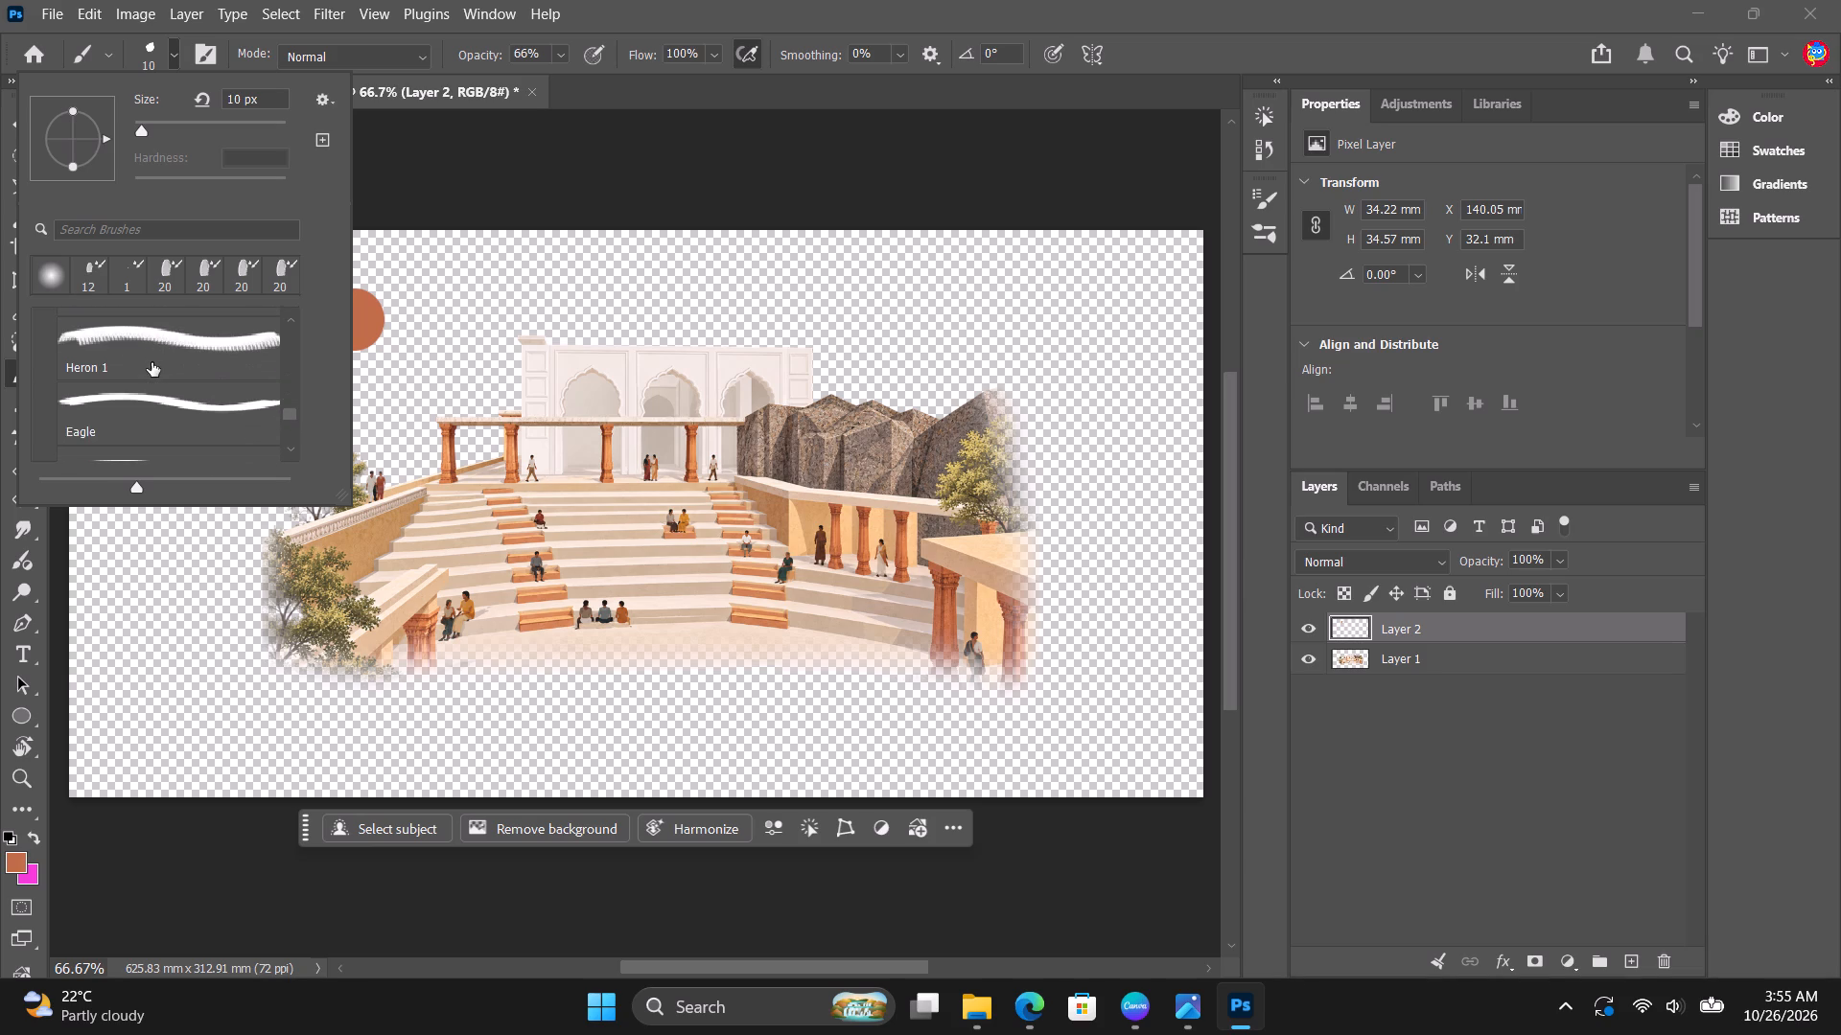
pyautogui.scroll(-4, 143, 372)
pyautogui.scroll(1, 142, 373)
pyautogui.click(152, 369)
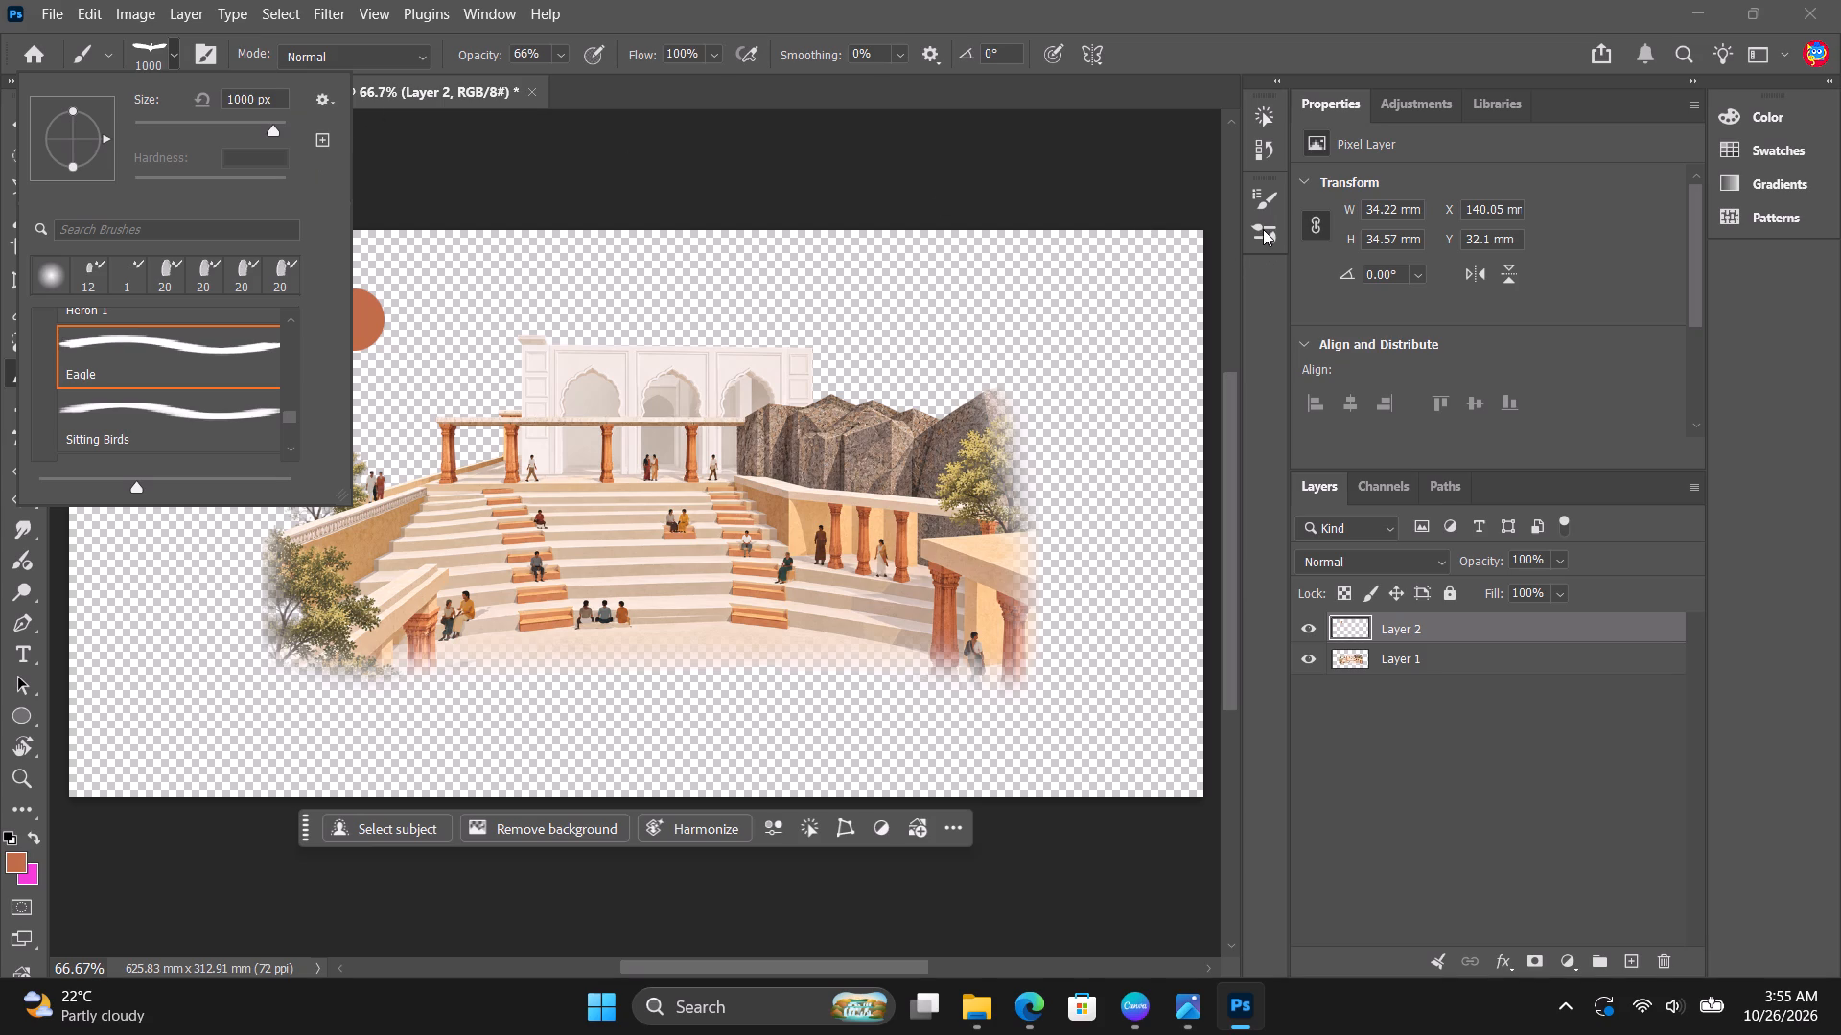
# Set the Eagle brush tip to 21 px with 347% spacing.
pyautogui.moveTo(272, 129); pyautogui.dragTo(167, 122)
pyautogui.moveTo(167, 122); pyautogui.dragTo(151, 123)
pyautogui.moveTo(151, 127); pyautogui.dragTo(151, 126)
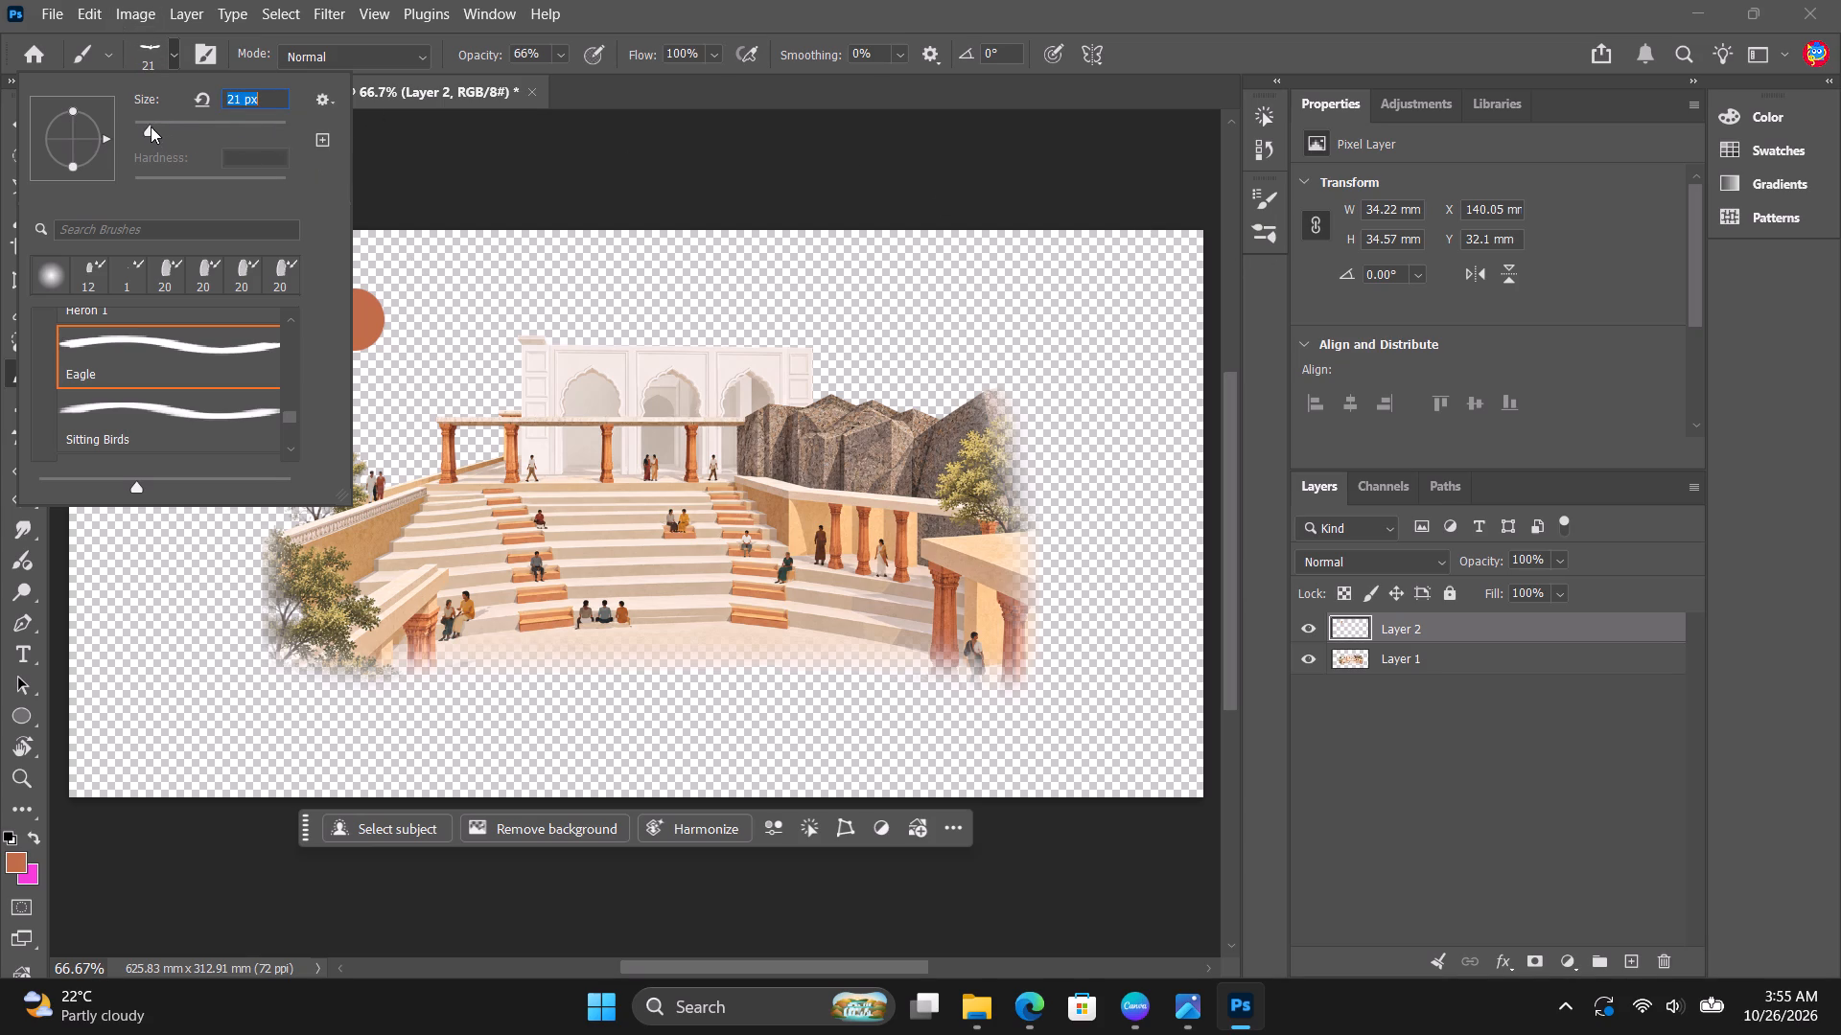
pyautogui.moveTo(151, 126); pyautogui.dragTo(164, 127)
pyautogui.click(1272, 206)
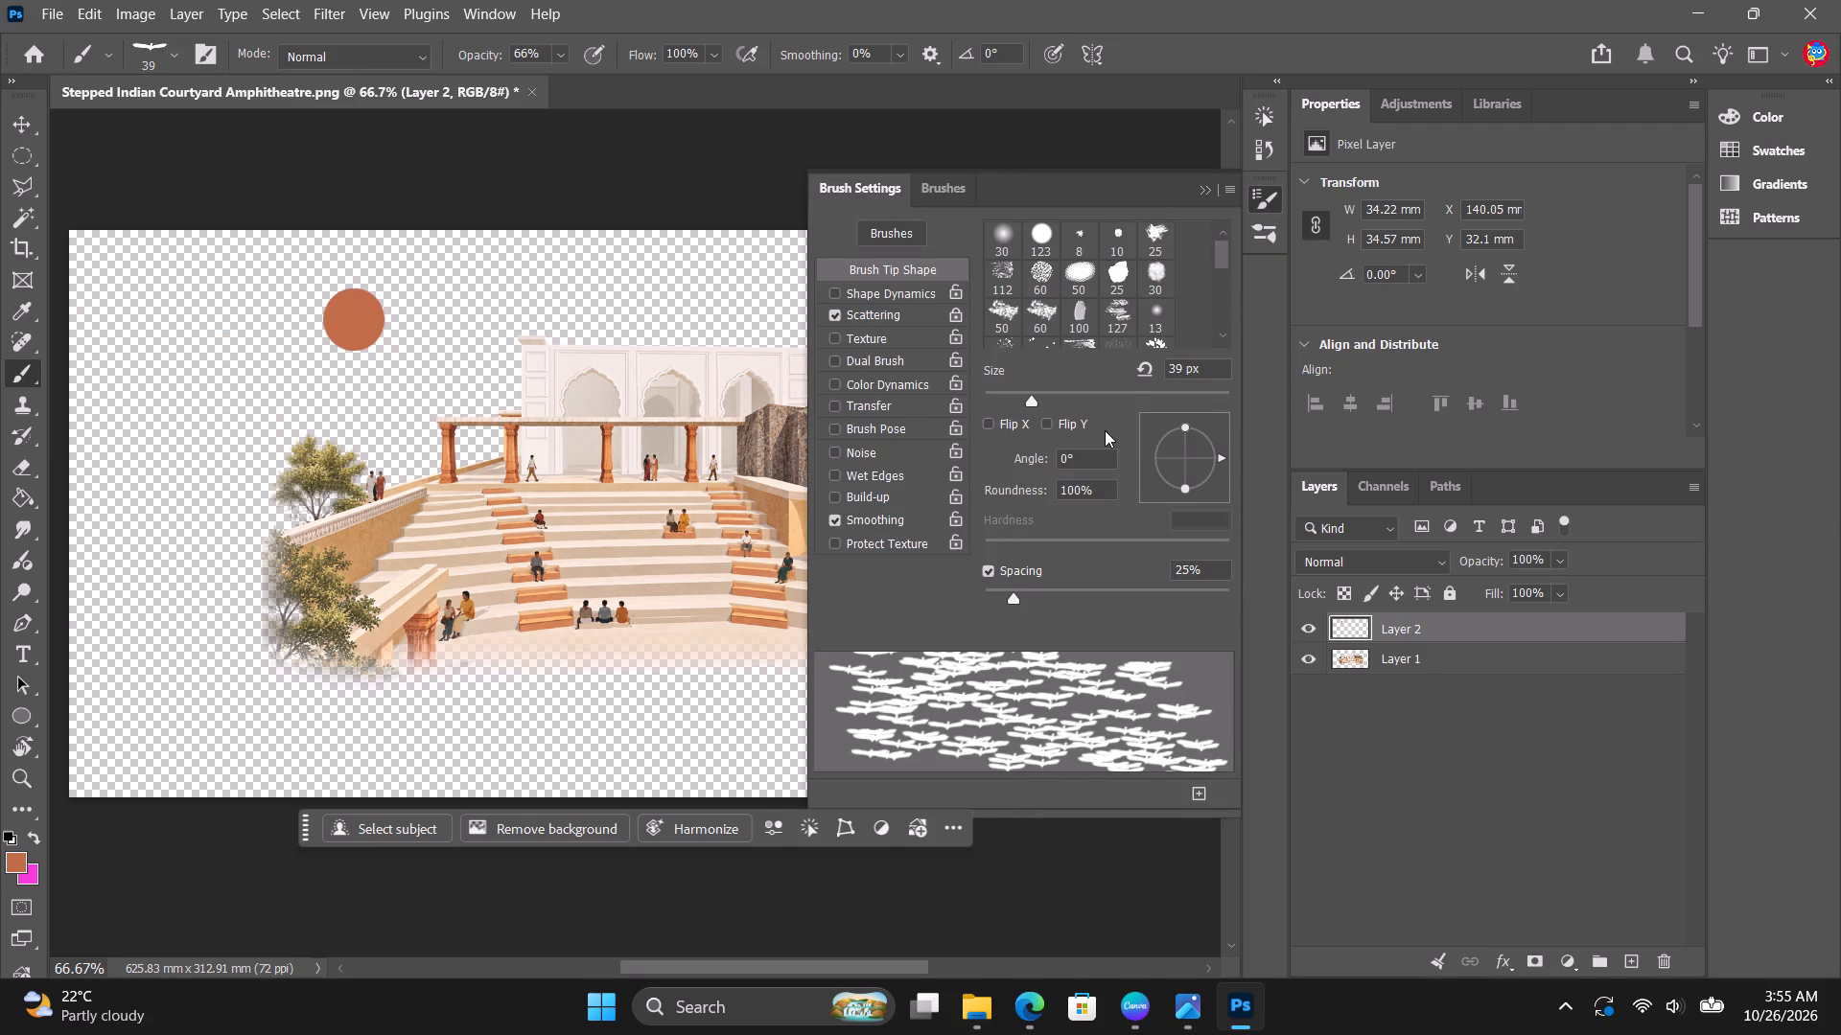
pyautogui.moveTo(1024, 400); pyautogui.dragTo(1009, 399)
pyautogui.moveTo(1011, 593); pyautogui.dragTo(1122, 579)
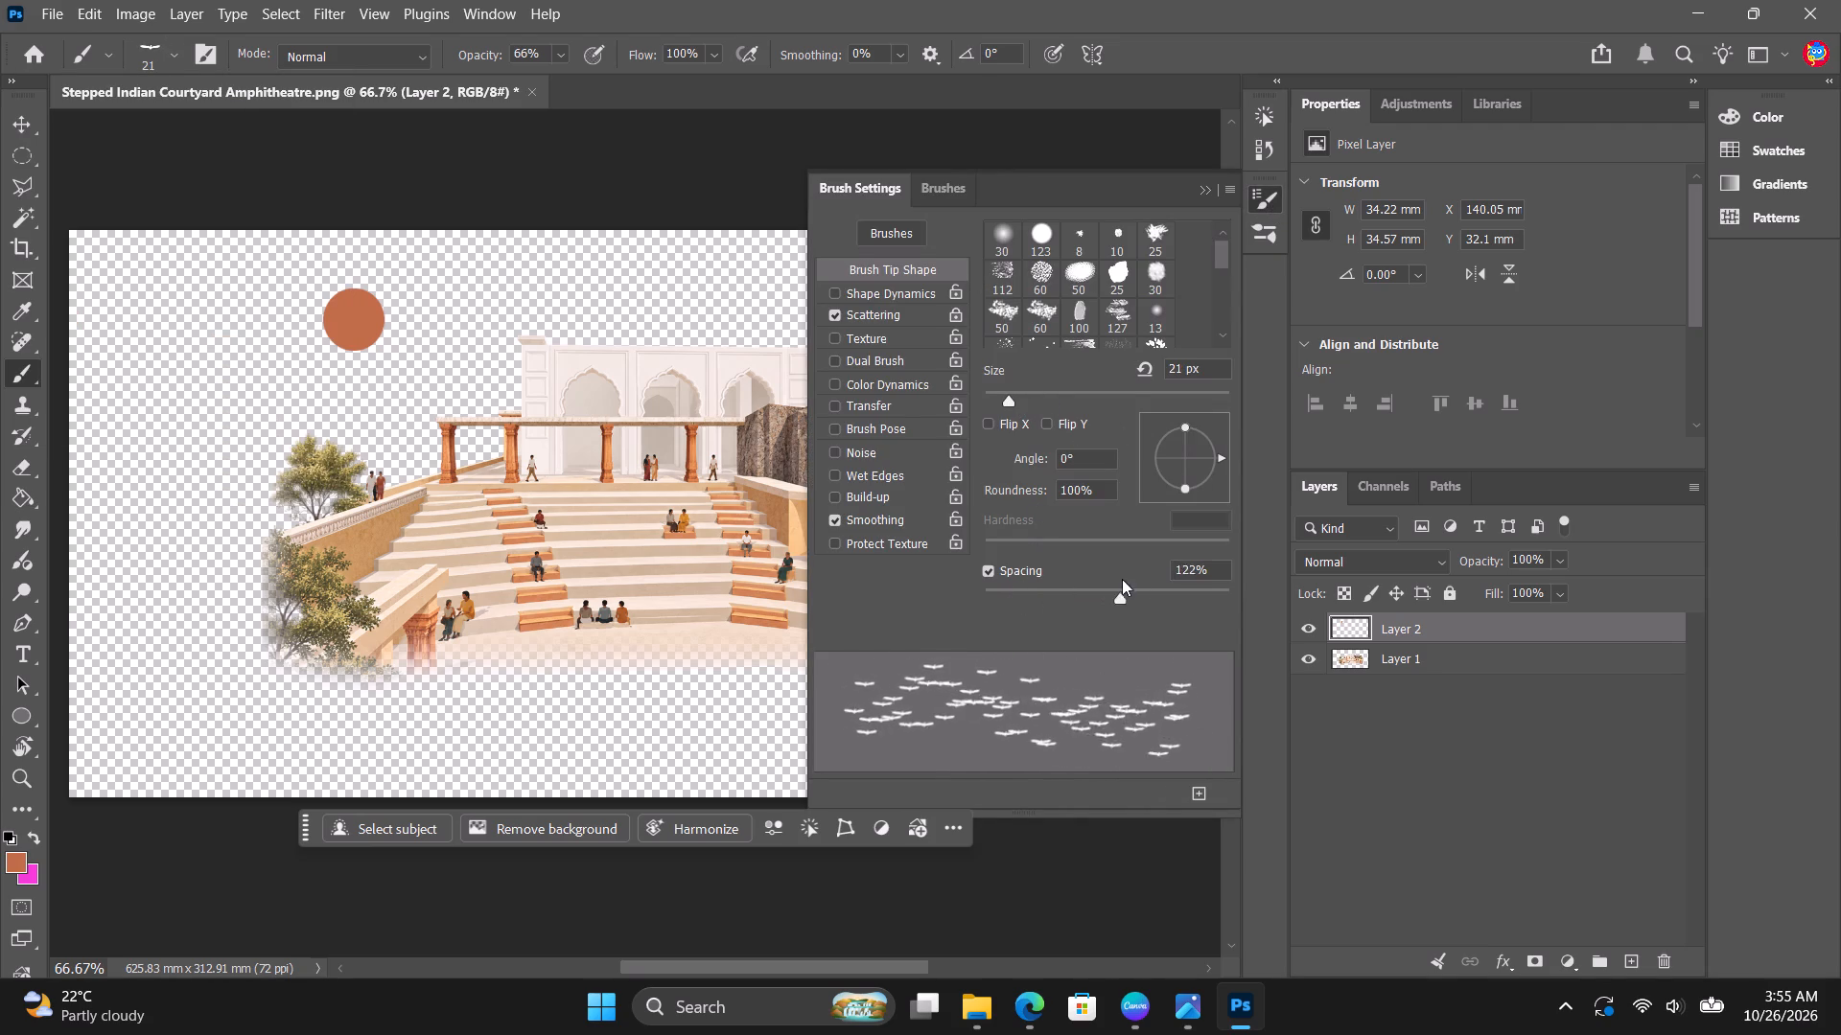
pyautogui.moveTo(1122, 579); pyautogui.dragTo(1186, 571)
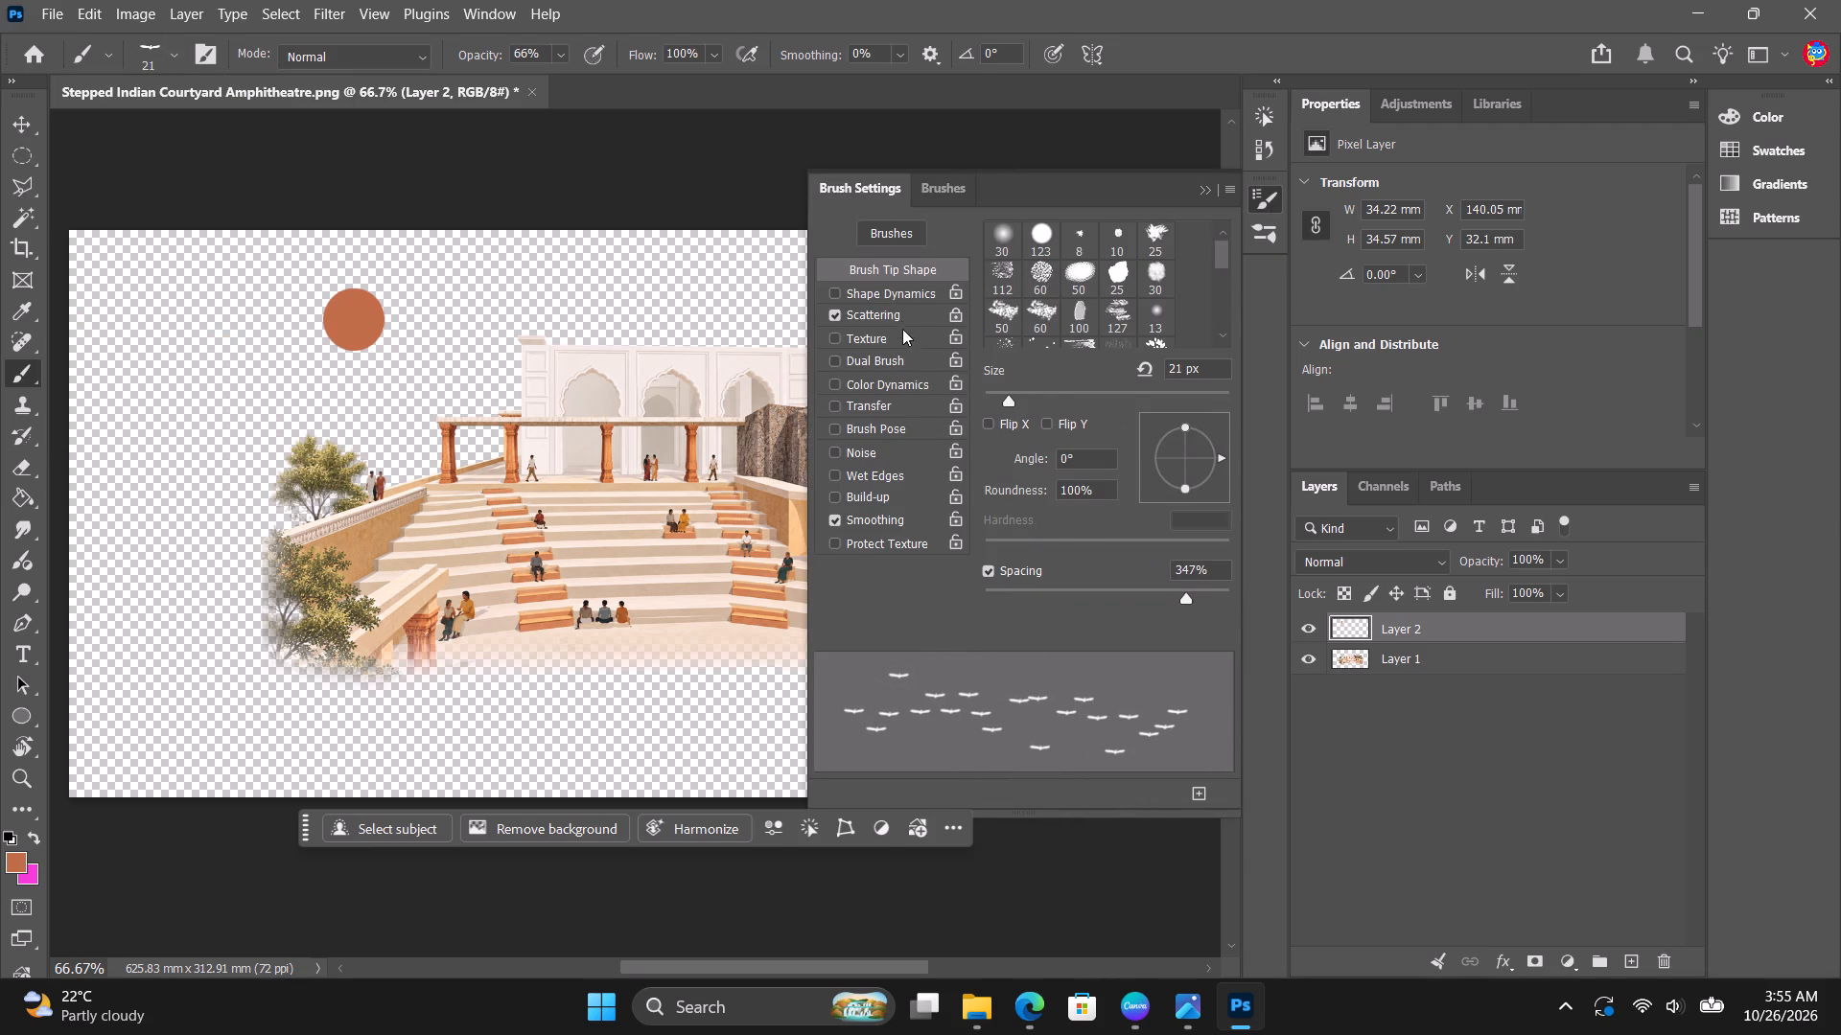
# Adjust the Eagle brush's Scattering to 324% scatter and 5% count jitter.
pyautogui.click(886, 311)
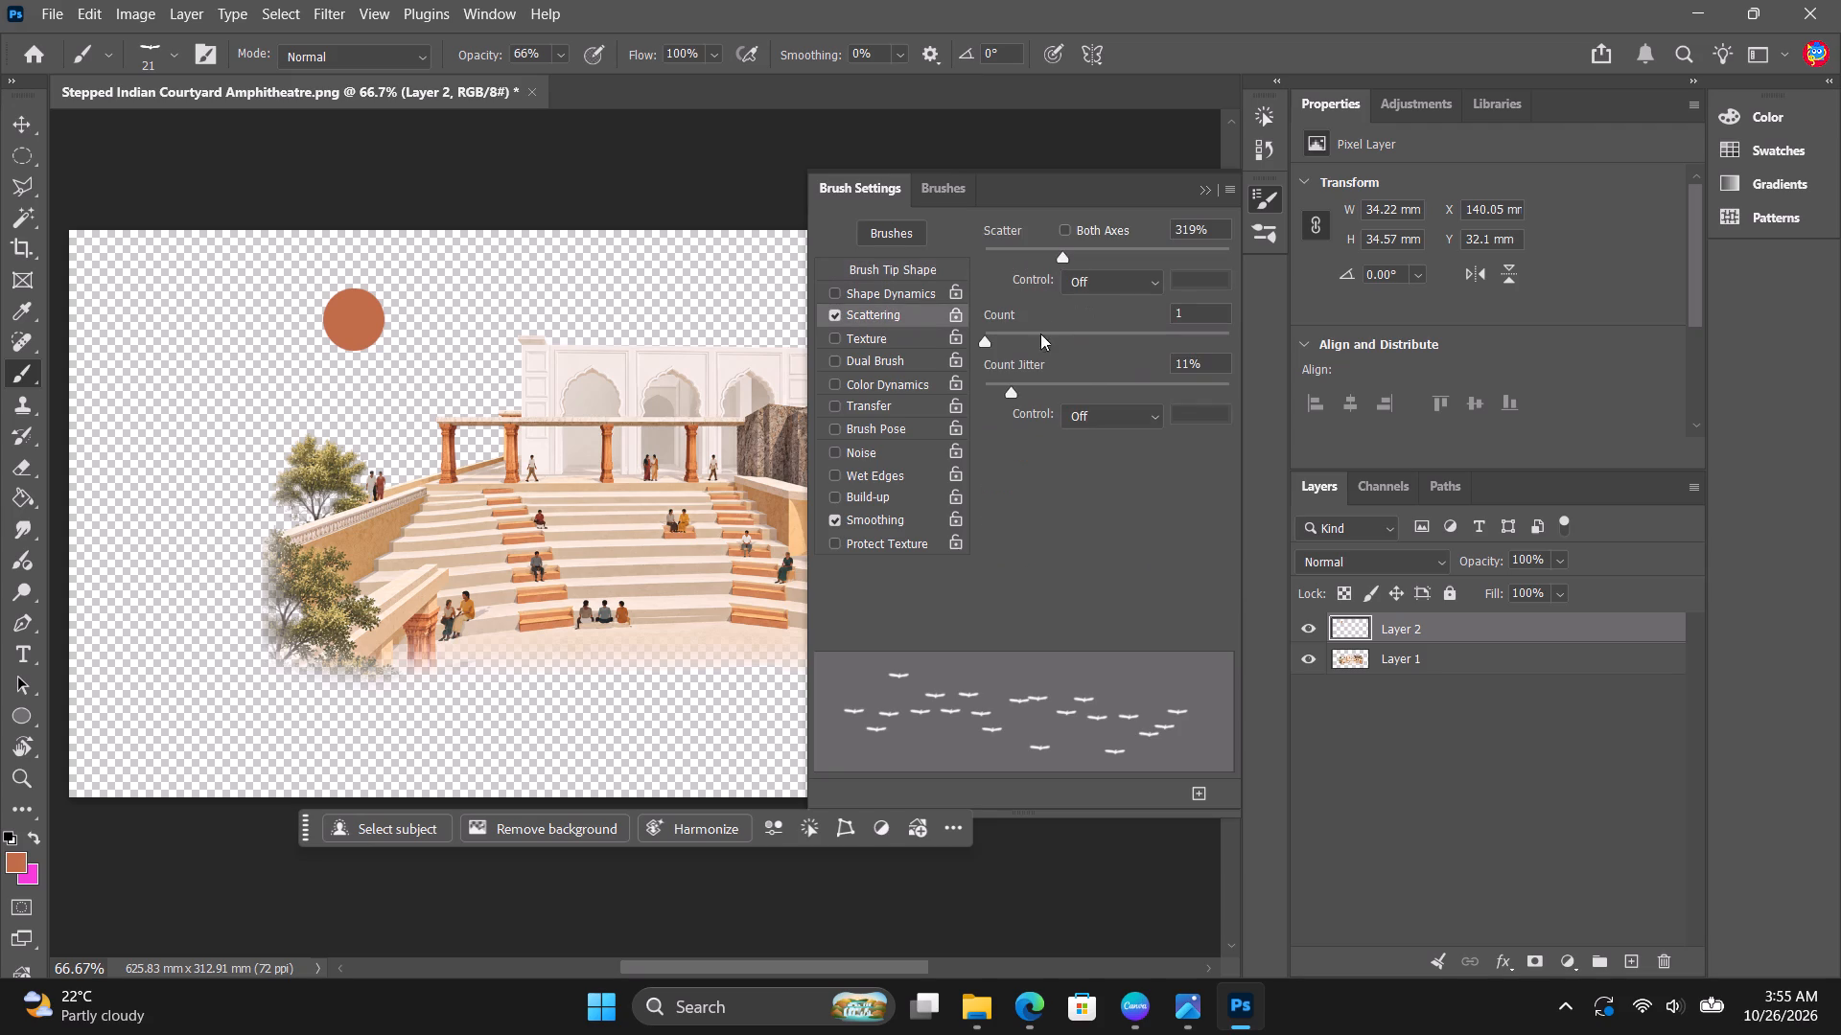
pyautogui.moveTo(1010, 389); pyautogui.dragTo(991, 396)
pyautogui.moveTo(991, 396); pyautogui.dragTo(997, 396)
pyautogui.click(1063, 250)
# Enable Texture and Shape Dynamics for the Eagle brush, with 7% size jitter and 0% roundness jitter, and close the brush settings.
pyautogui.click(901, 333)
pyautogui.click(919, 291)
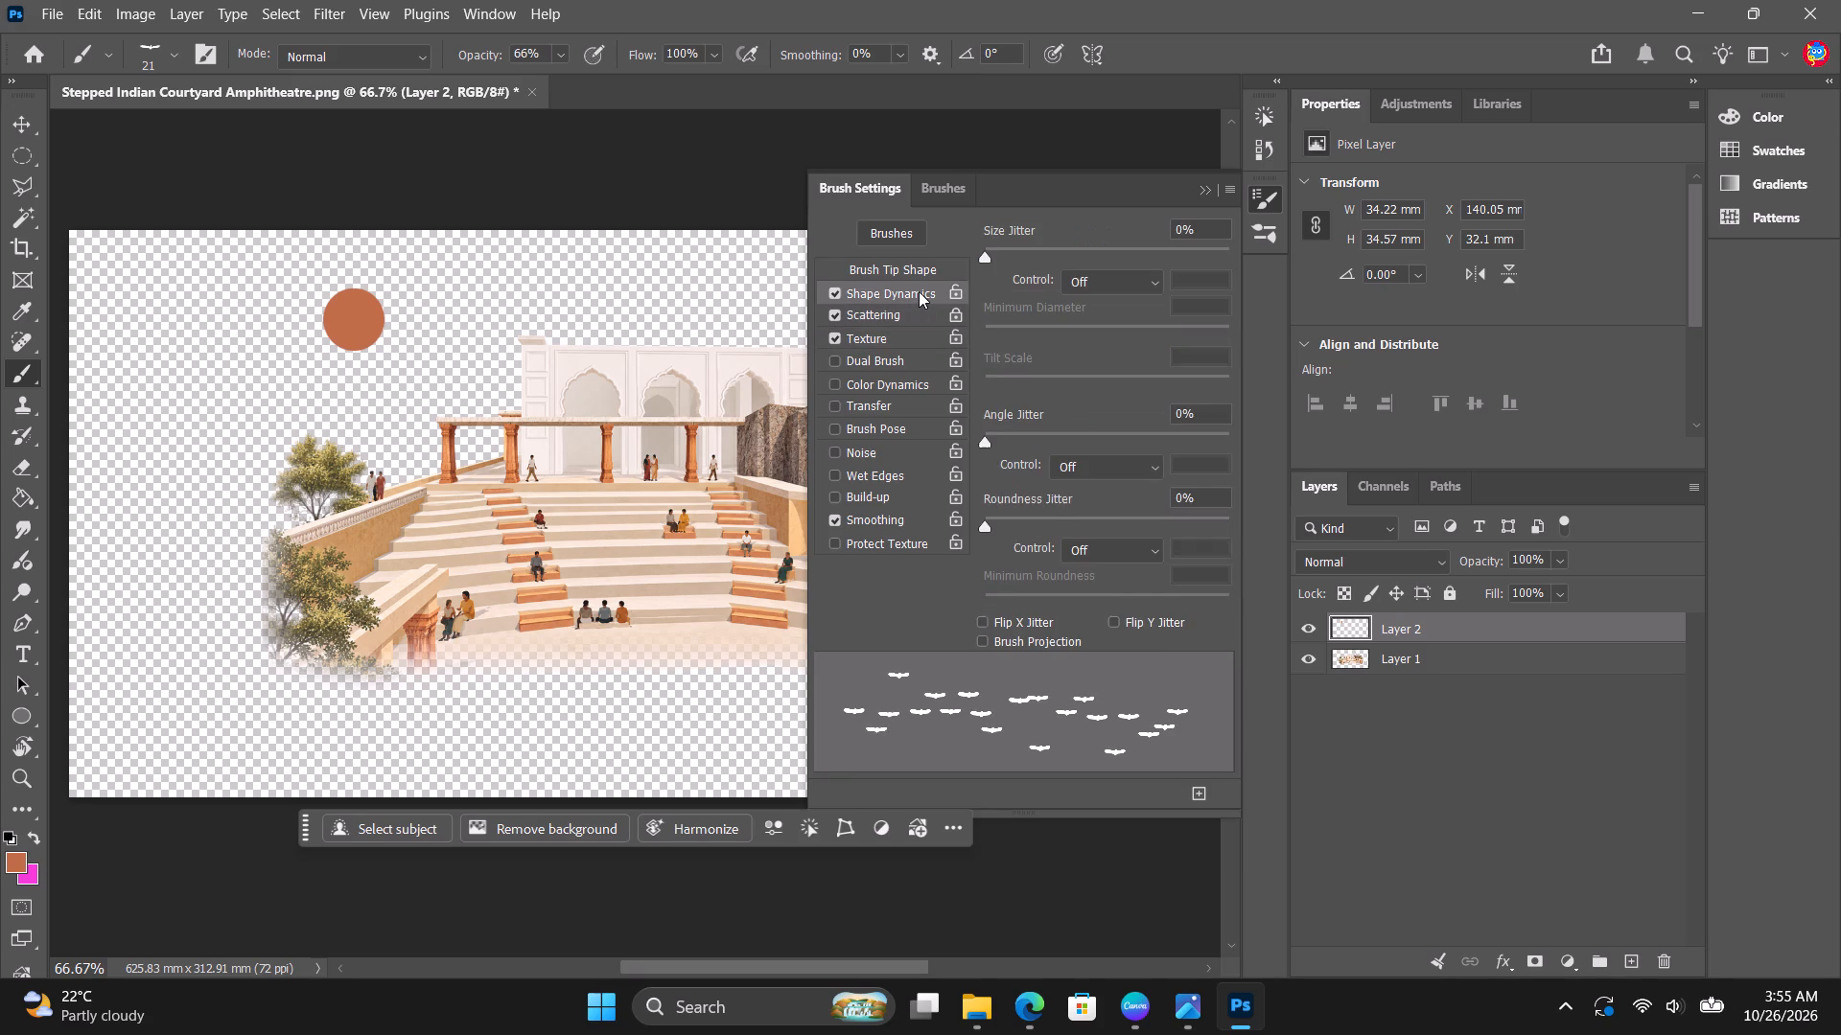
pyautogui.click(989, 526)
pyautogui.moveTo(1000, 516); pyautogui.dragTo(970, 519)
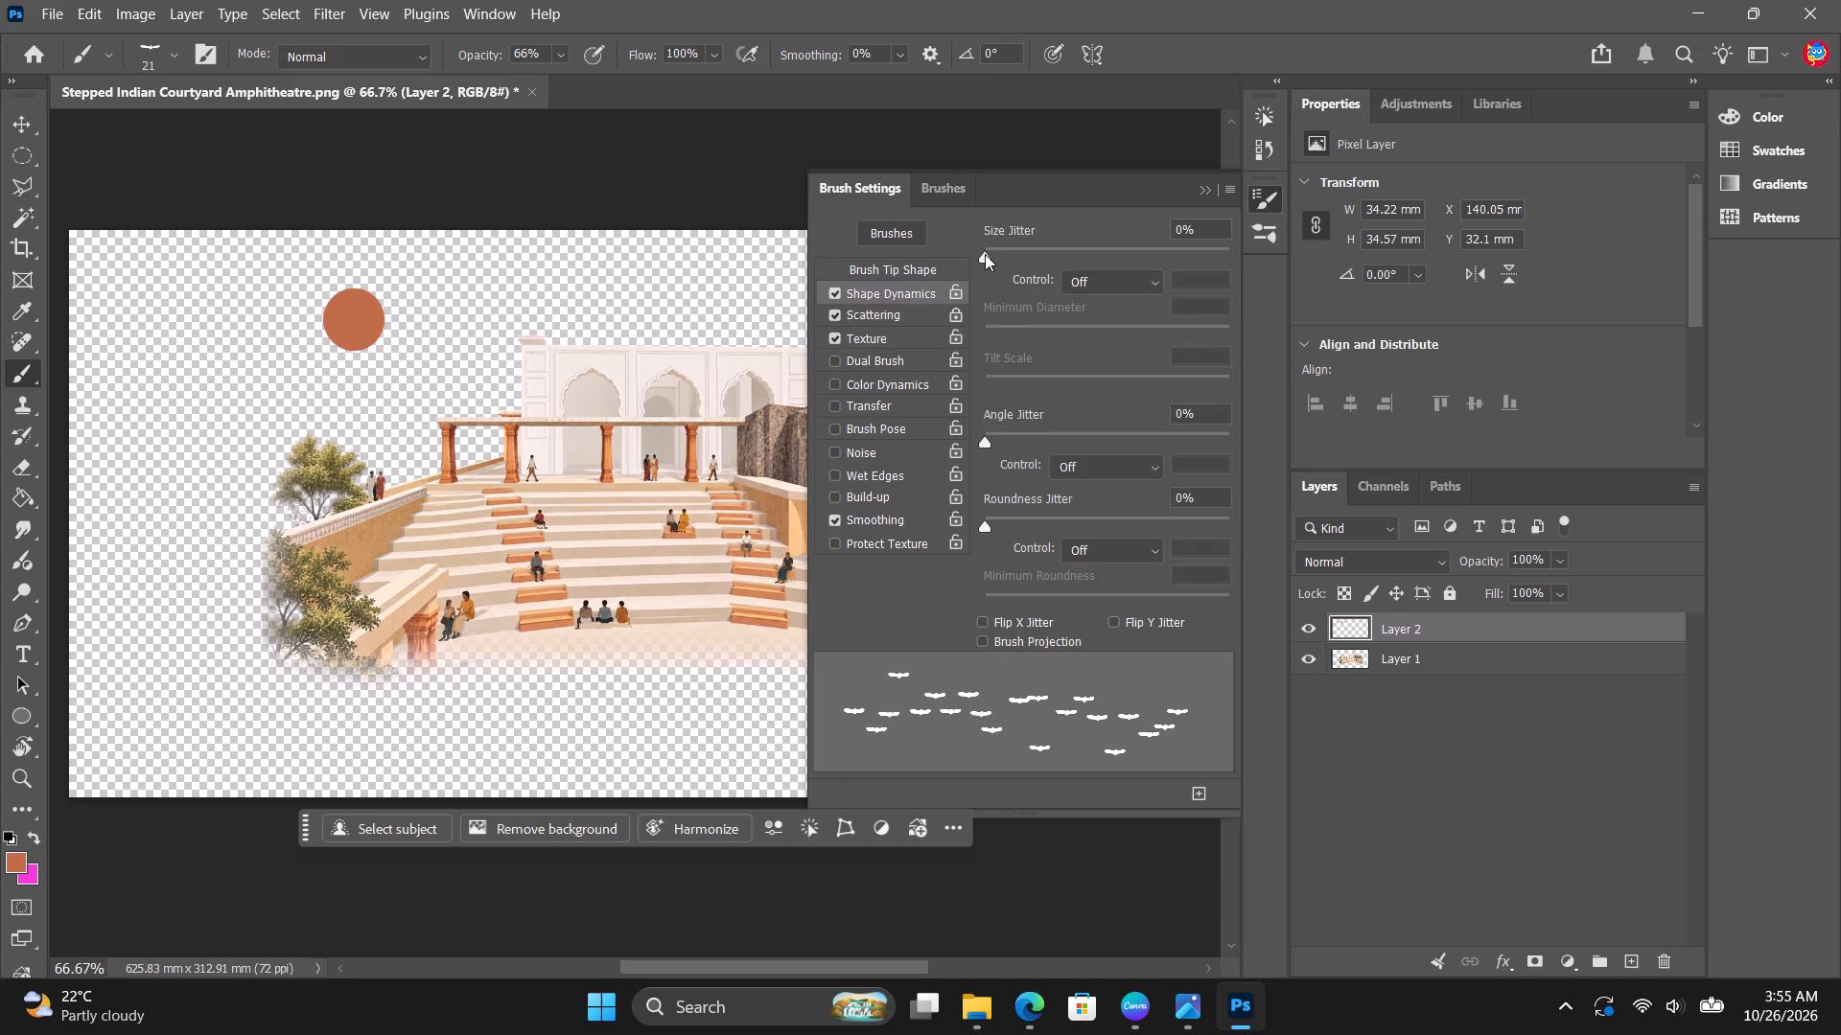
pyautogui.moveTo(985, 252); pyautogui.dragTo(1001, 253)
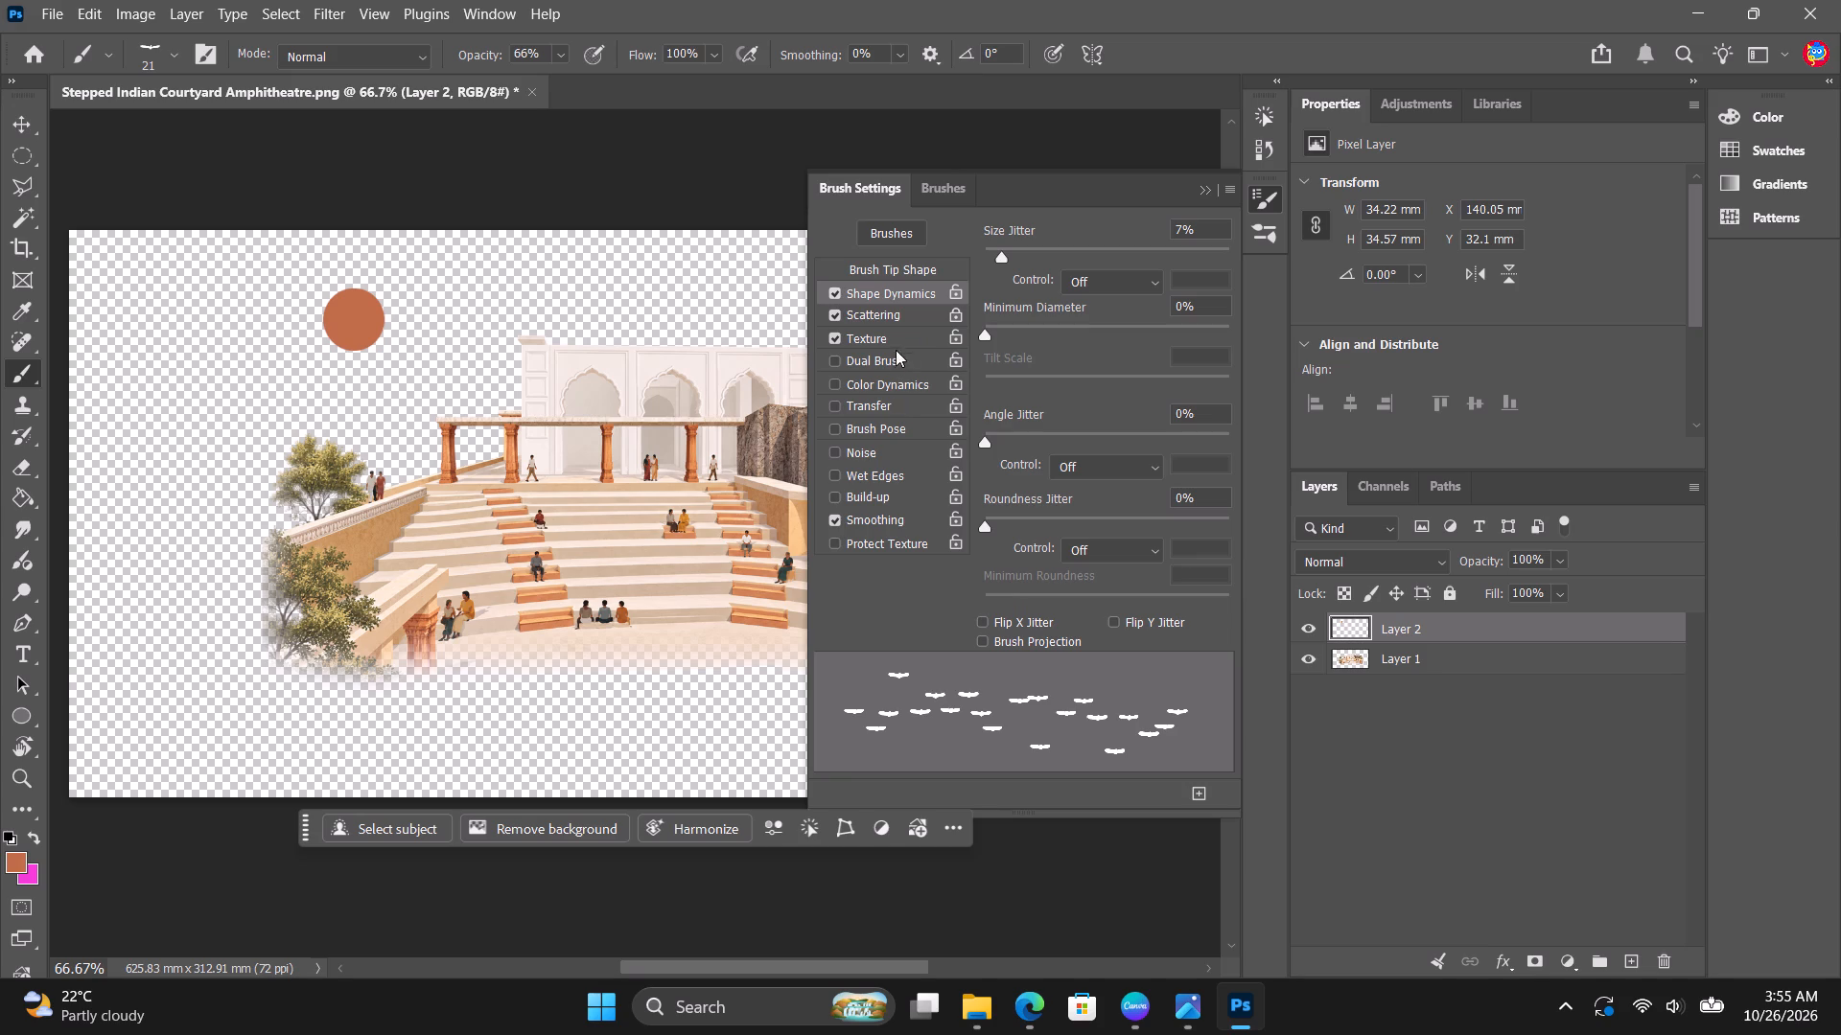
pyautogui.click(897, 315)
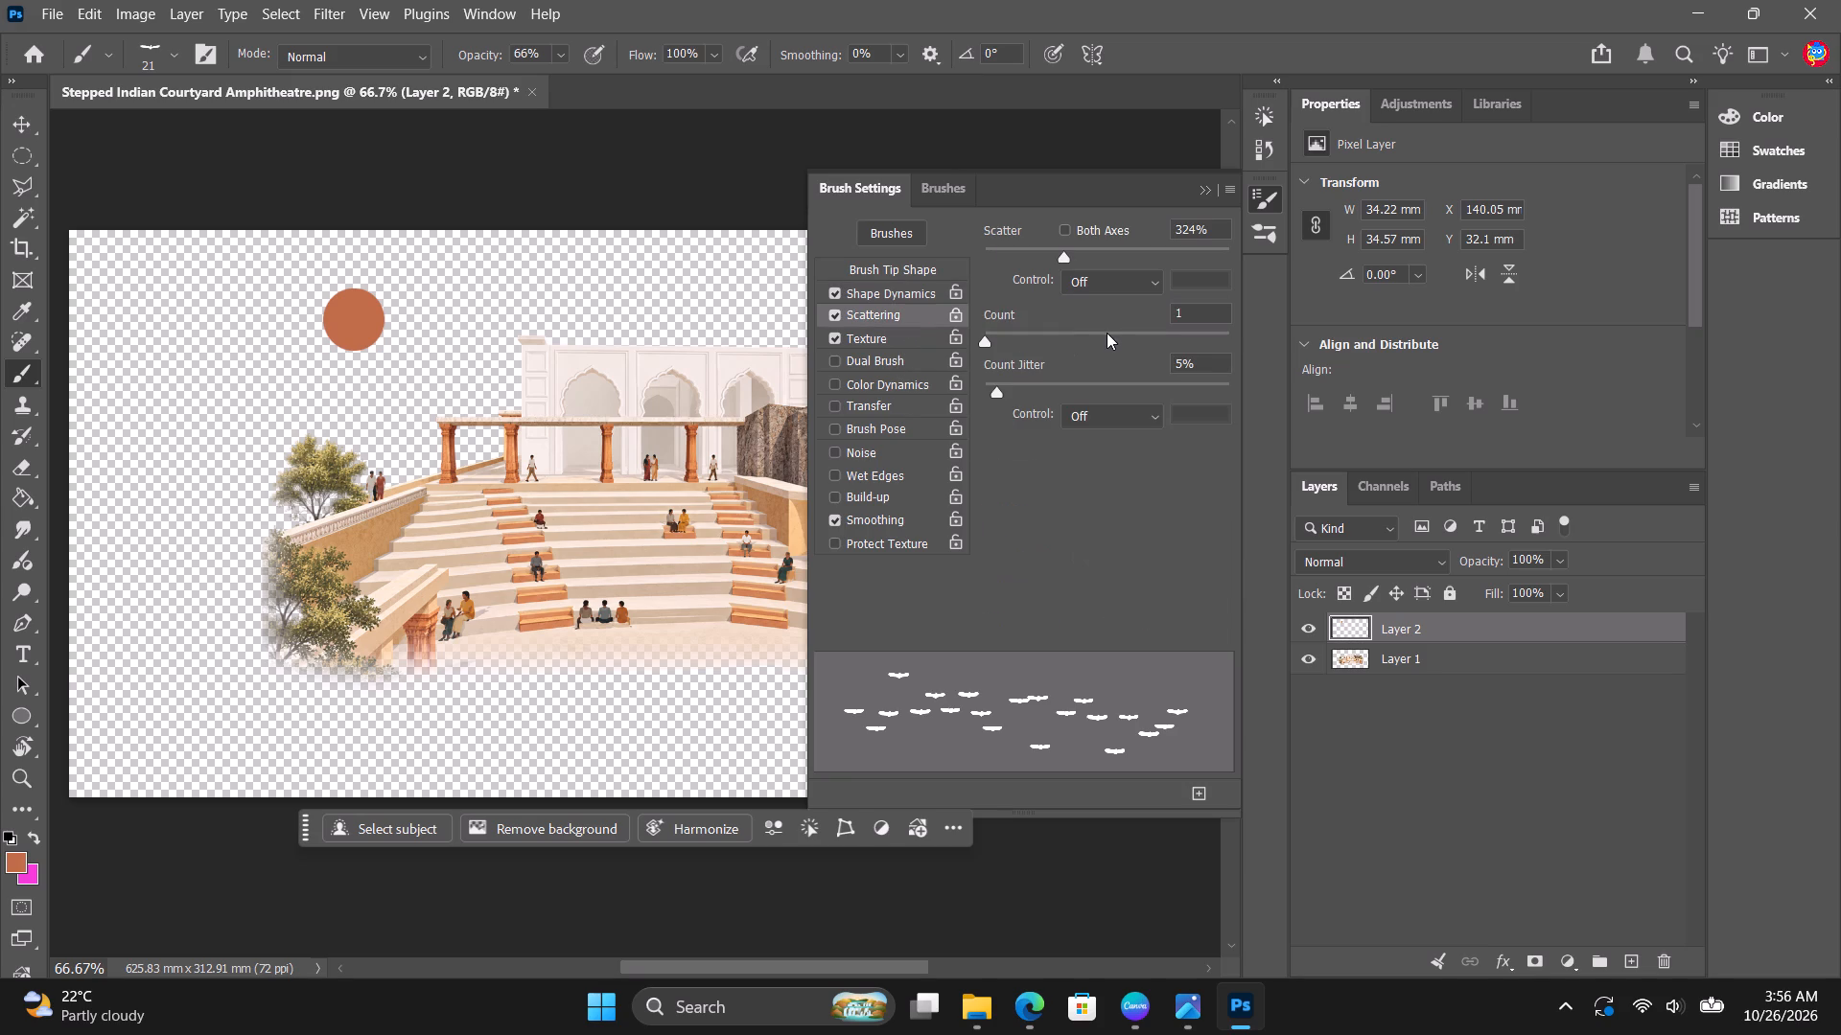
pyautogui.click(1201, 193)
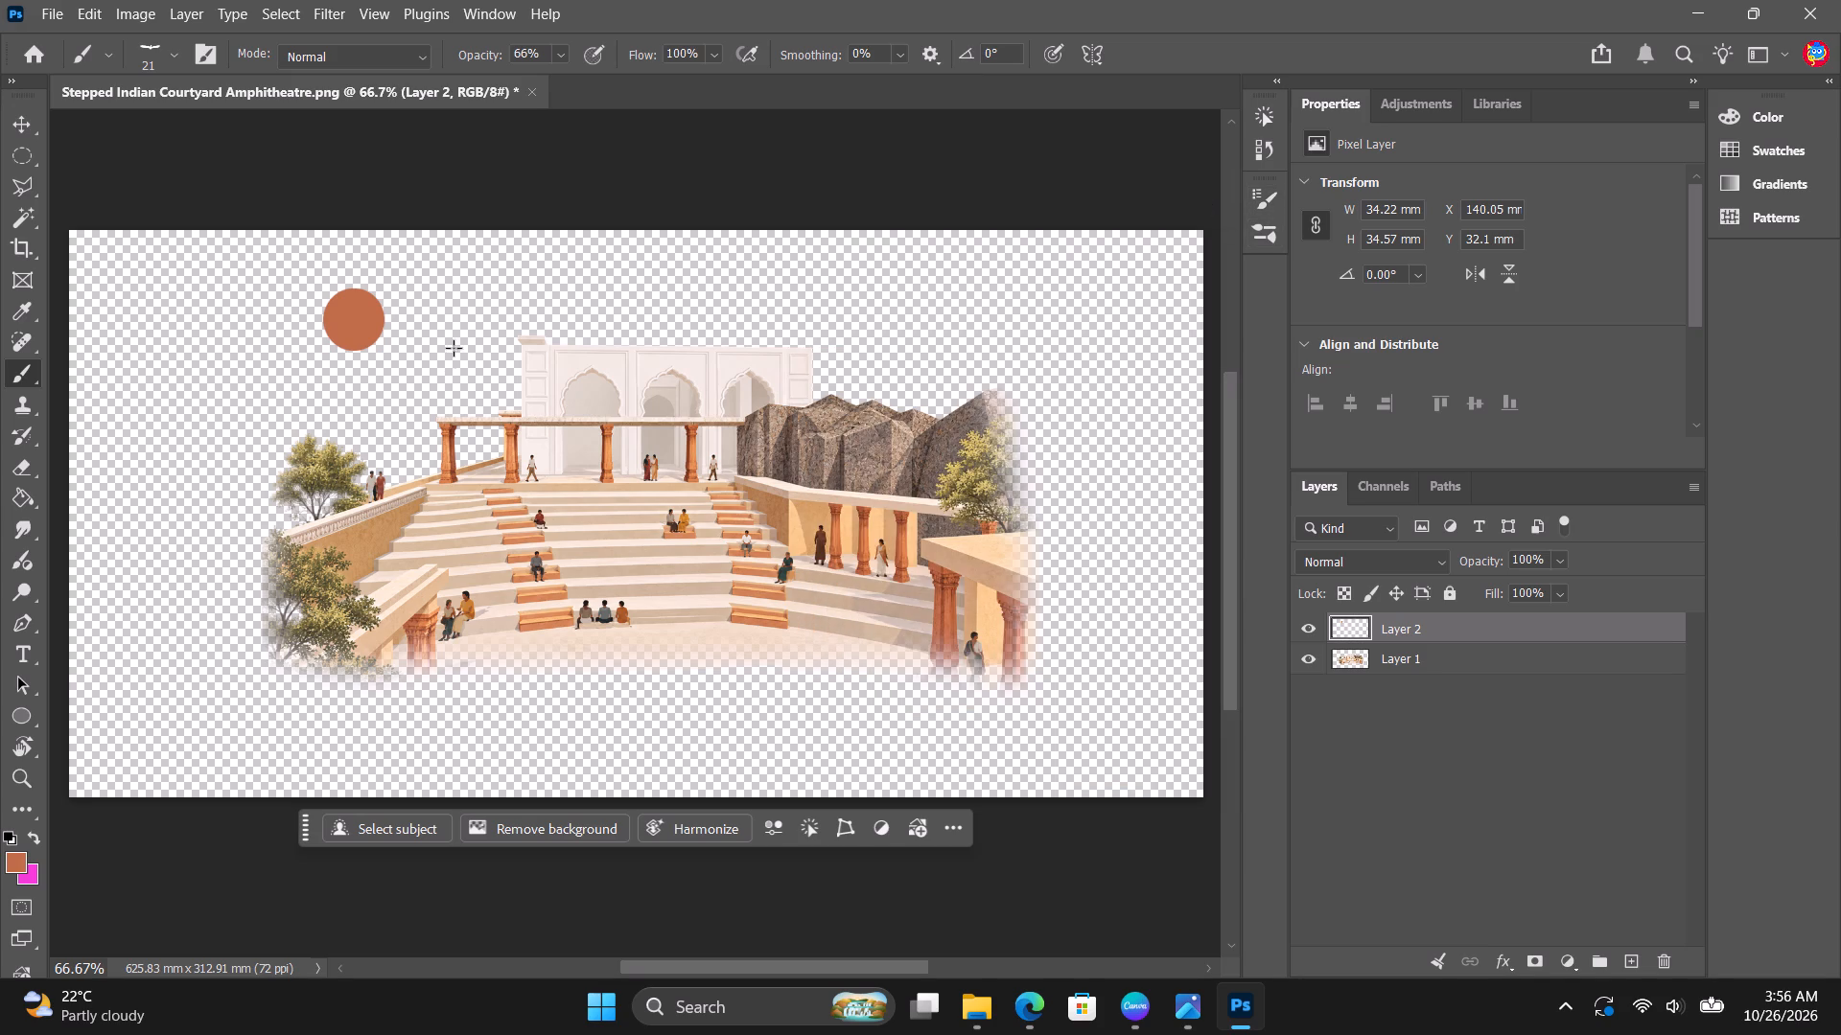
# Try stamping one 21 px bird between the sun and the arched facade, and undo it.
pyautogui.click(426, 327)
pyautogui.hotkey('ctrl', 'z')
# Enlarge the Eagle brush to 55 px, test one bird stamp beside the sun, and undo the stamp.
pyautogui.click(175, 55)
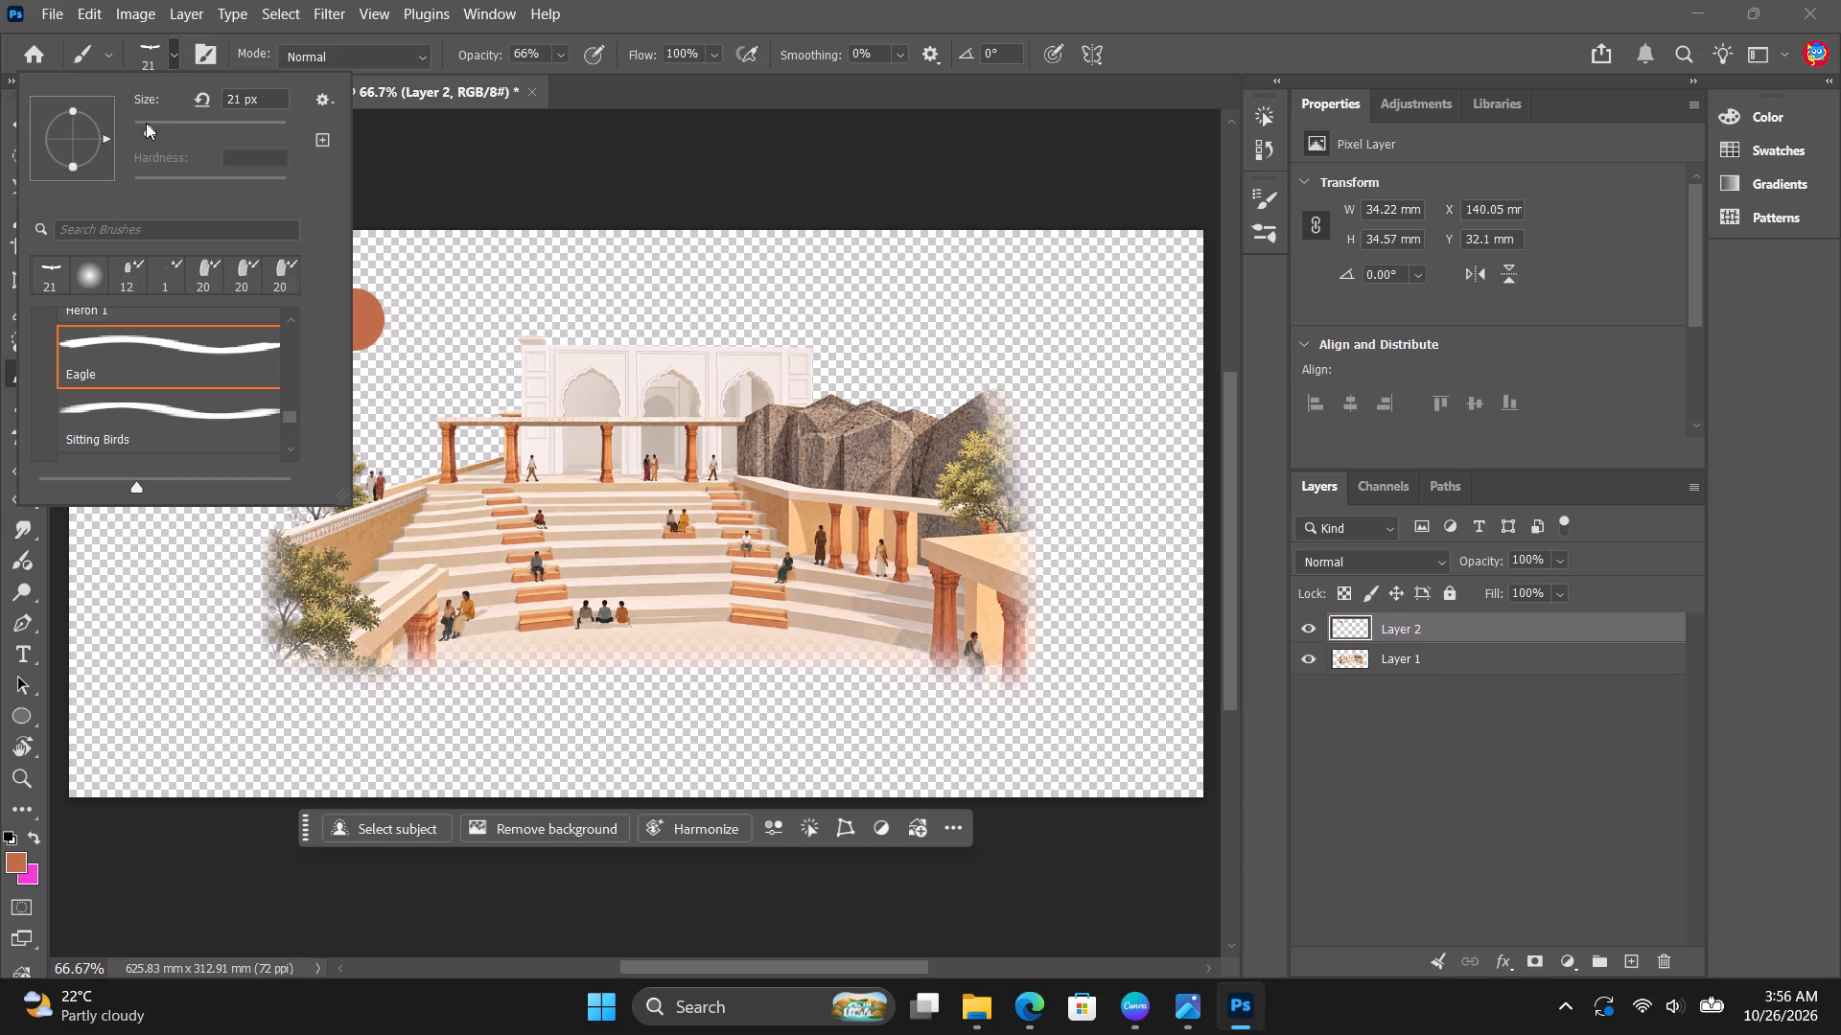
pyautogui.moveTo(146, 123); pyautogui.dragTo(175, 124)
pyautogui.click(453, 307)
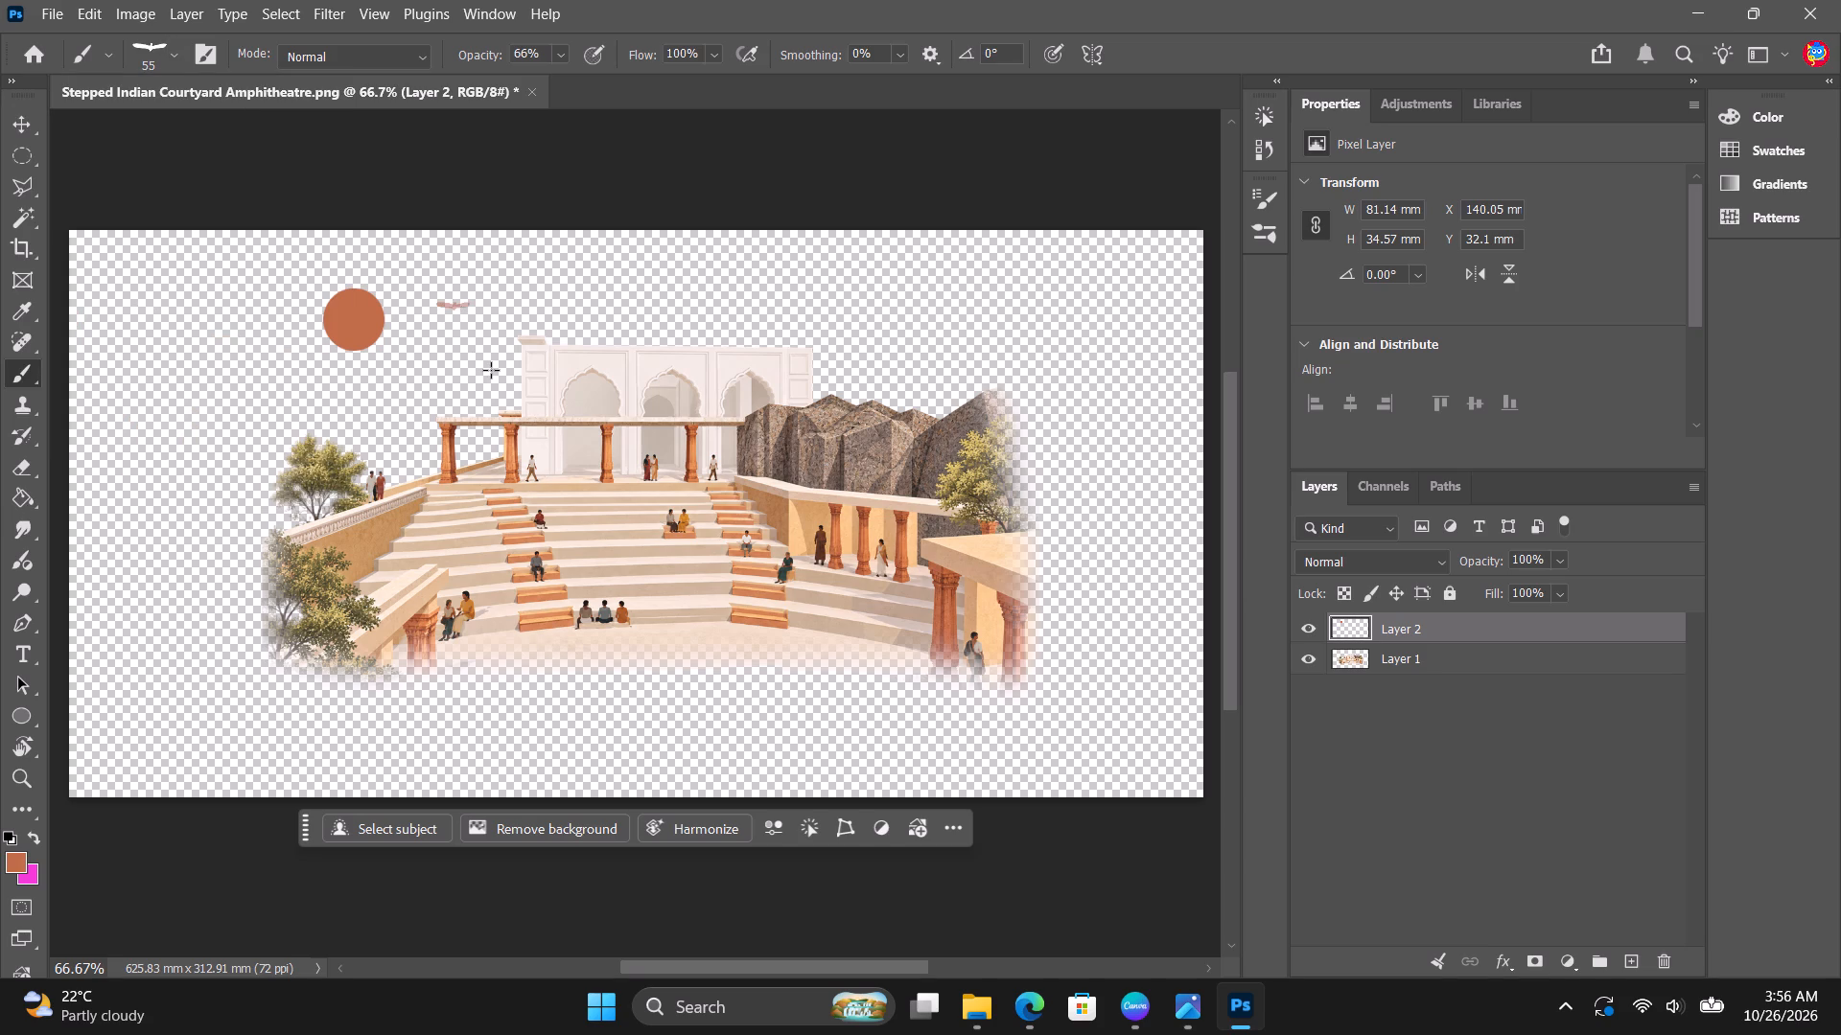
pyautogui.hotkey('ctrl', 'z')
# Add a new layer above the sun's layer and raise the Eagle brush's opacity to 100%.
pyautogui.click(1630, 954)
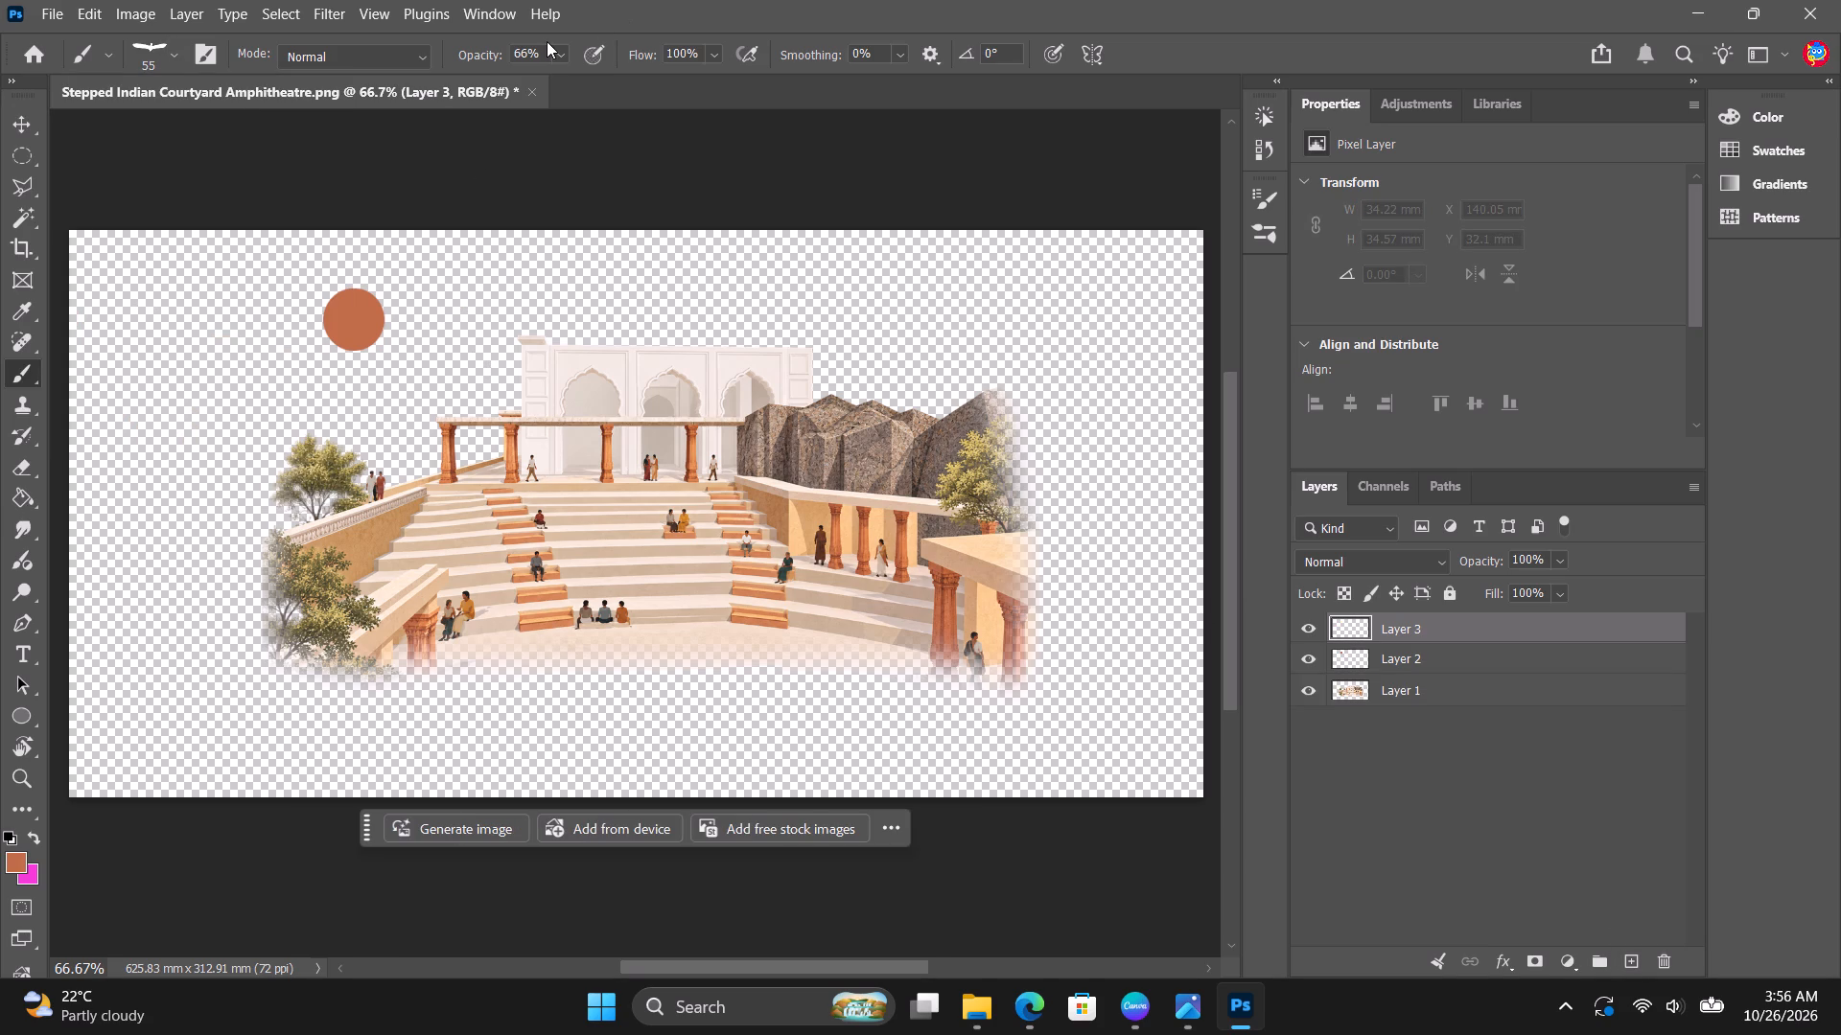
pyautogui.click(556, 47)
pyautogui.moveTo(577, 77); pyautogui.dragTo(664, 94)
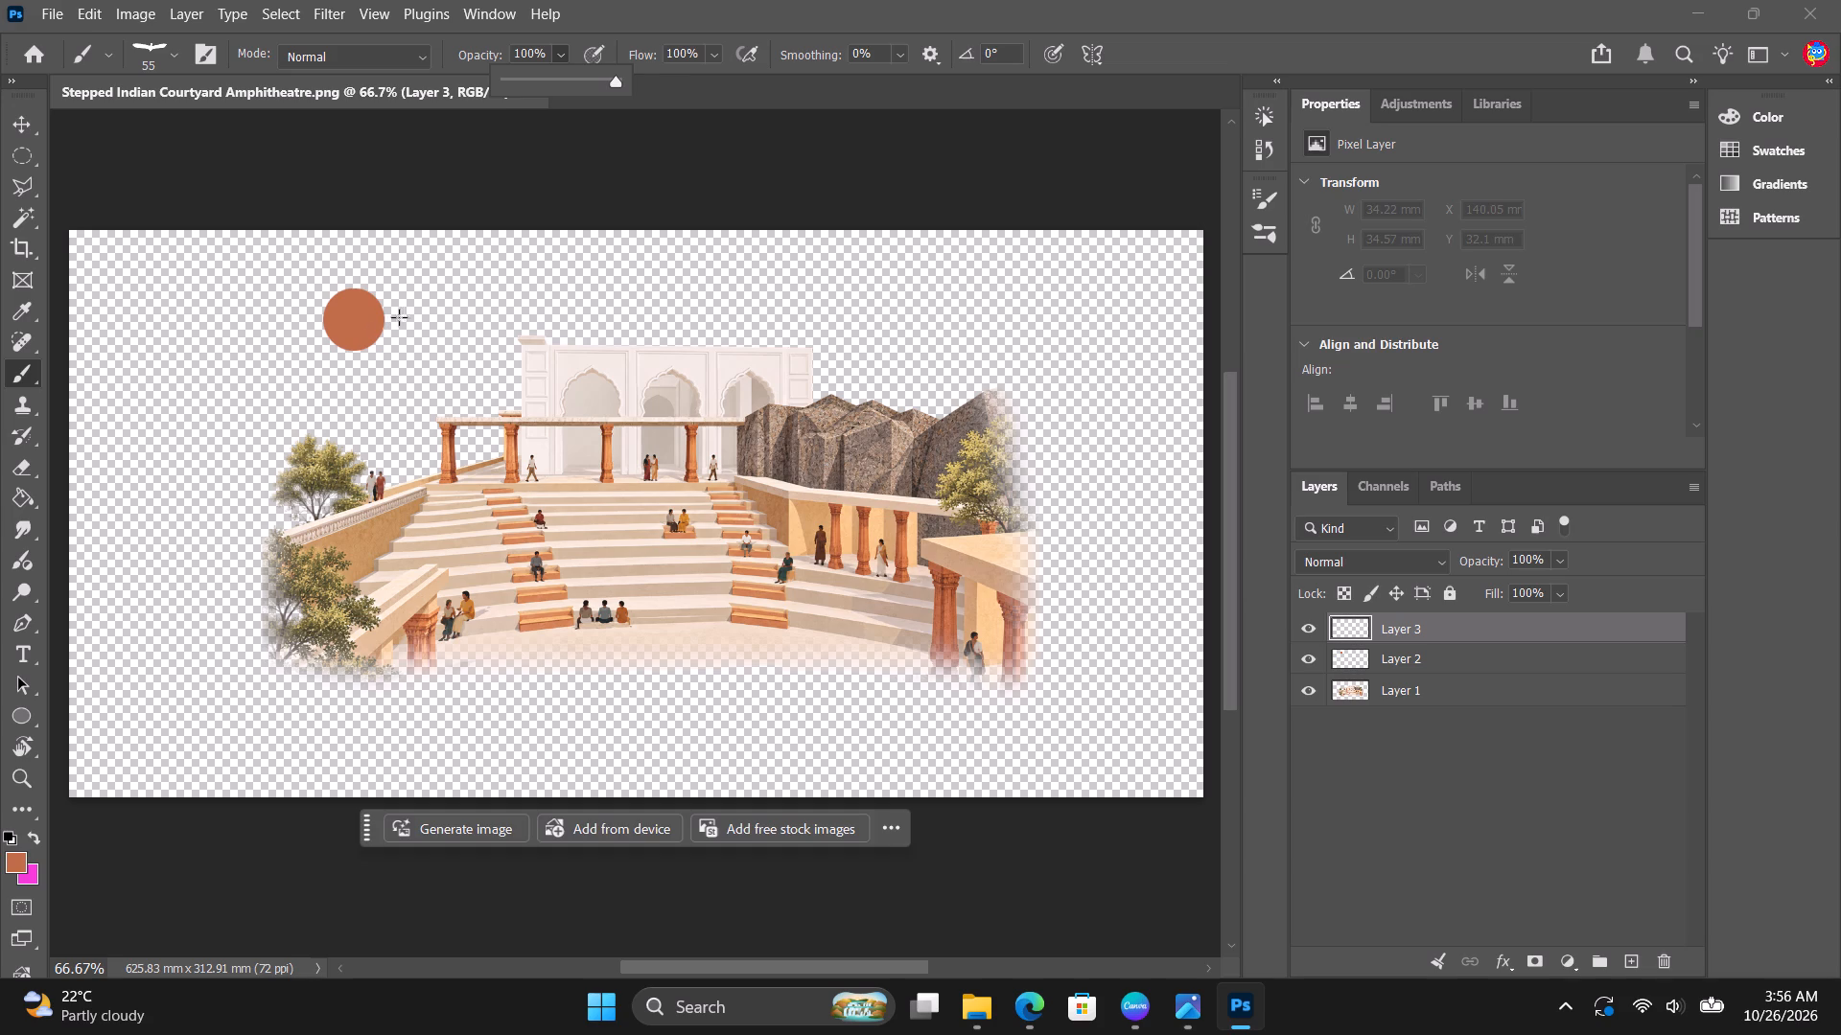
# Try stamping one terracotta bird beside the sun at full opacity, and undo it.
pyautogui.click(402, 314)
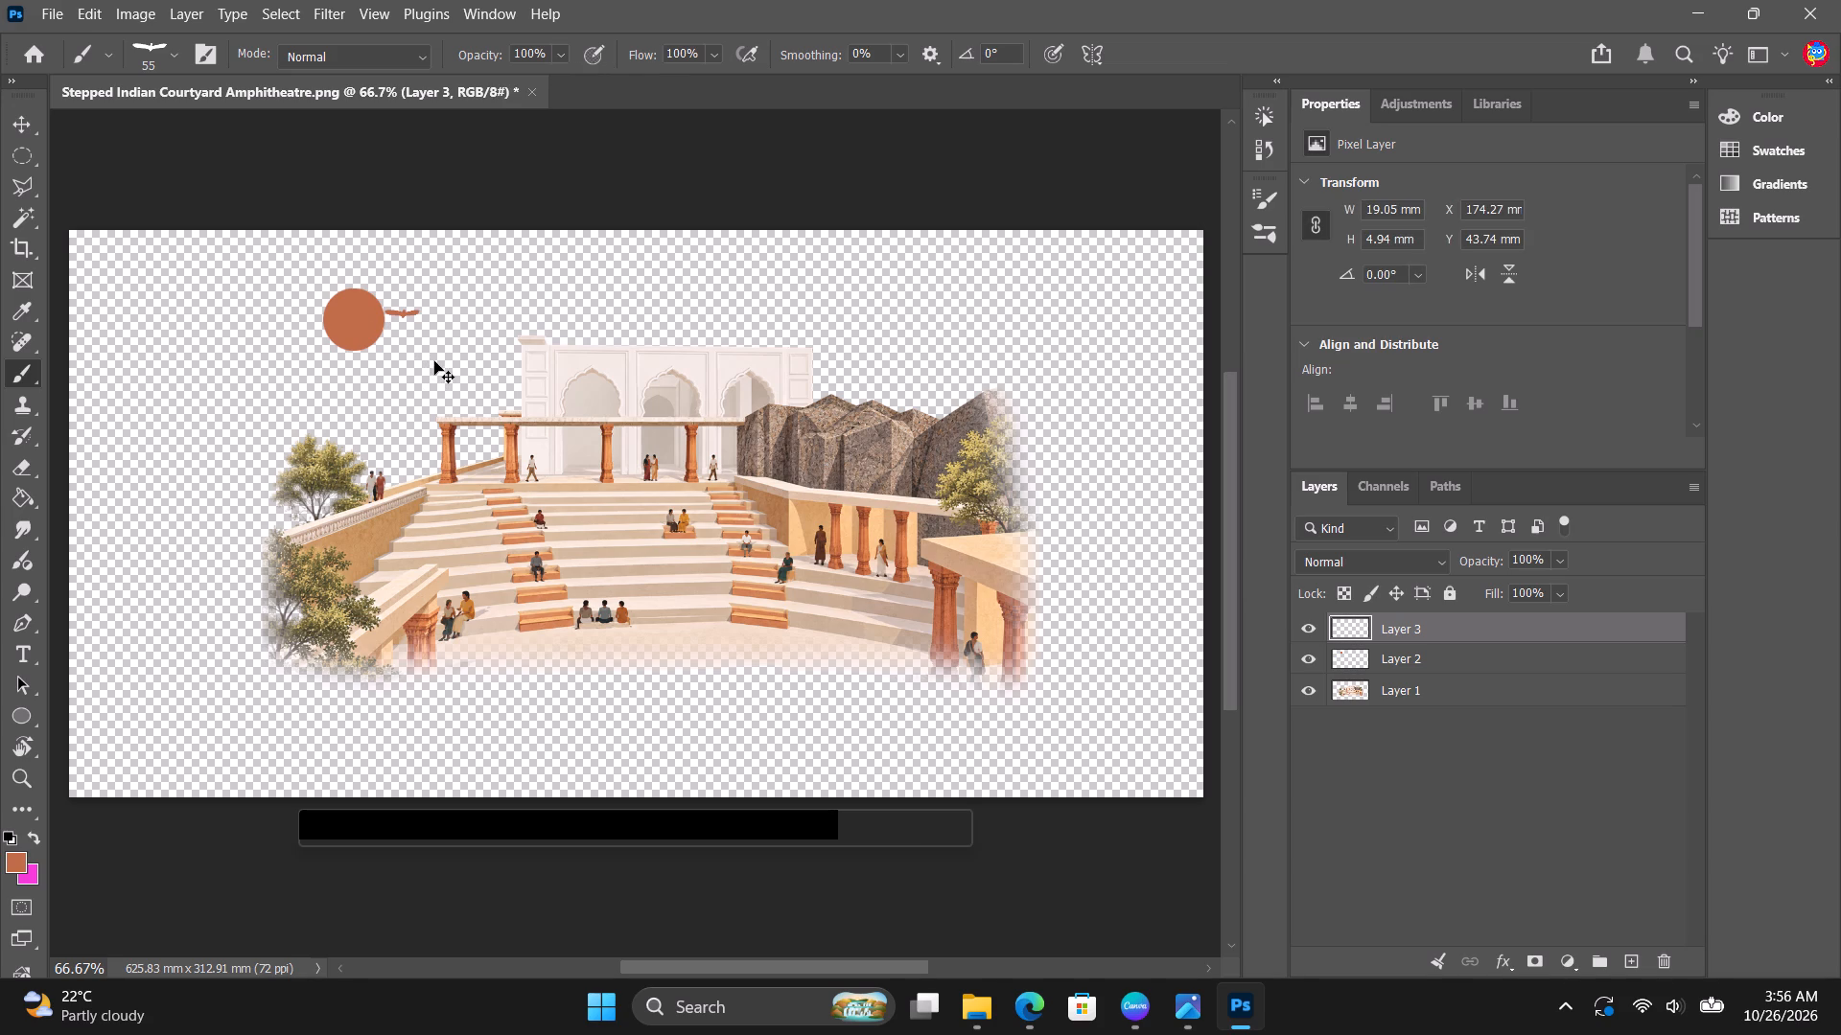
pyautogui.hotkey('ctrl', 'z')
# Set the foreground colour to muted brown #8e695a for the birds.
pyautogui.click(16, 863)
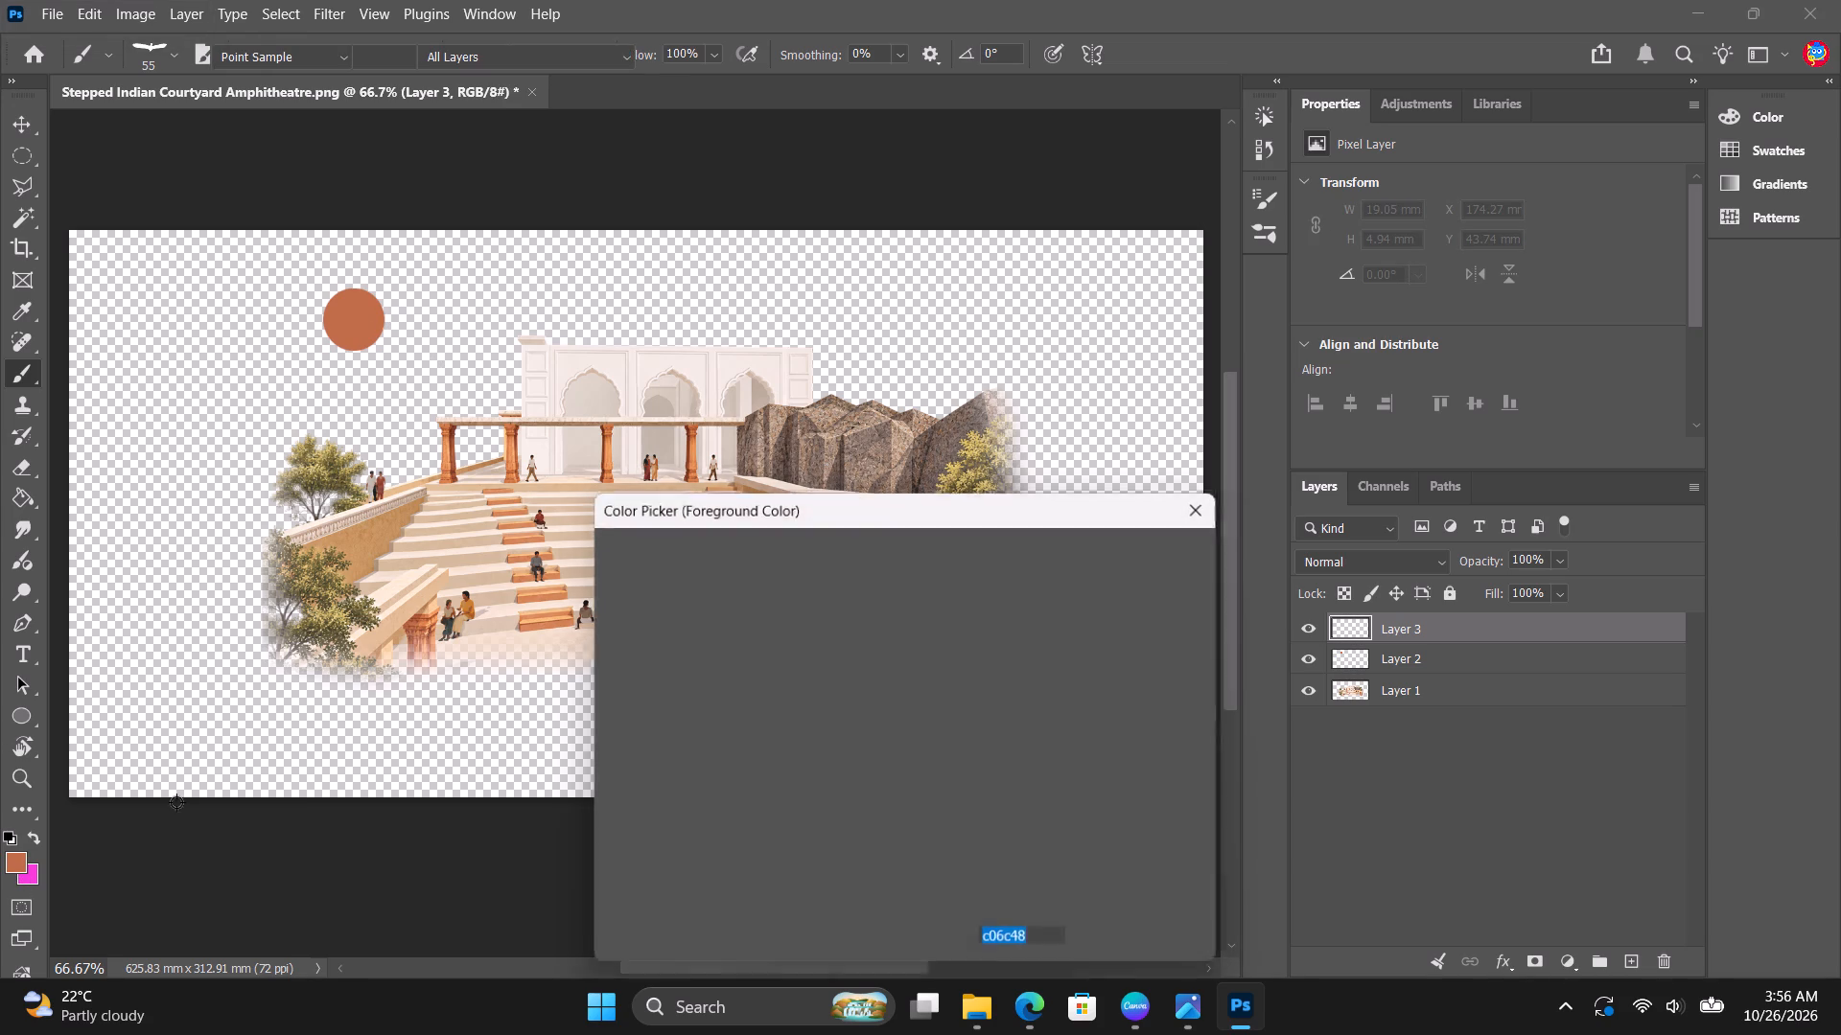
pyautogui.moveTo(788, 637); pyautogui.dragTo(712, 696)
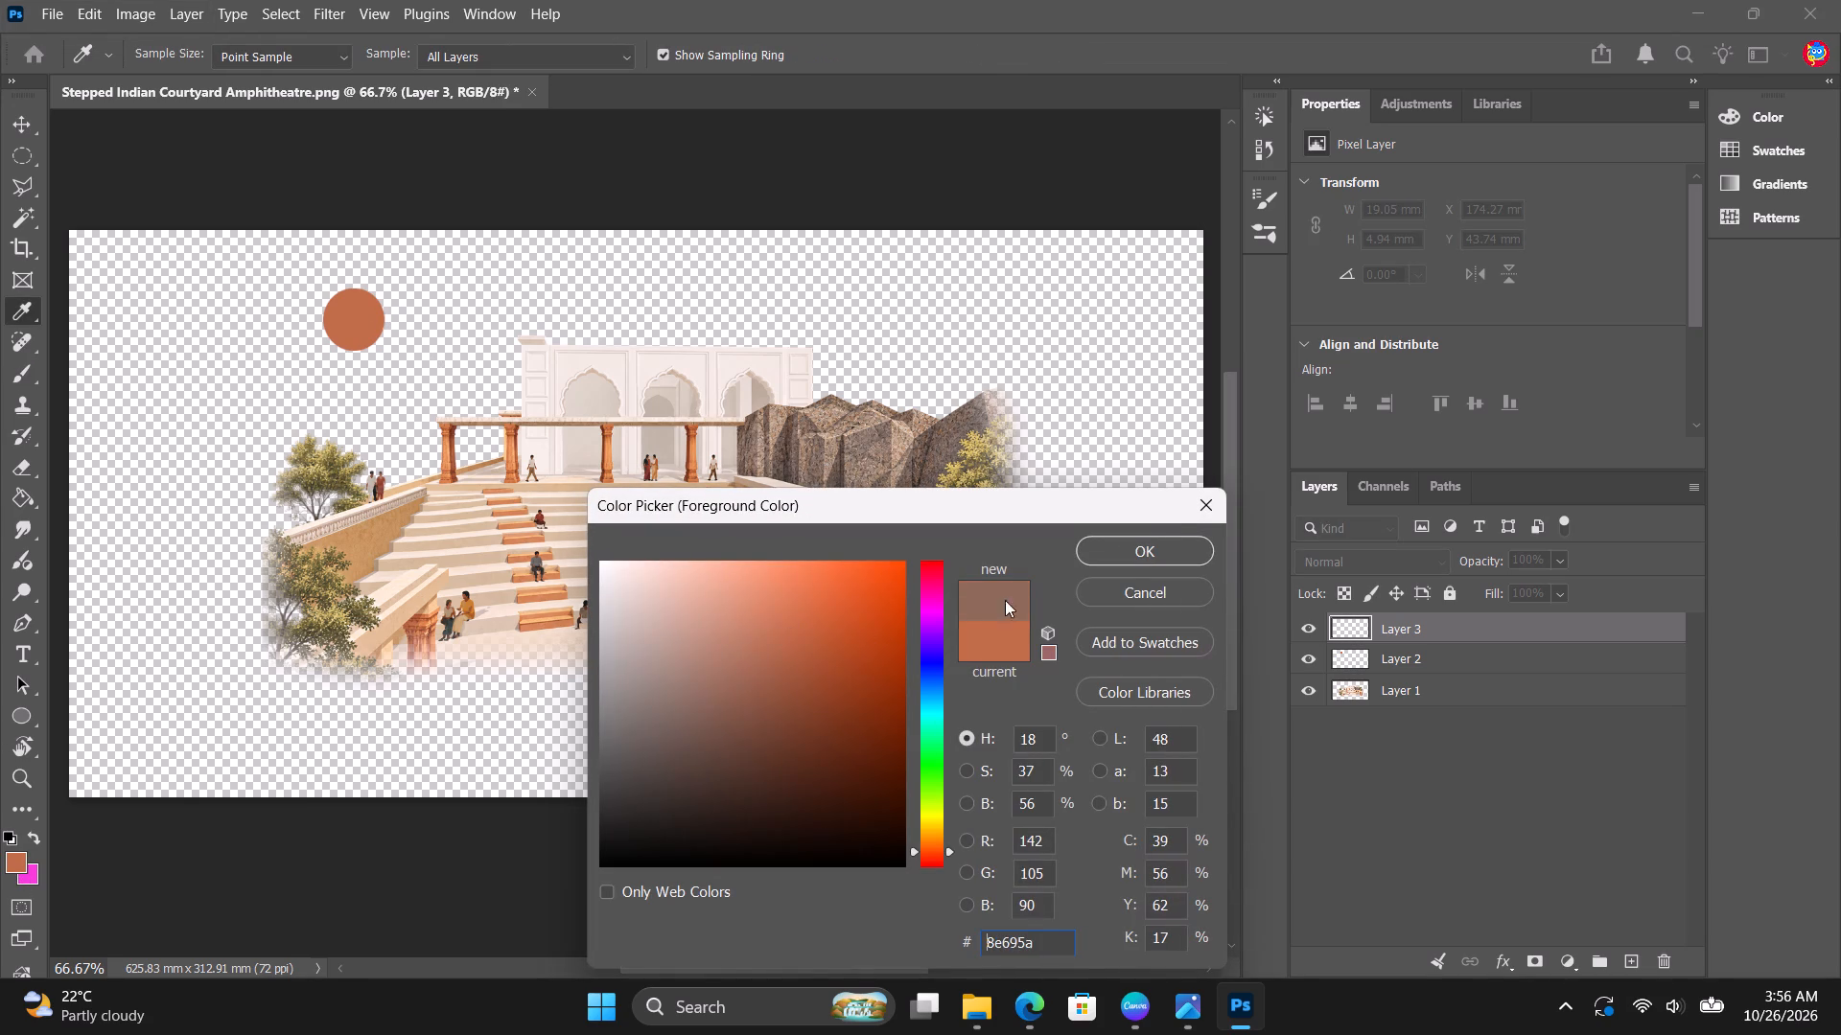
pyautogui.click(1126, 553)
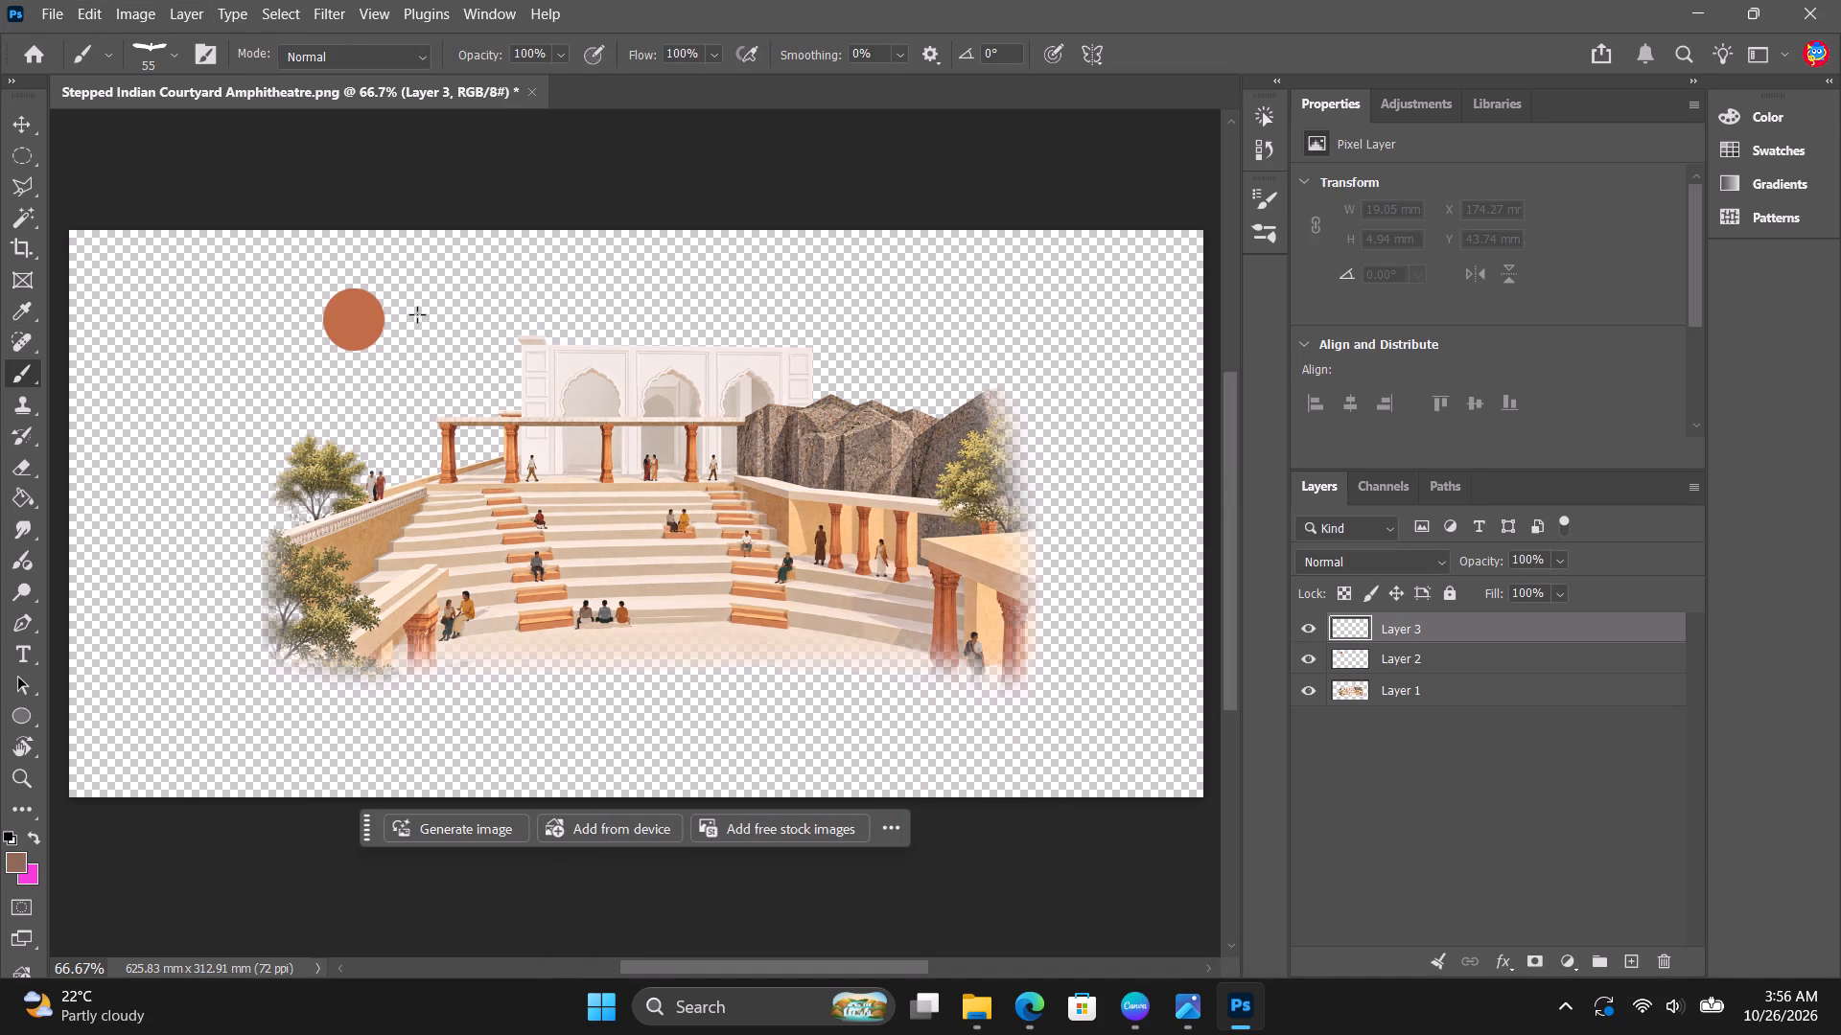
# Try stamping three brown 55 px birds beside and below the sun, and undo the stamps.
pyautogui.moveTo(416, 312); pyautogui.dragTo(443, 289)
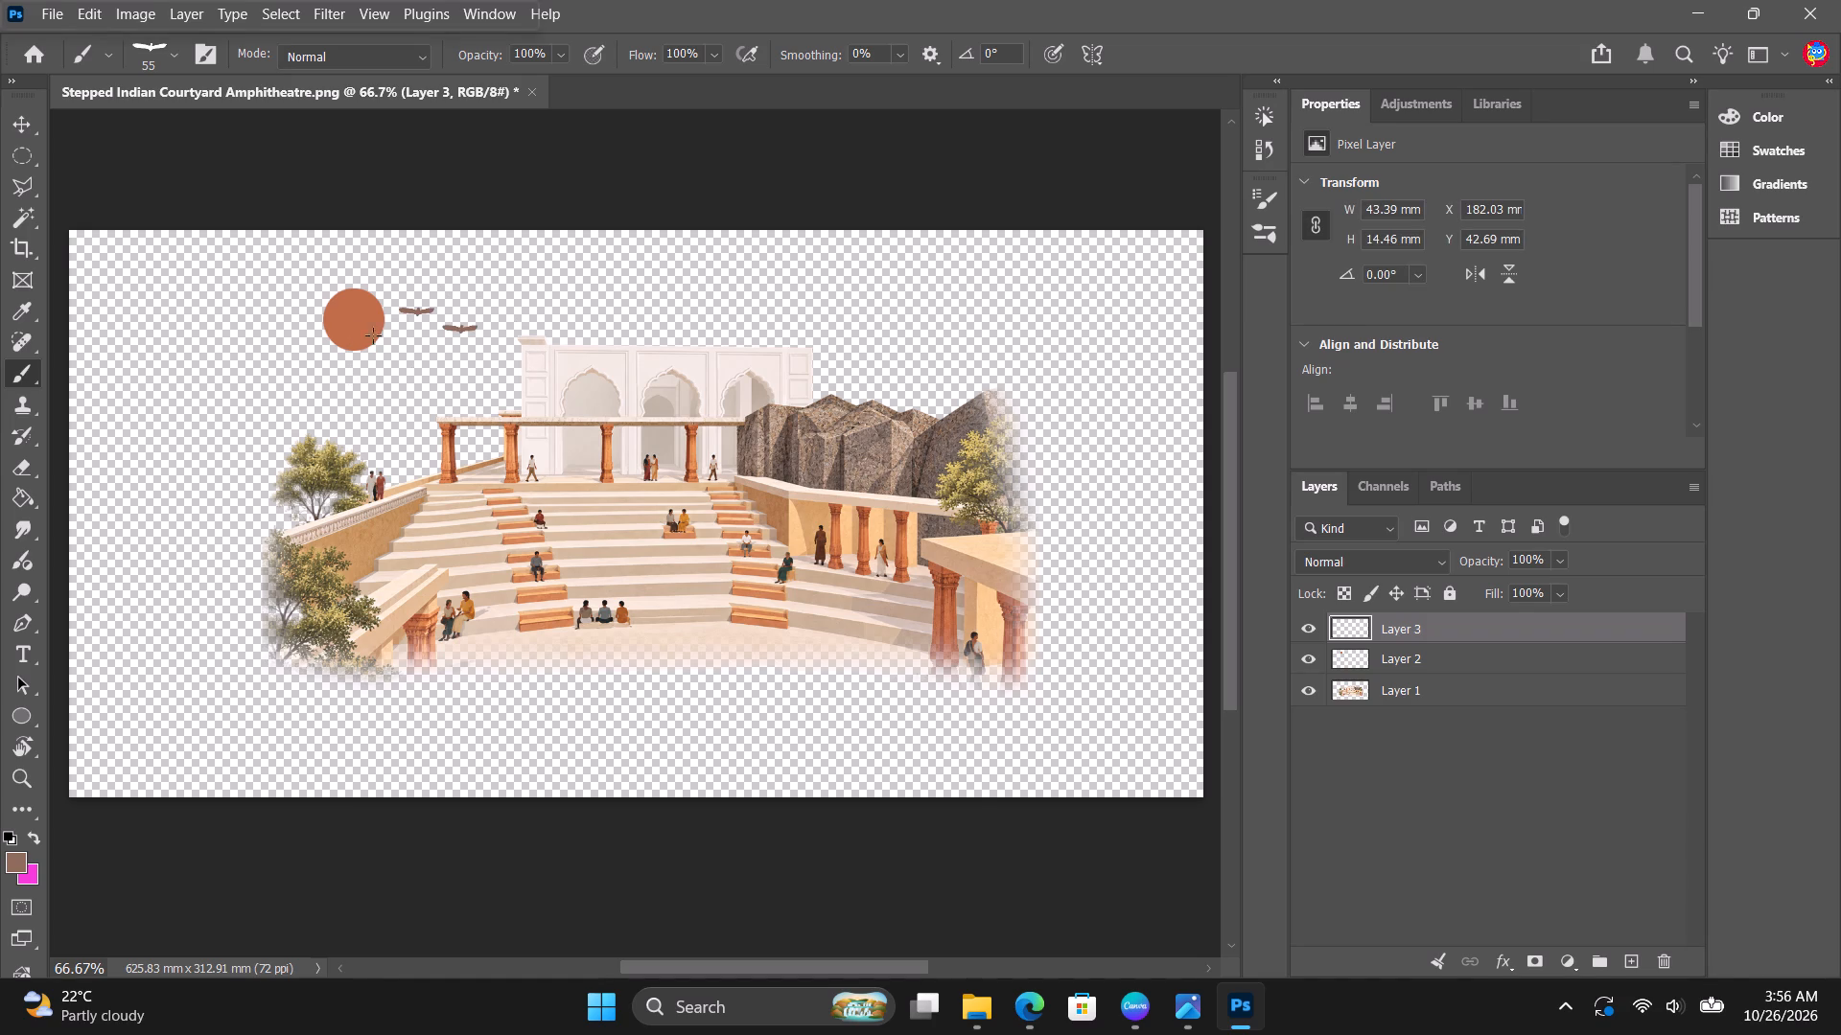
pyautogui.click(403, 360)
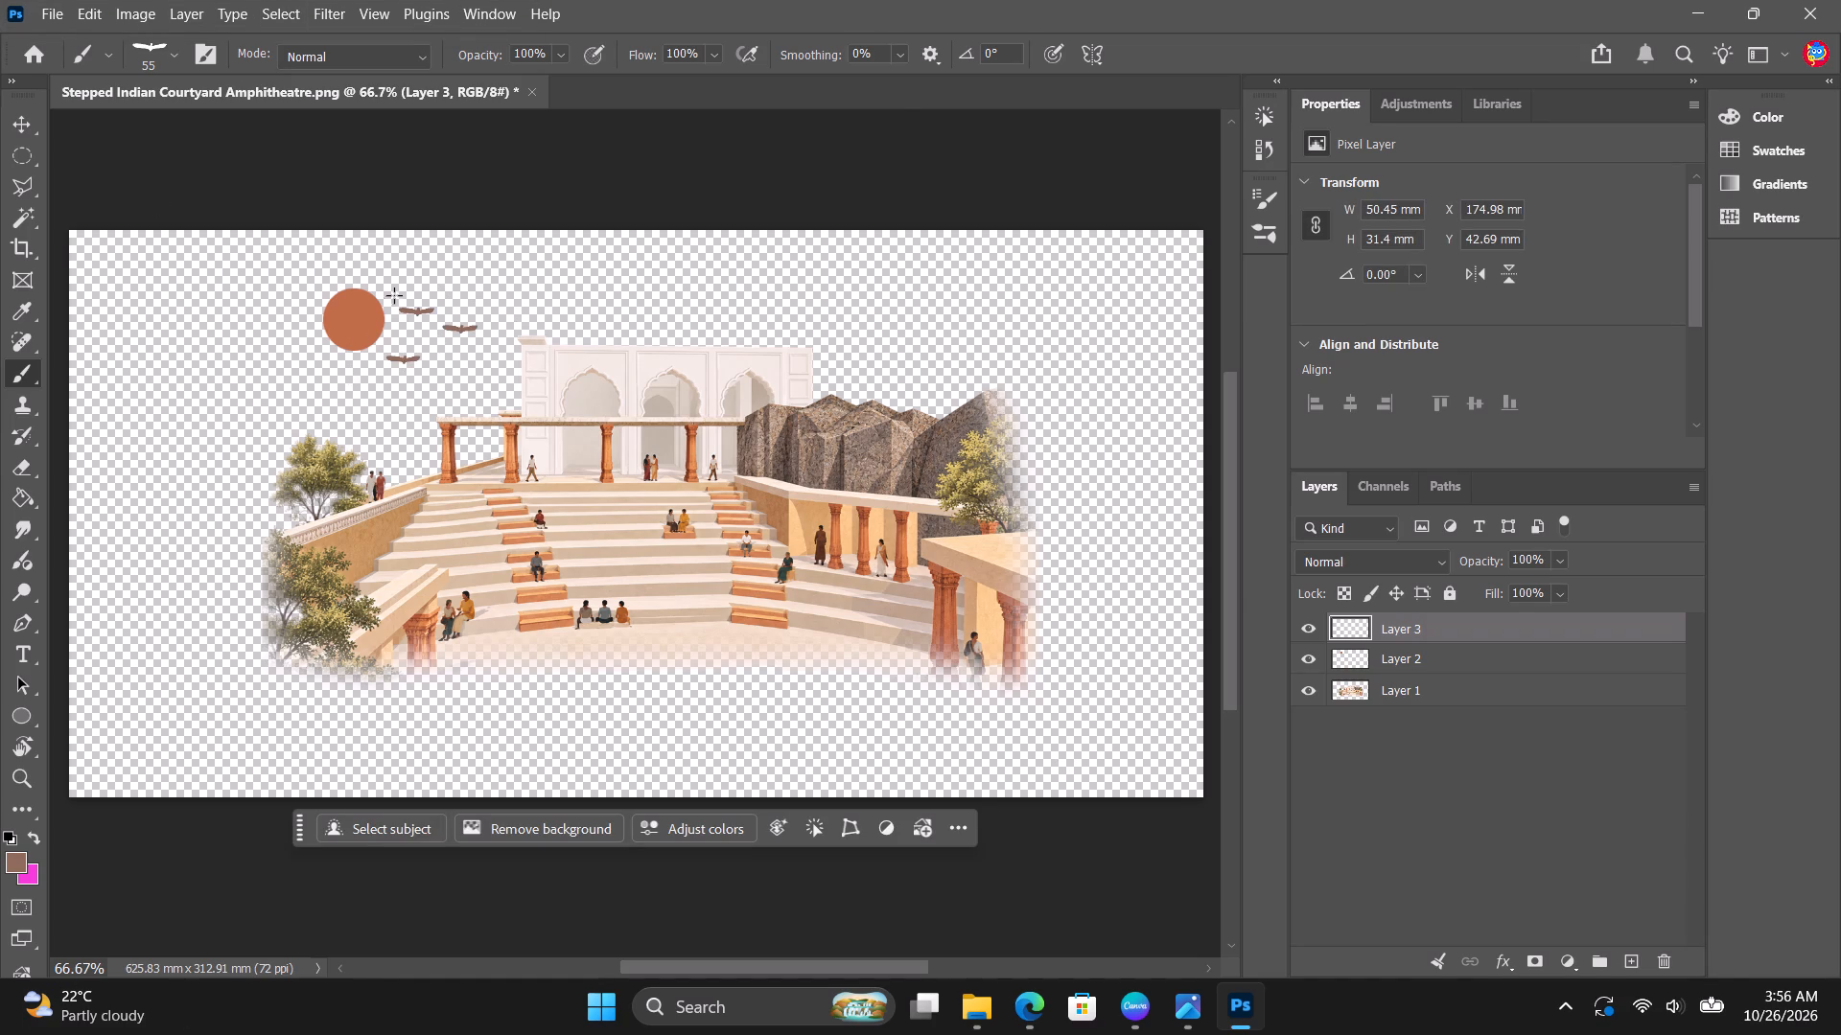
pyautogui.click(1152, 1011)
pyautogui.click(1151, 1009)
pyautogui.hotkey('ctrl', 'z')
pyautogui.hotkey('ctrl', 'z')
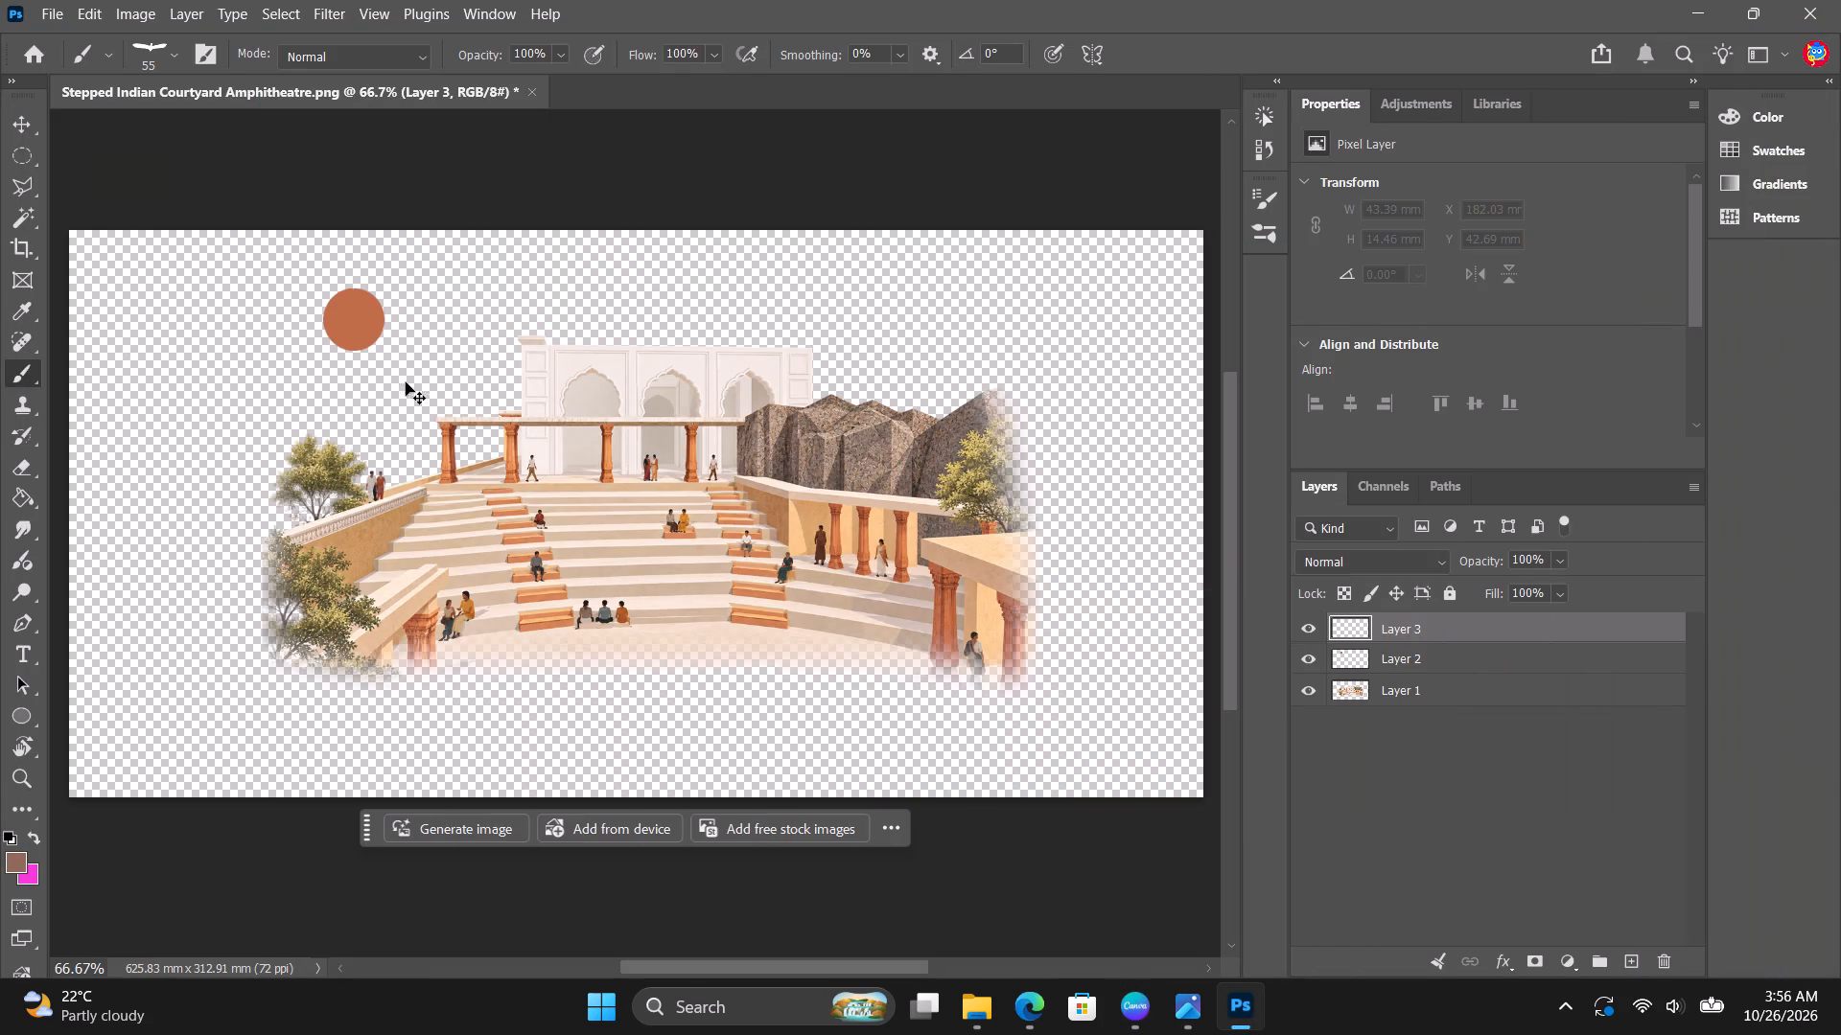
# Reduce the Eagle brush's size to 36 px.
pyautogui.click(176, 51)
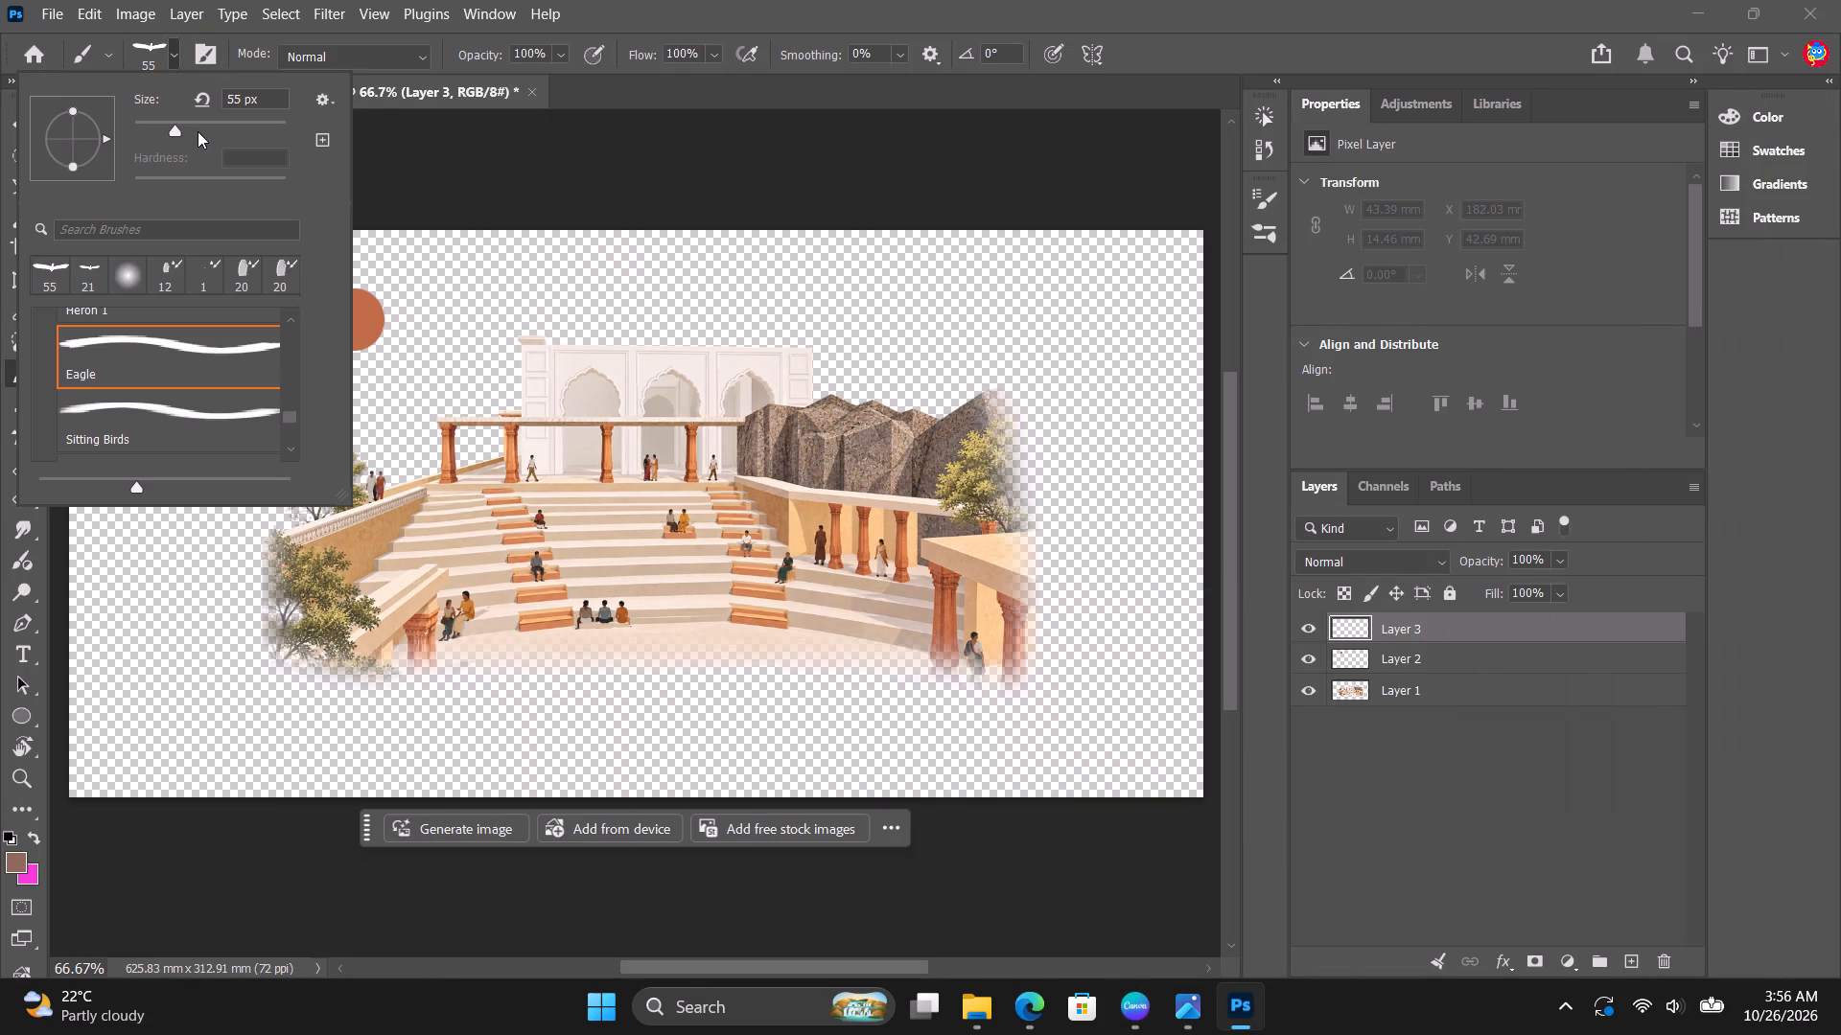
pyautogui.moveTo(175, 125); pyautogui.dragTo(161, 125)
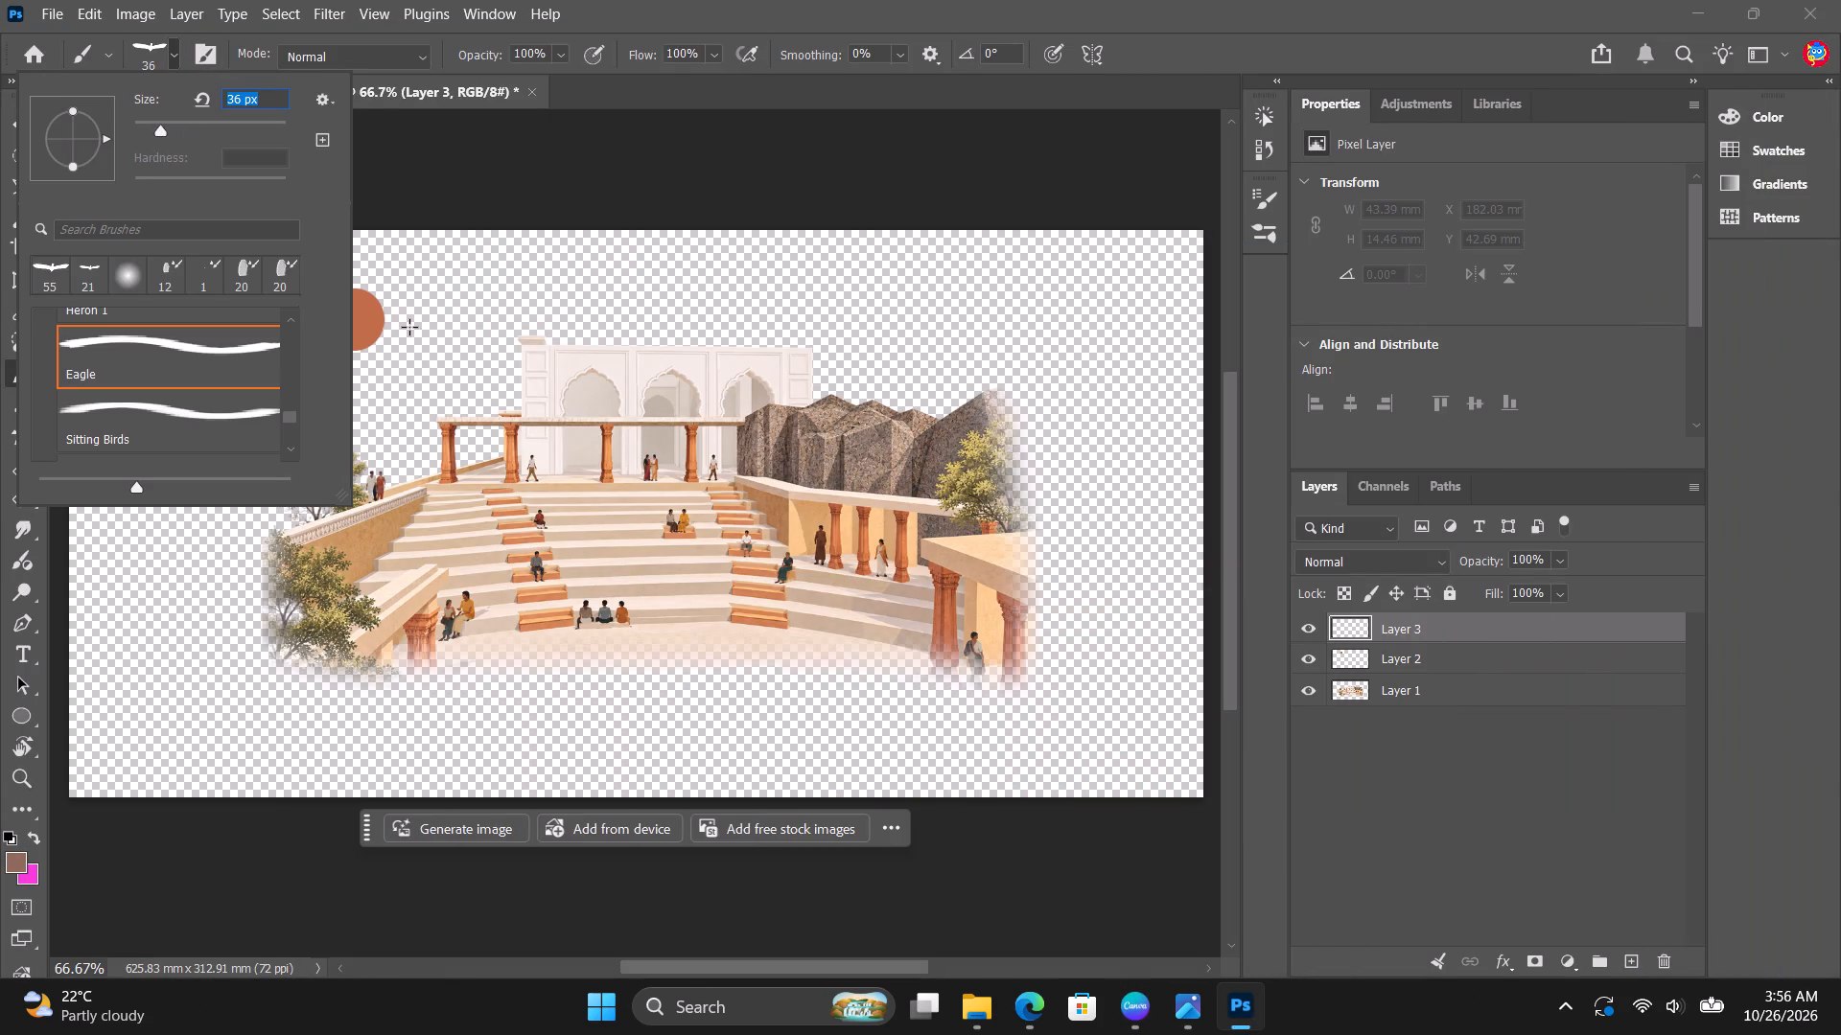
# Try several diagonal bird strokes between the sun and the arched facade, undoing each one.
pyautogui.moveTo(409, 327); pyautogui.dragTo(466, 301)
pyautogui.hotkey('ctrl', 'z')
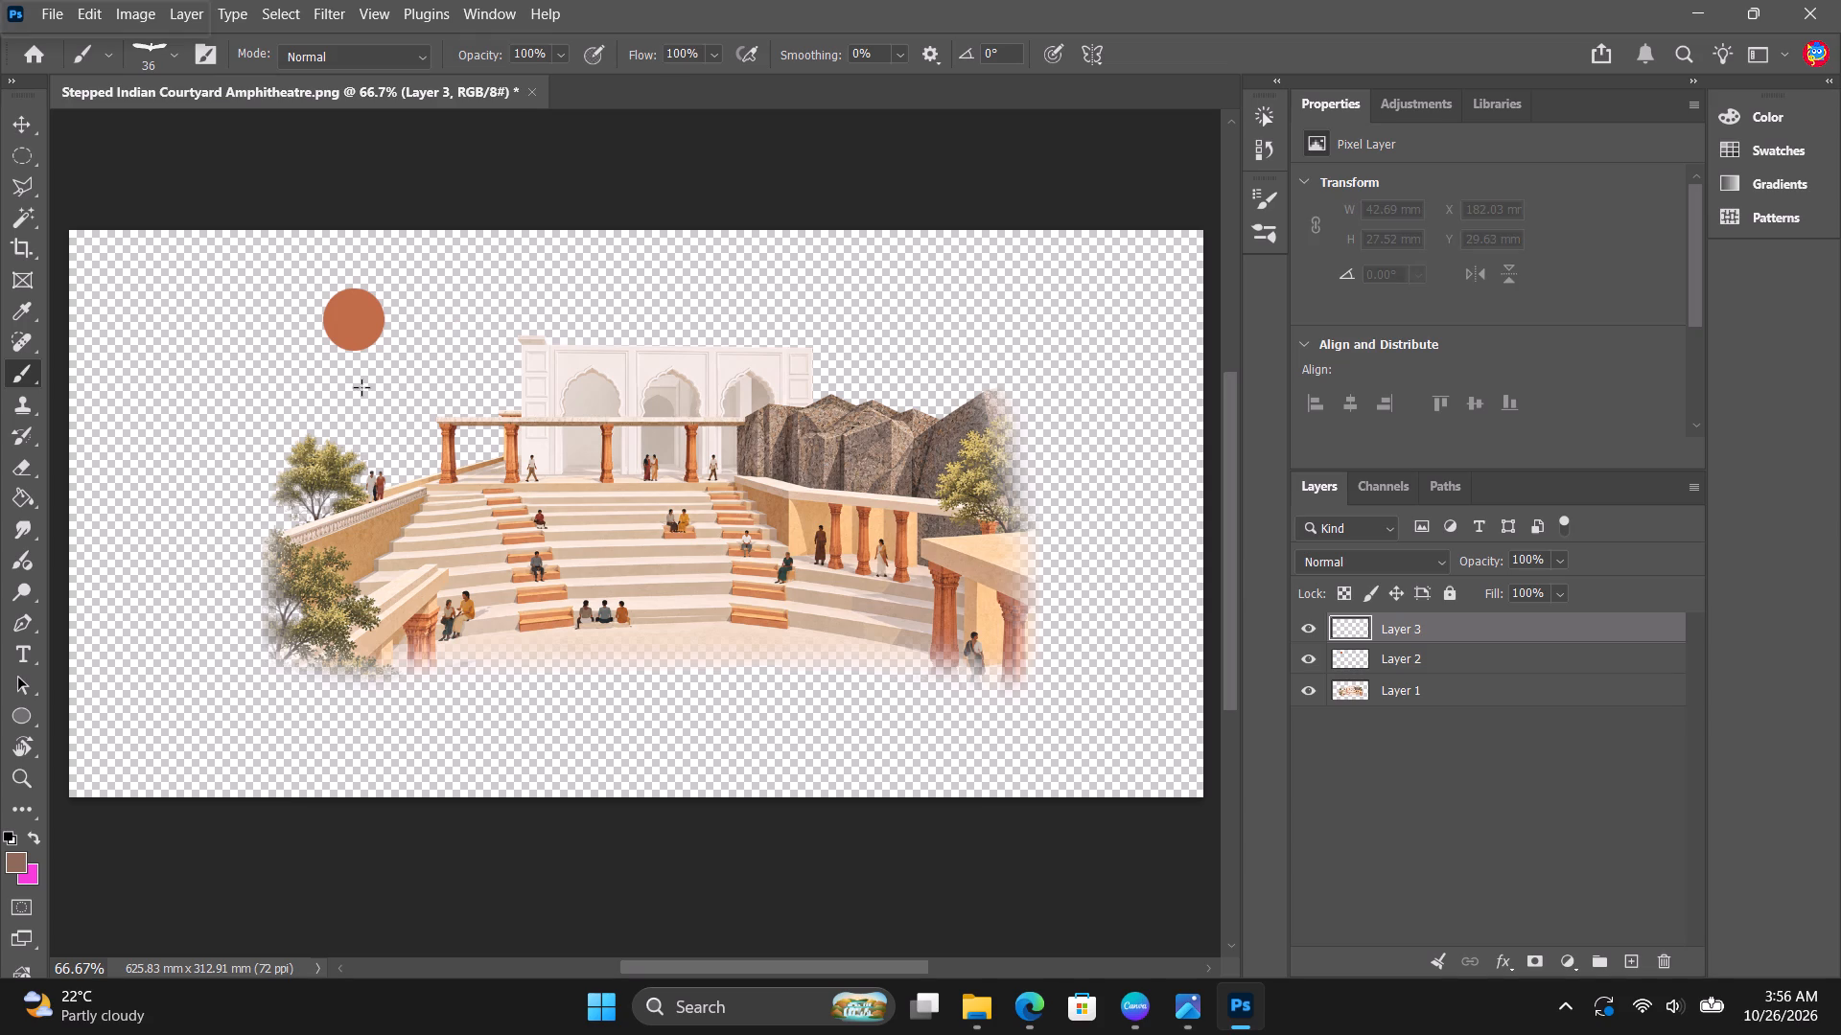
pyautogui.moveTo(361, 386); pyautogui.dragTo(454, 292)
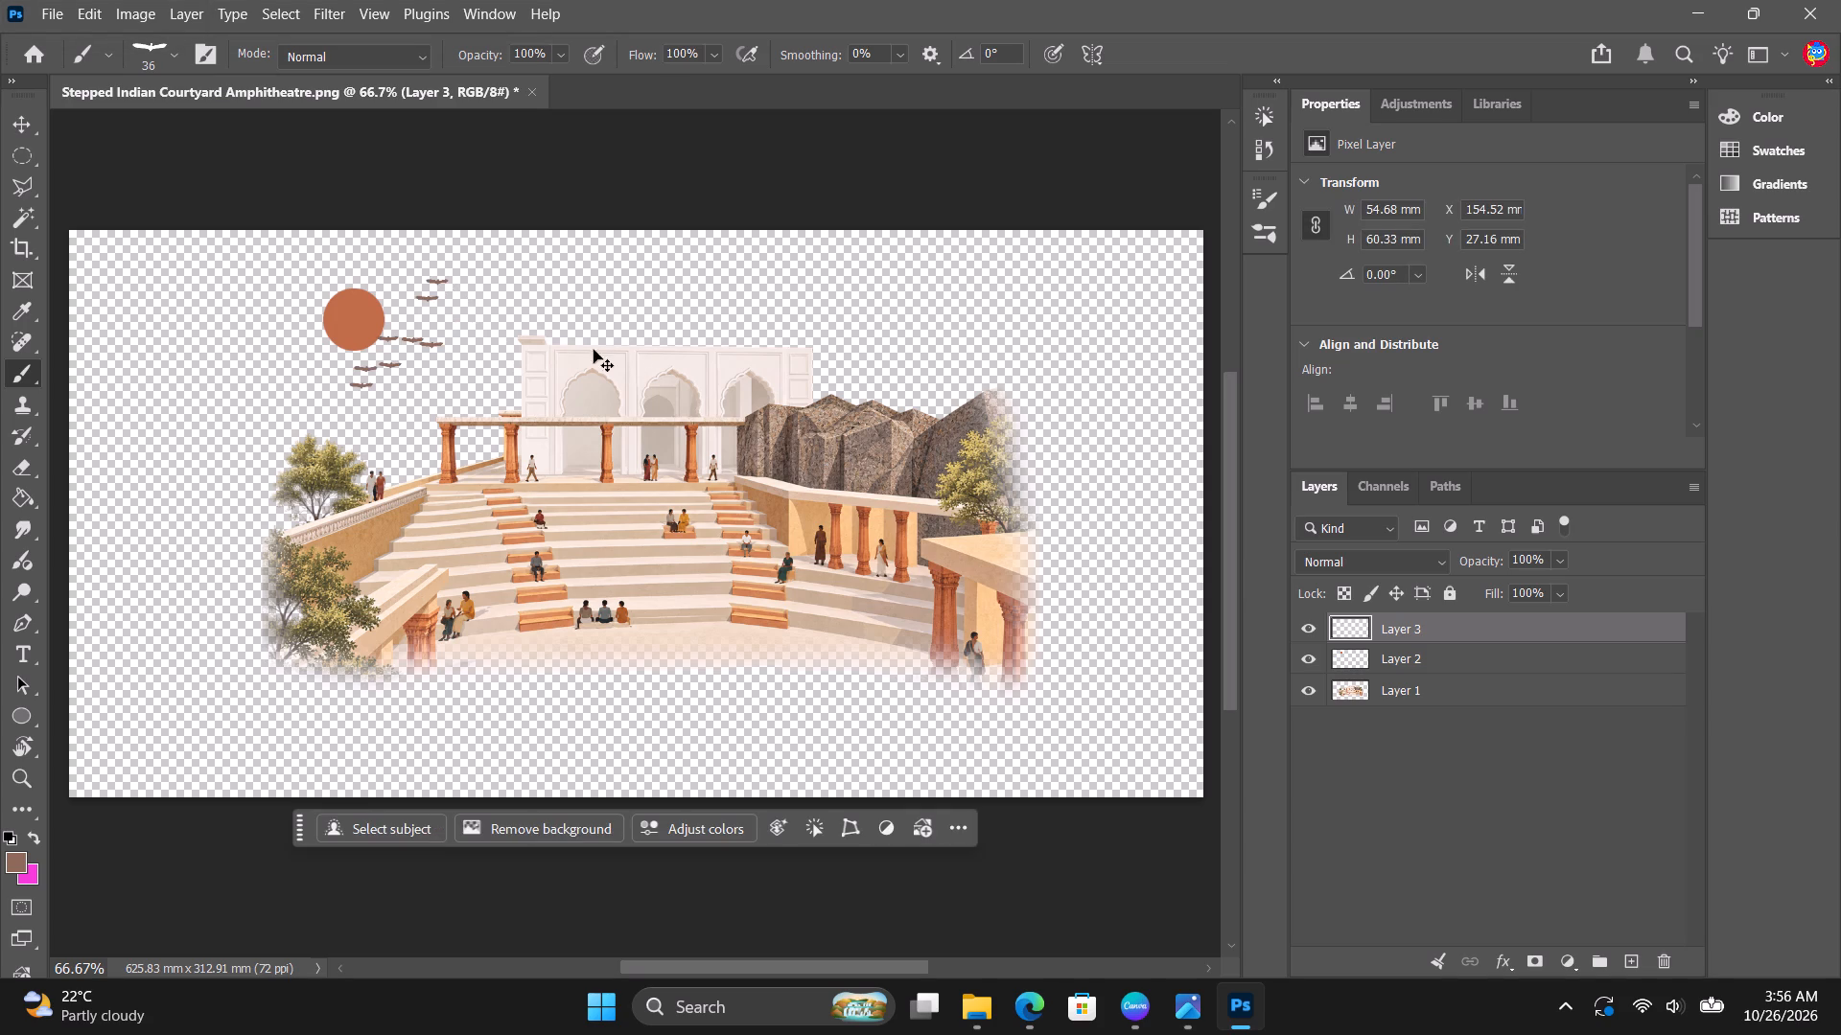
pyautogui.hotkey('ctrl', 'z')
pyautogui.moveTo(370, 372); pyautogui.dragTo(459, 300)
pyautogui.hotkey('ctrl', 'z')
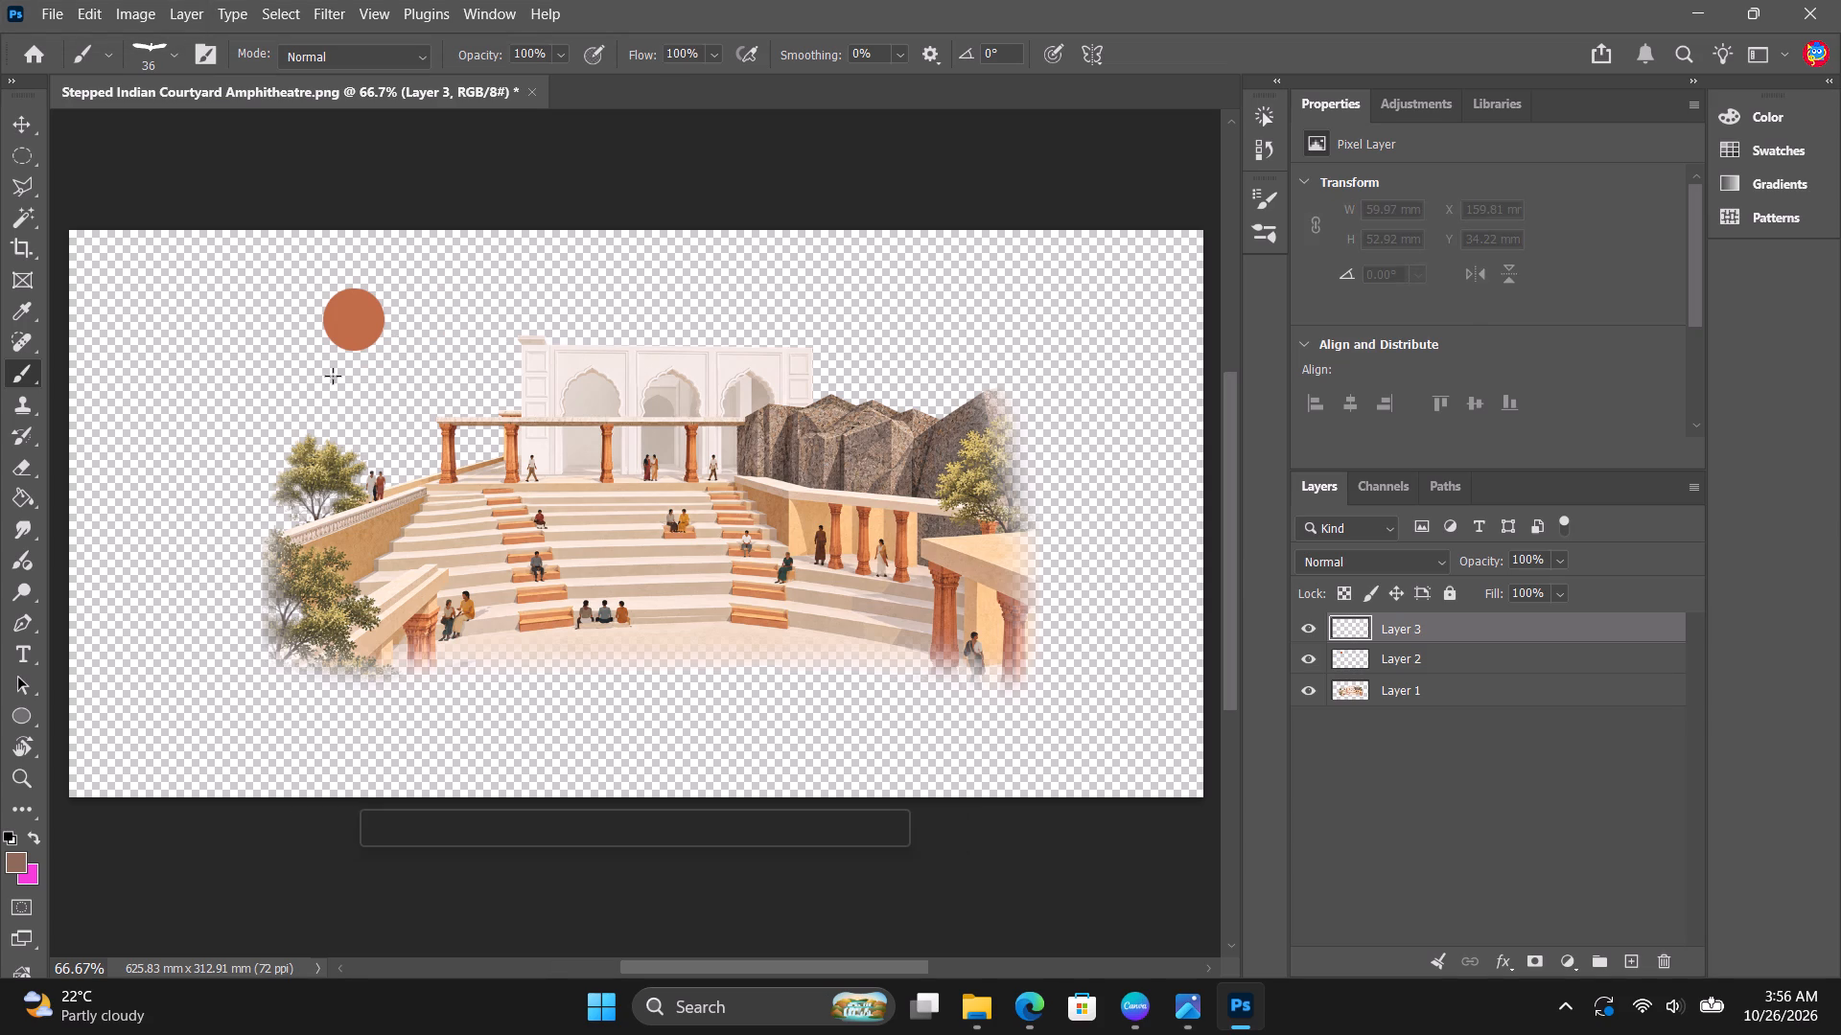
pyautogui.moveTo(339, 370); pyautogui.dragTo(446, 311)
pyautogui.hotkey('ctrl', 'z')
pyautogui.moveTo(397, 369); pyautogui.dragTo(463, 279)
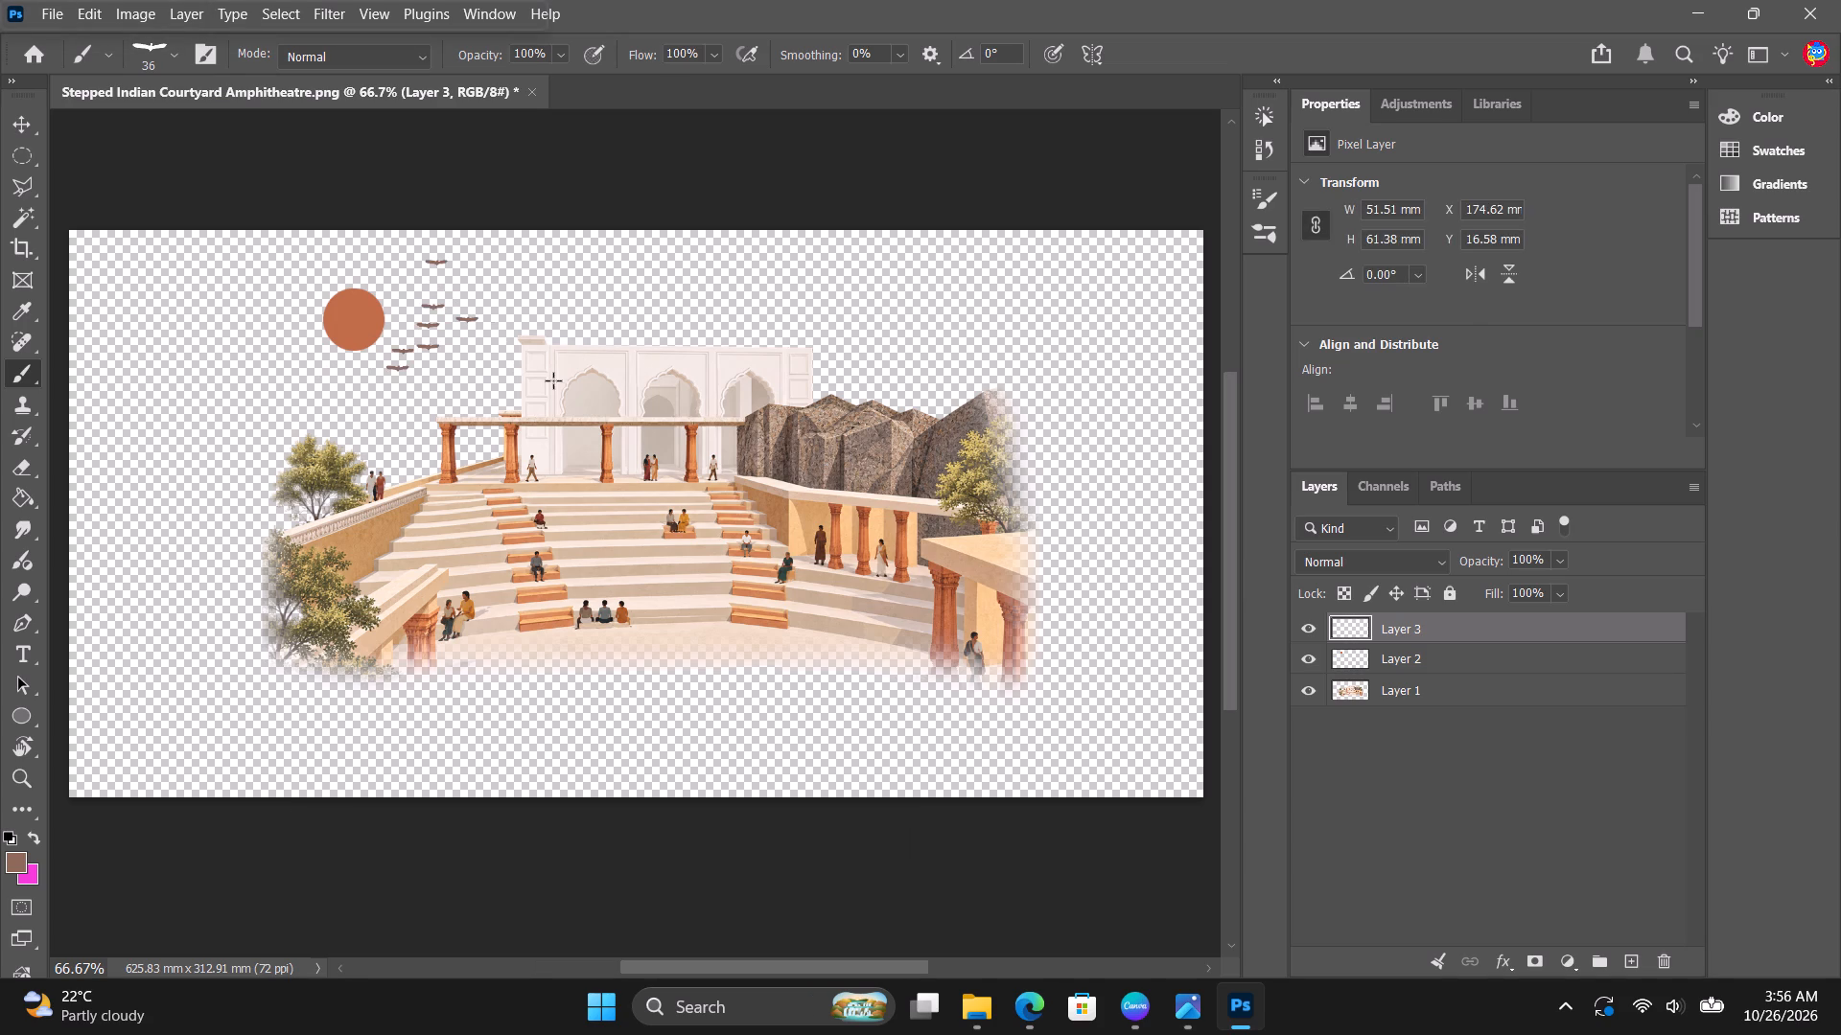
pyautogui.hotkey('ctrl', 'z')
# Paint a flock of brown birds rising diagonally from below the sun toward the facade, and redo the stroke after stepping back in history.
pyautogui.moveTo(376, 383); pyautogui.dragTo(467, 276)
pyautogui.hotkey('ctrl', 'z')
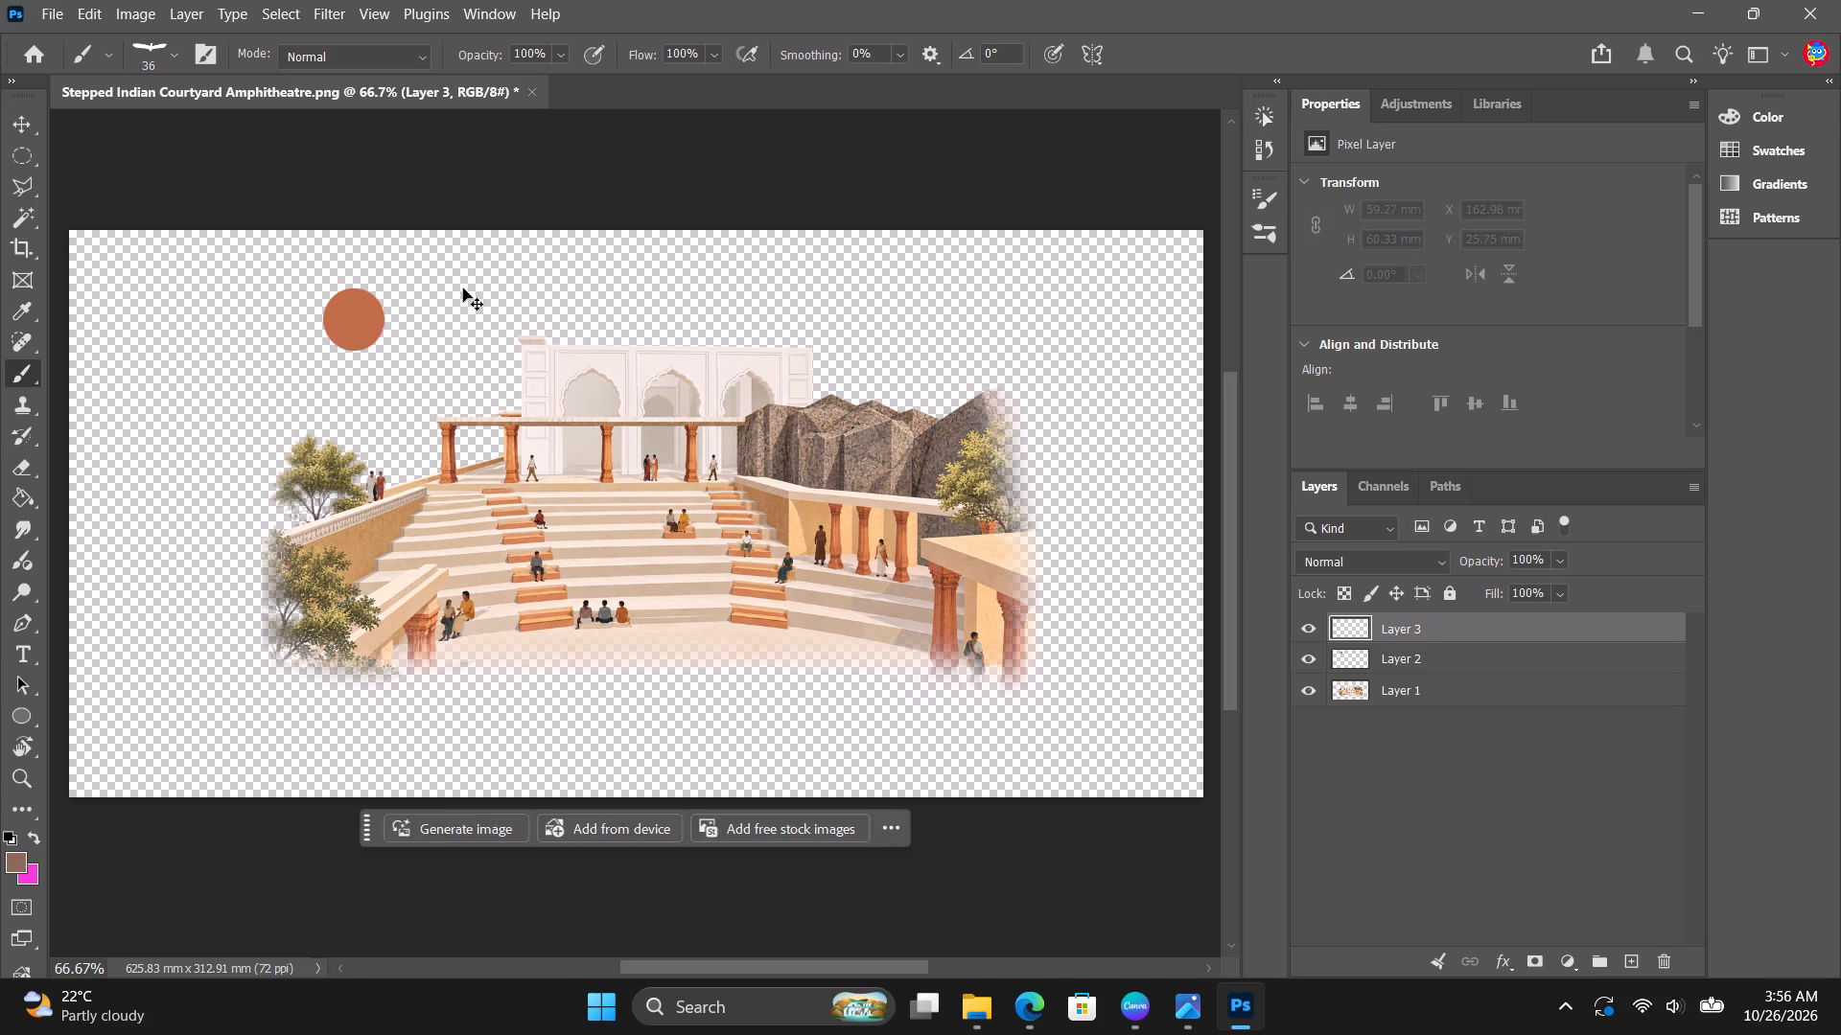
pyautogui.hotkey('ctrl', 'z')
pyautogui.hotkey('ctrl', 'z')
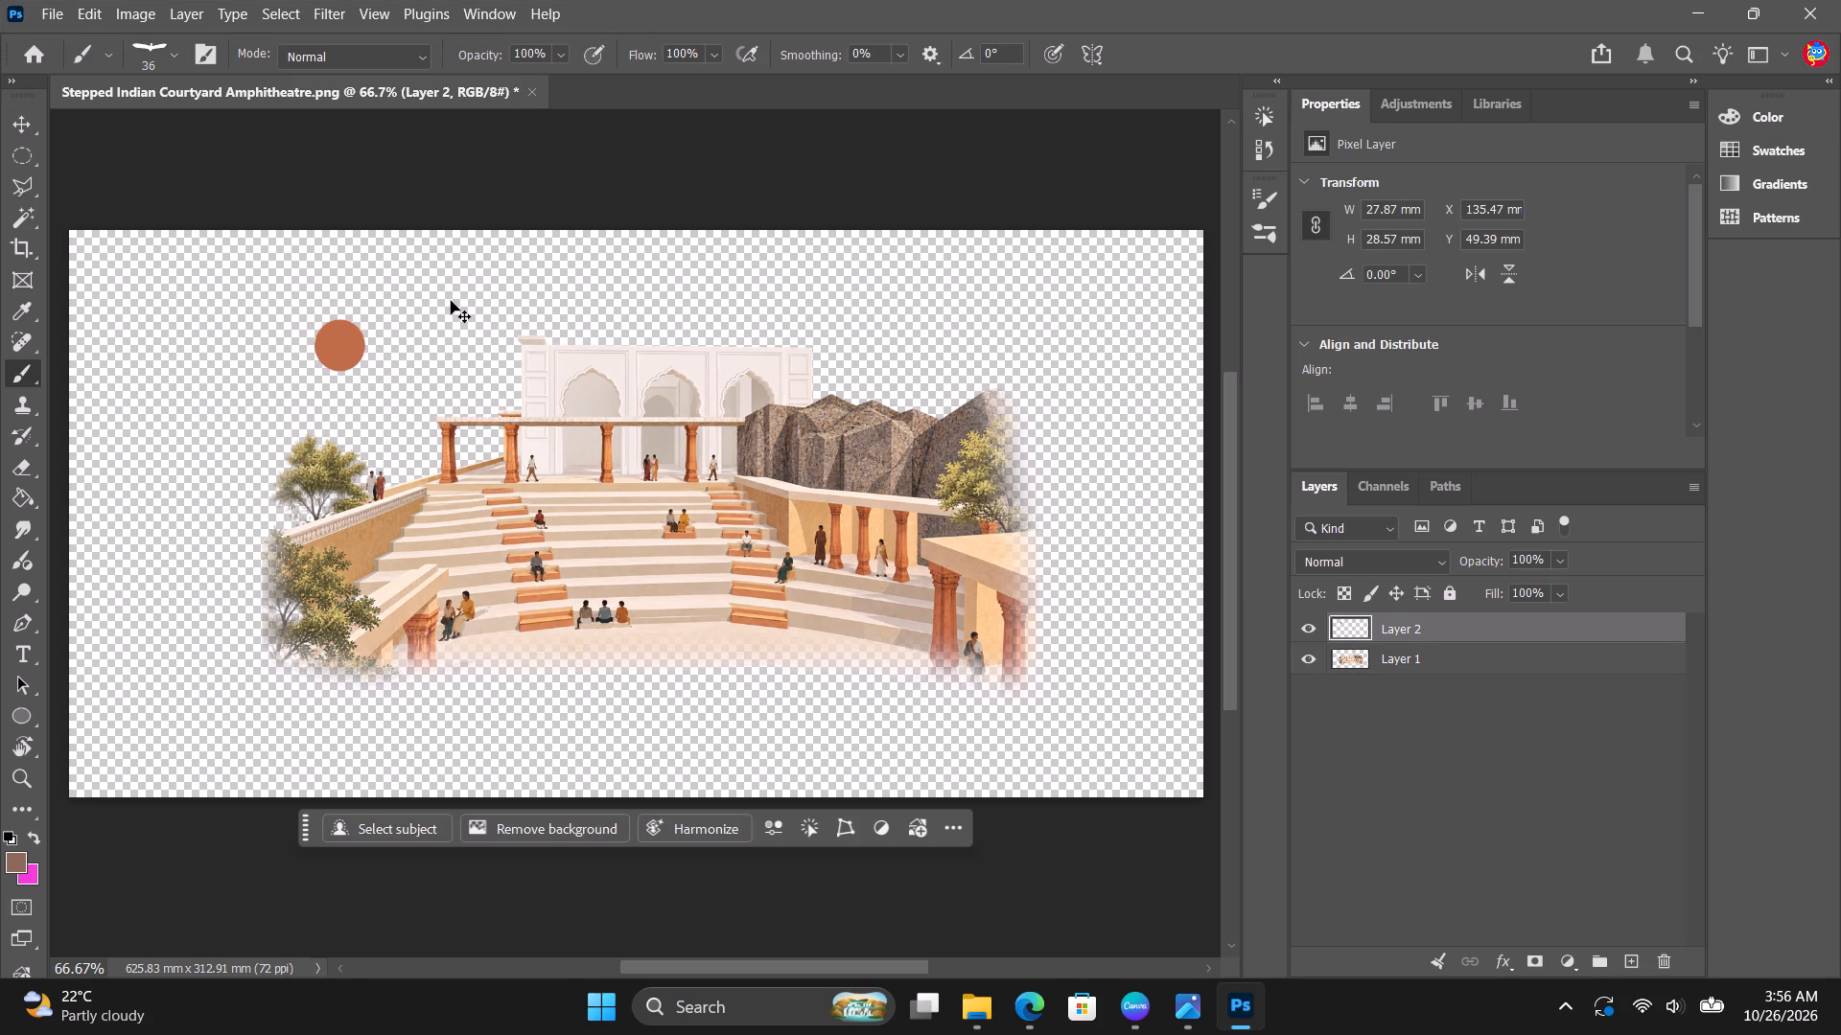
pyautogui.hotkey('ctrl', 'shift', 'z')
pyautogui.hotkey('ctrl', 'shift', 'z')
pyautogui.hotkey('ctrl', 'shift', 'z')
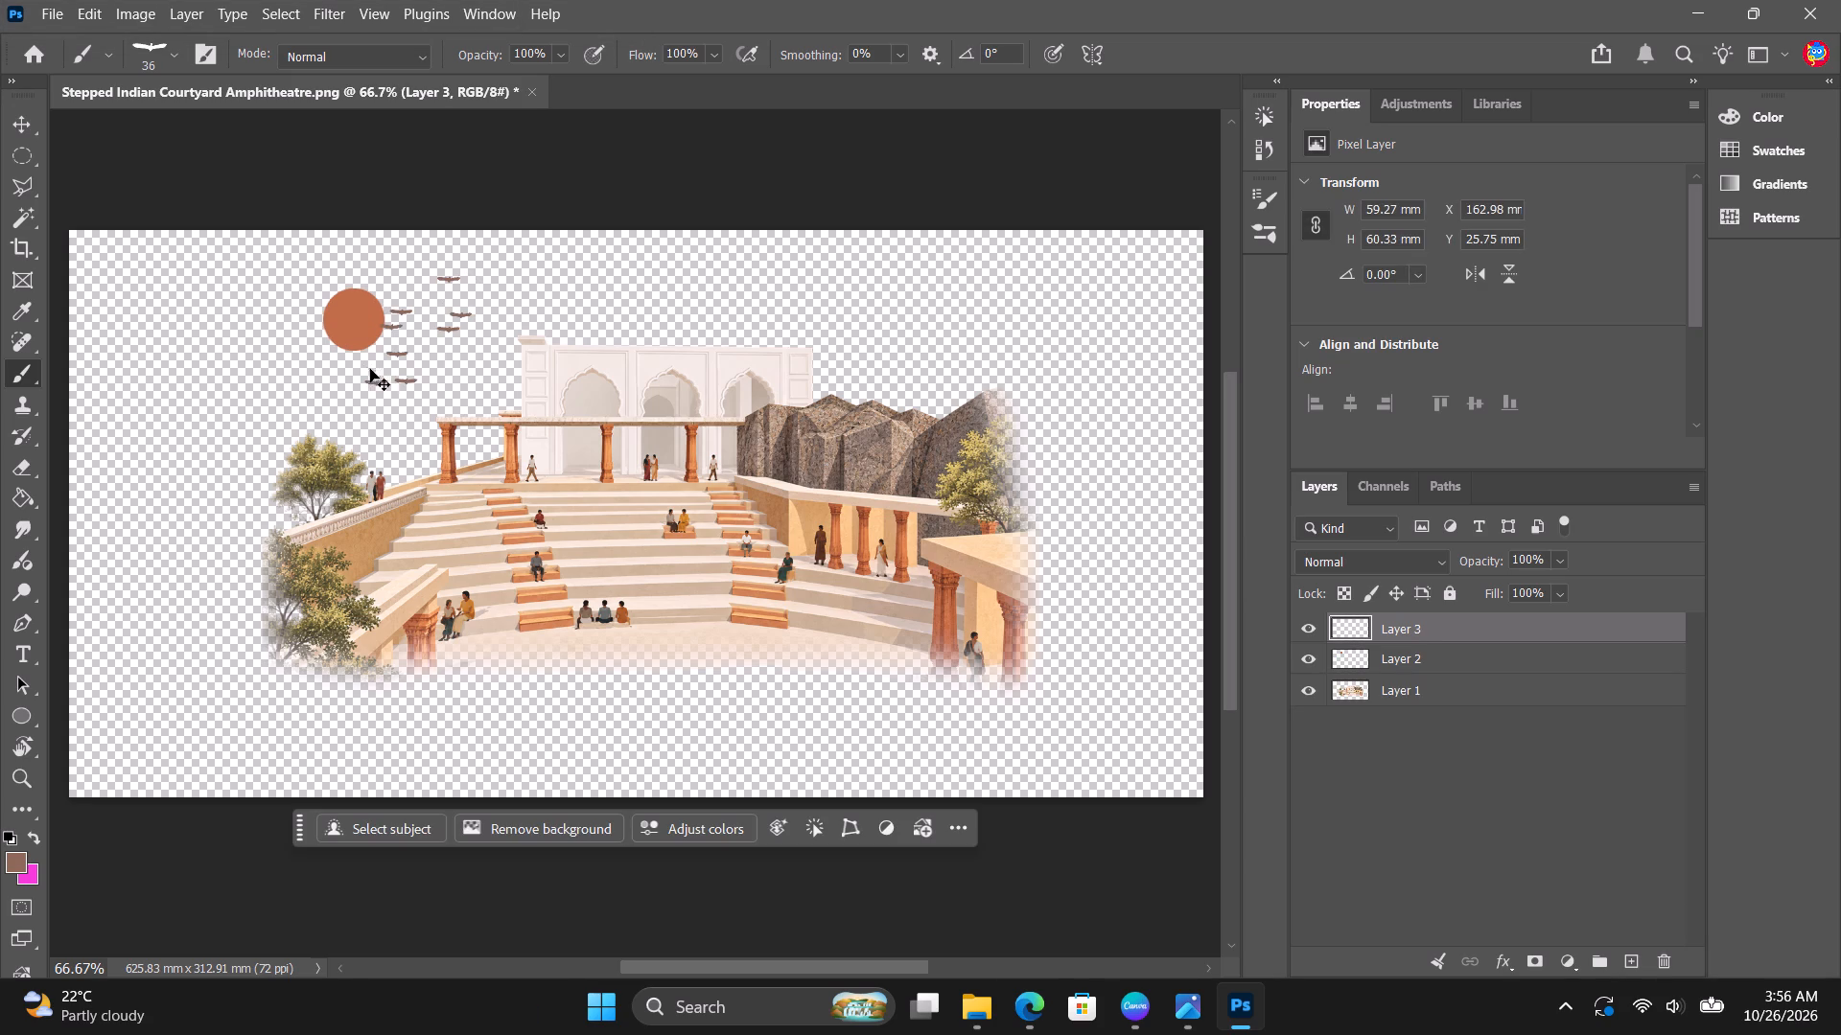
pyautogui.hotkey('ctrl', 'shift', 'z')
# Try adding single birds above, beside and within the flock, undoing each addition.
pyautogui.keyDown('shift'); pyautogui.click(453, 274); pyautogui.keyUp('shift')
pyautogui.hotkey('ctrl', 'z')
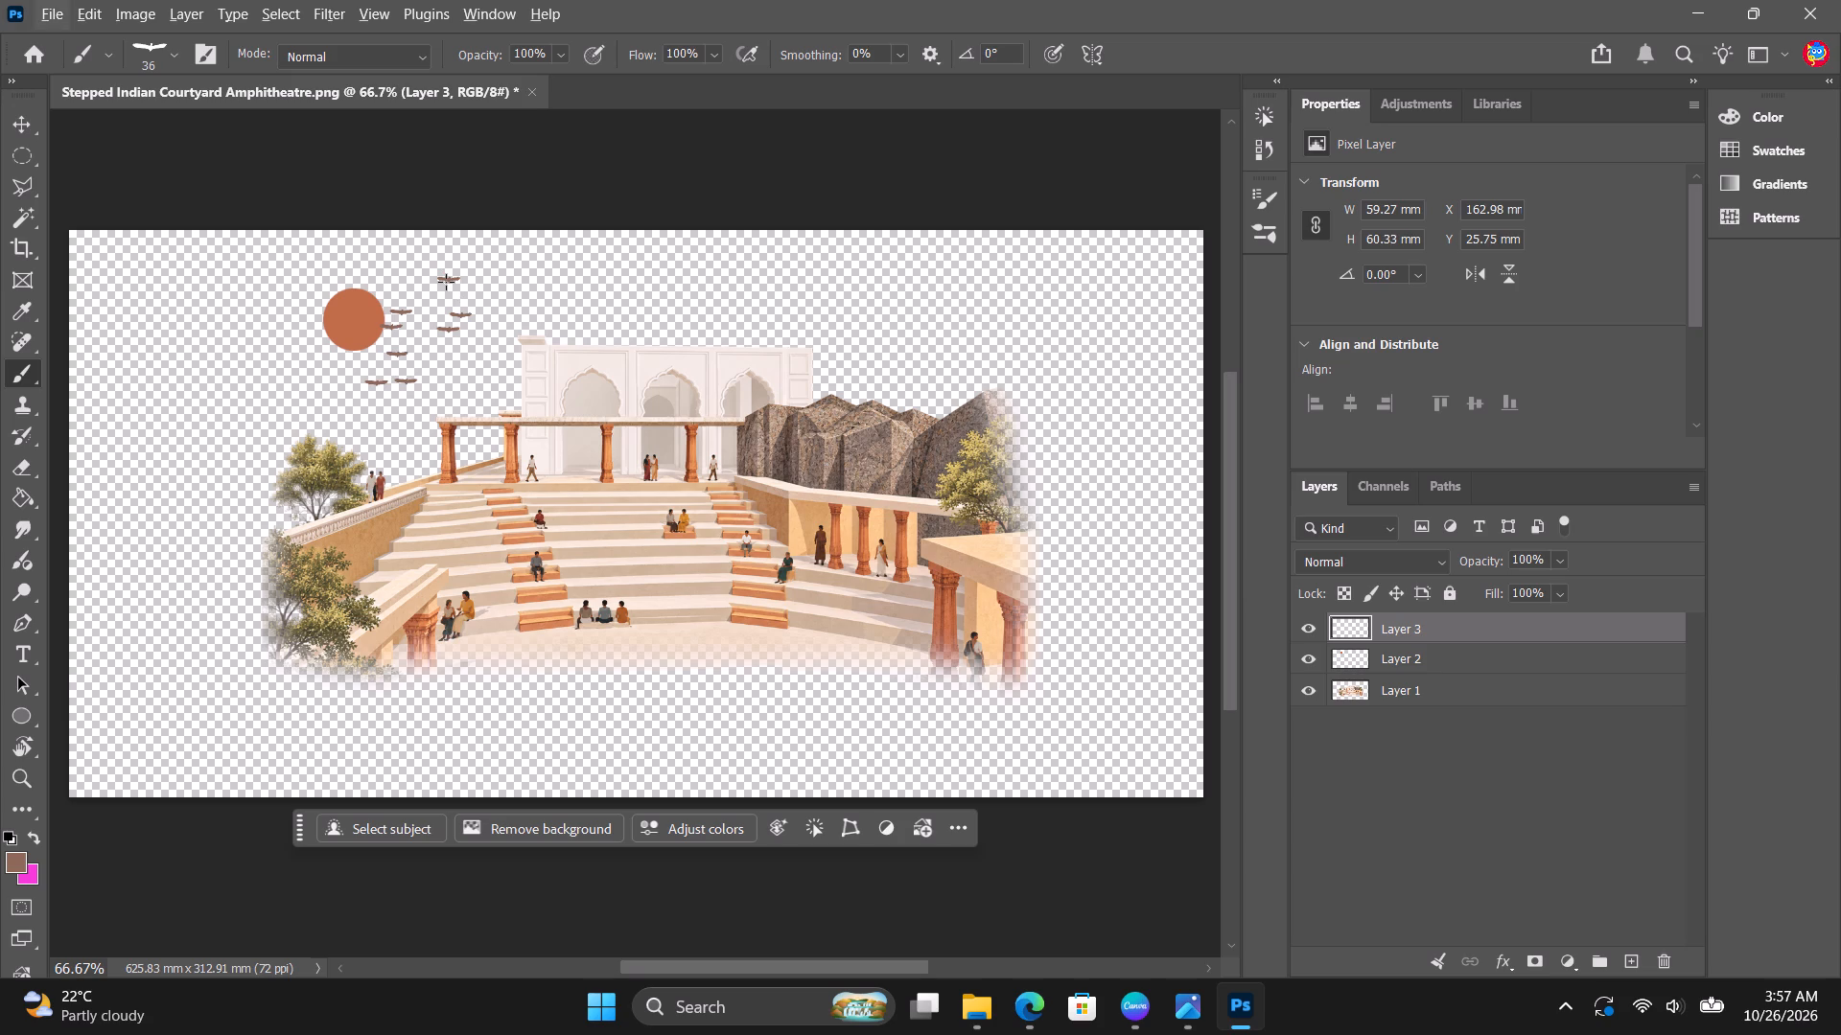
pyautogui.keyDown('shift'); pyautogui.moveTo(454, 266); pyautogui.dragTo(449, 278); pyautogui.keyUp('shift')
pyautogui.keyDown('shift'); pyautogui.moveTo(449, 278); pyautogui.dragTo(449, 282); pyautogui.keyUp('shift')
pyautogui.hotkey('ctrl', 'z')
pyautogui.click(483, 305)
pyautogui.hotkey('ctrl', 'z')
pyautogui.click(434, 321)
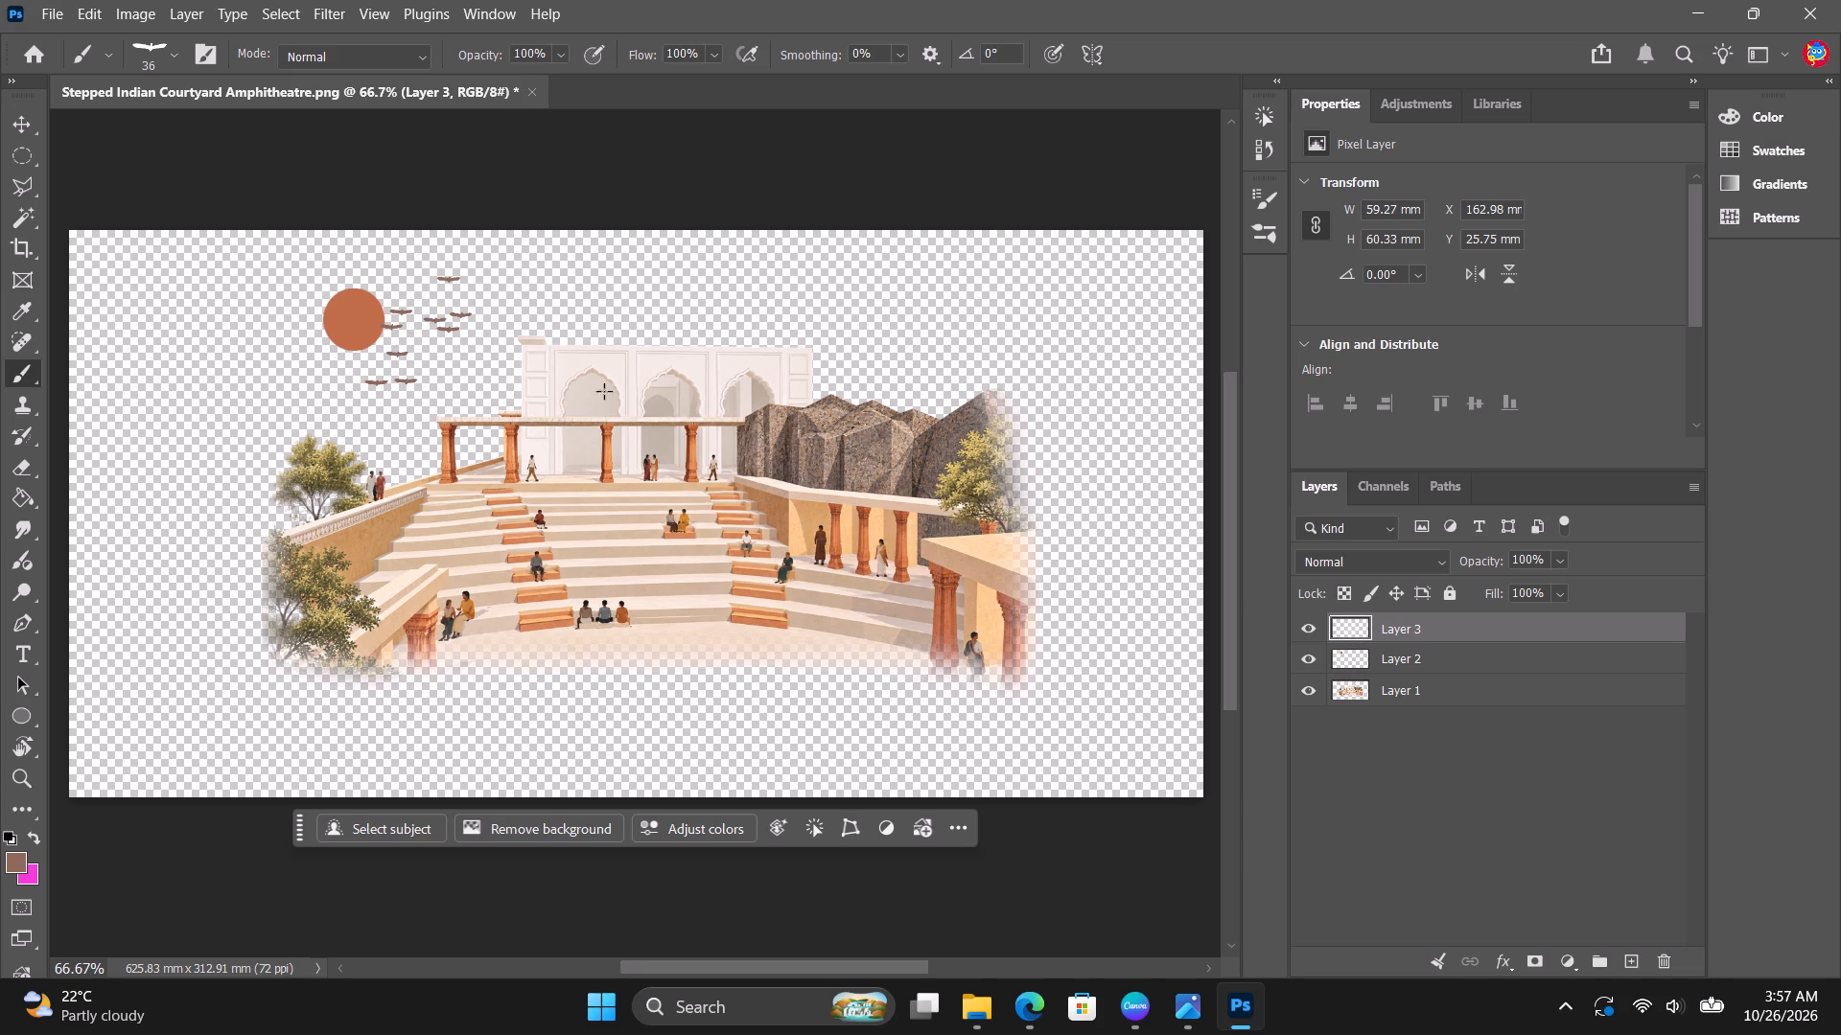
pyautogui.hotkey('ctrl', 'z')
# Export the amphitheatre as a transparent PNG with Bicubic Smoother resampling to the QUICKIES folder, named Stepped Indian Courtyard Amphitheatre.
pyautogui.click(46, 18)
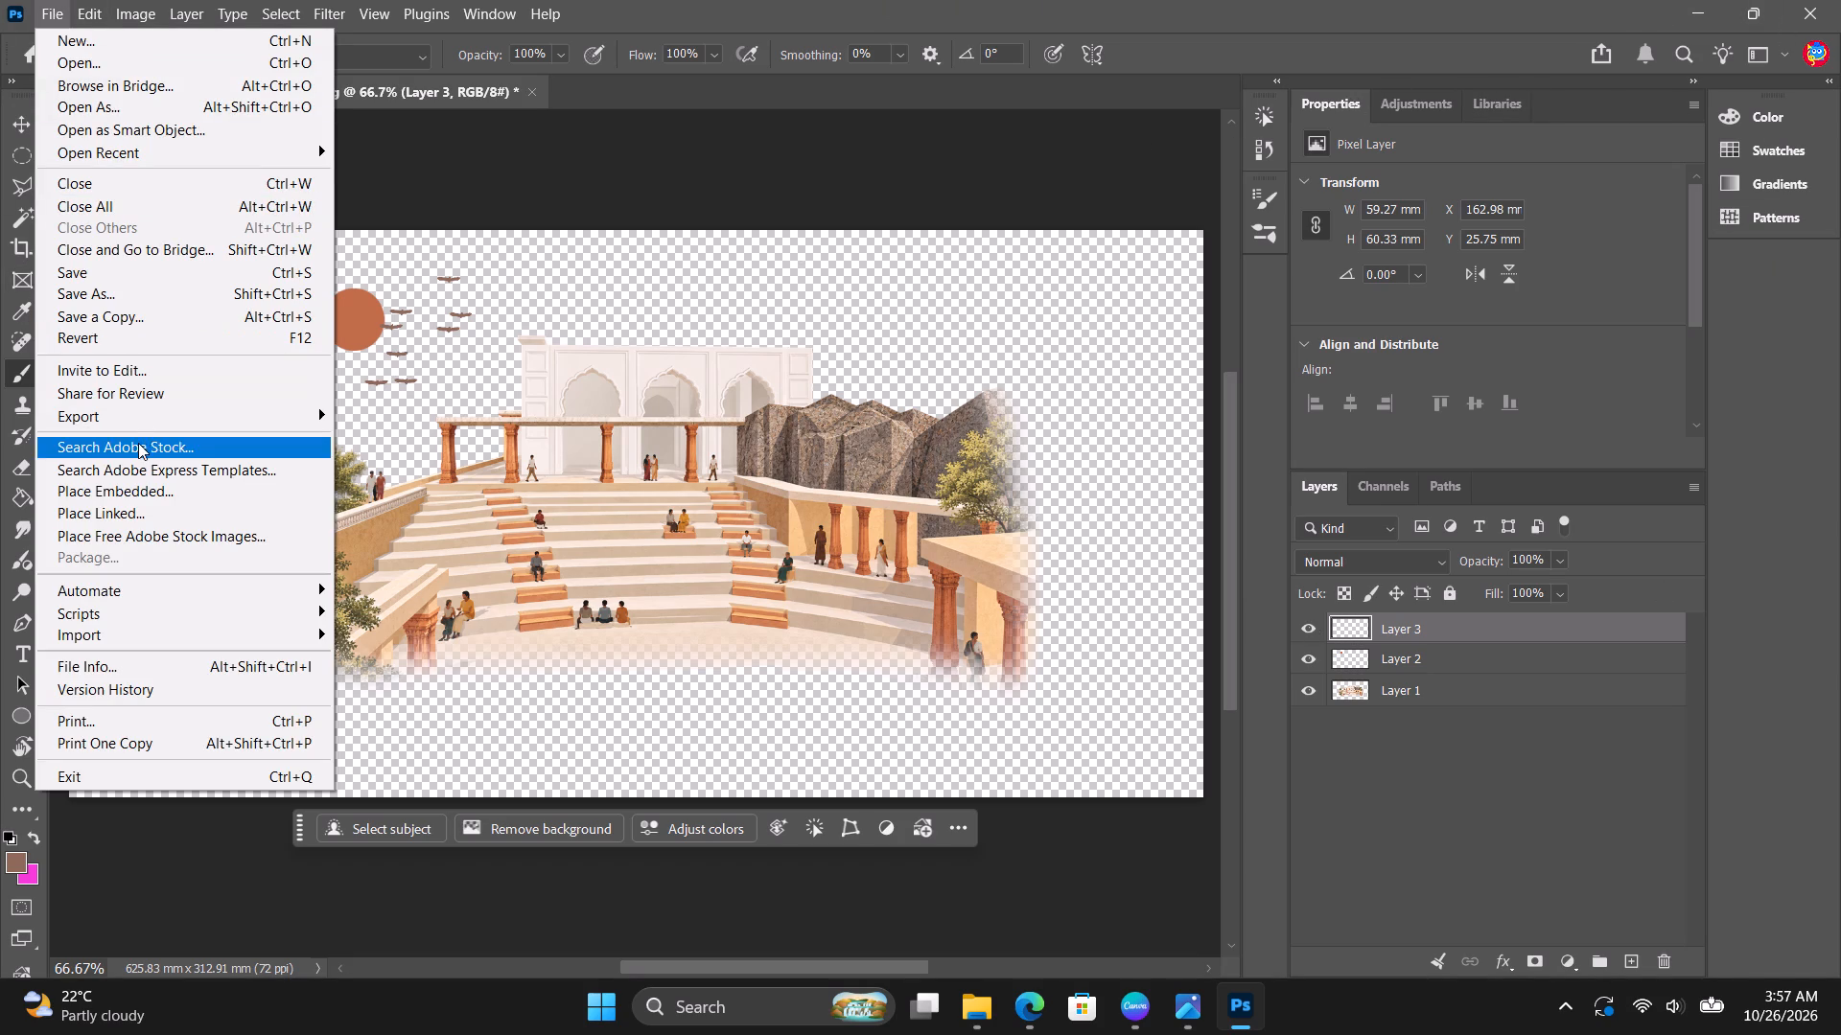
pyautogui.click(430, 429)
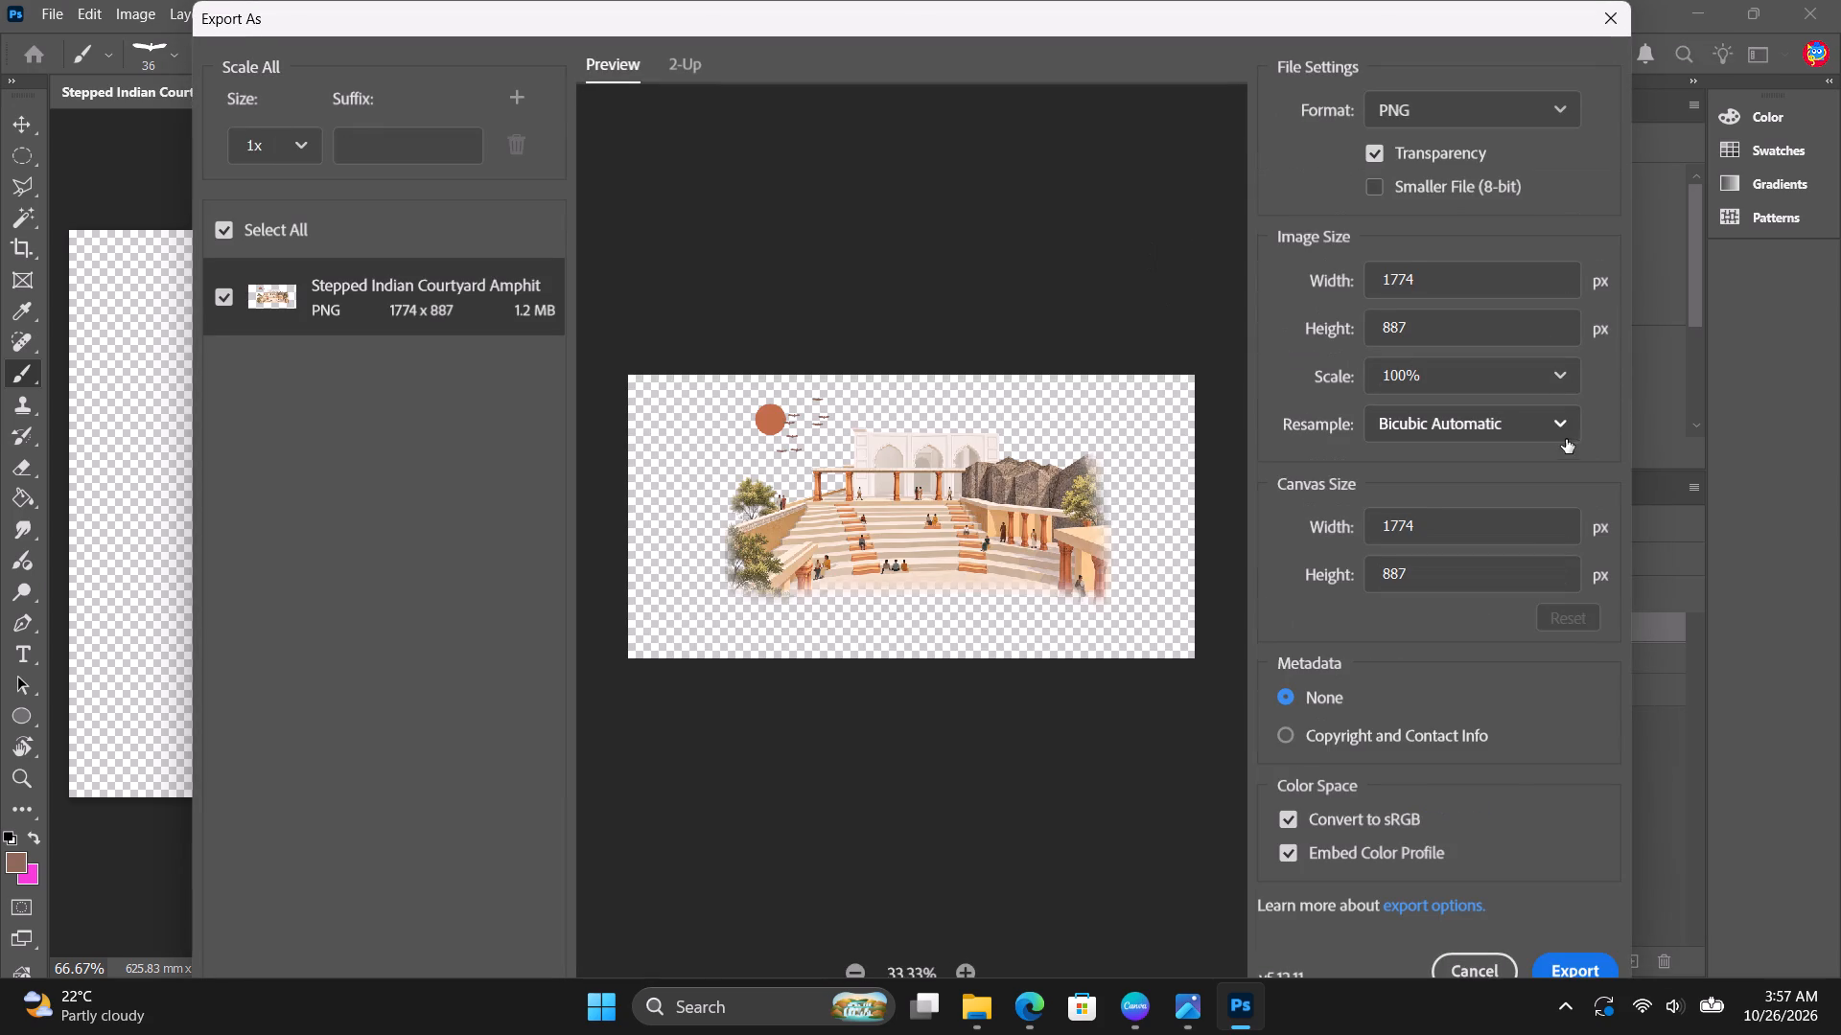
pyautogui.click(1537, 426)
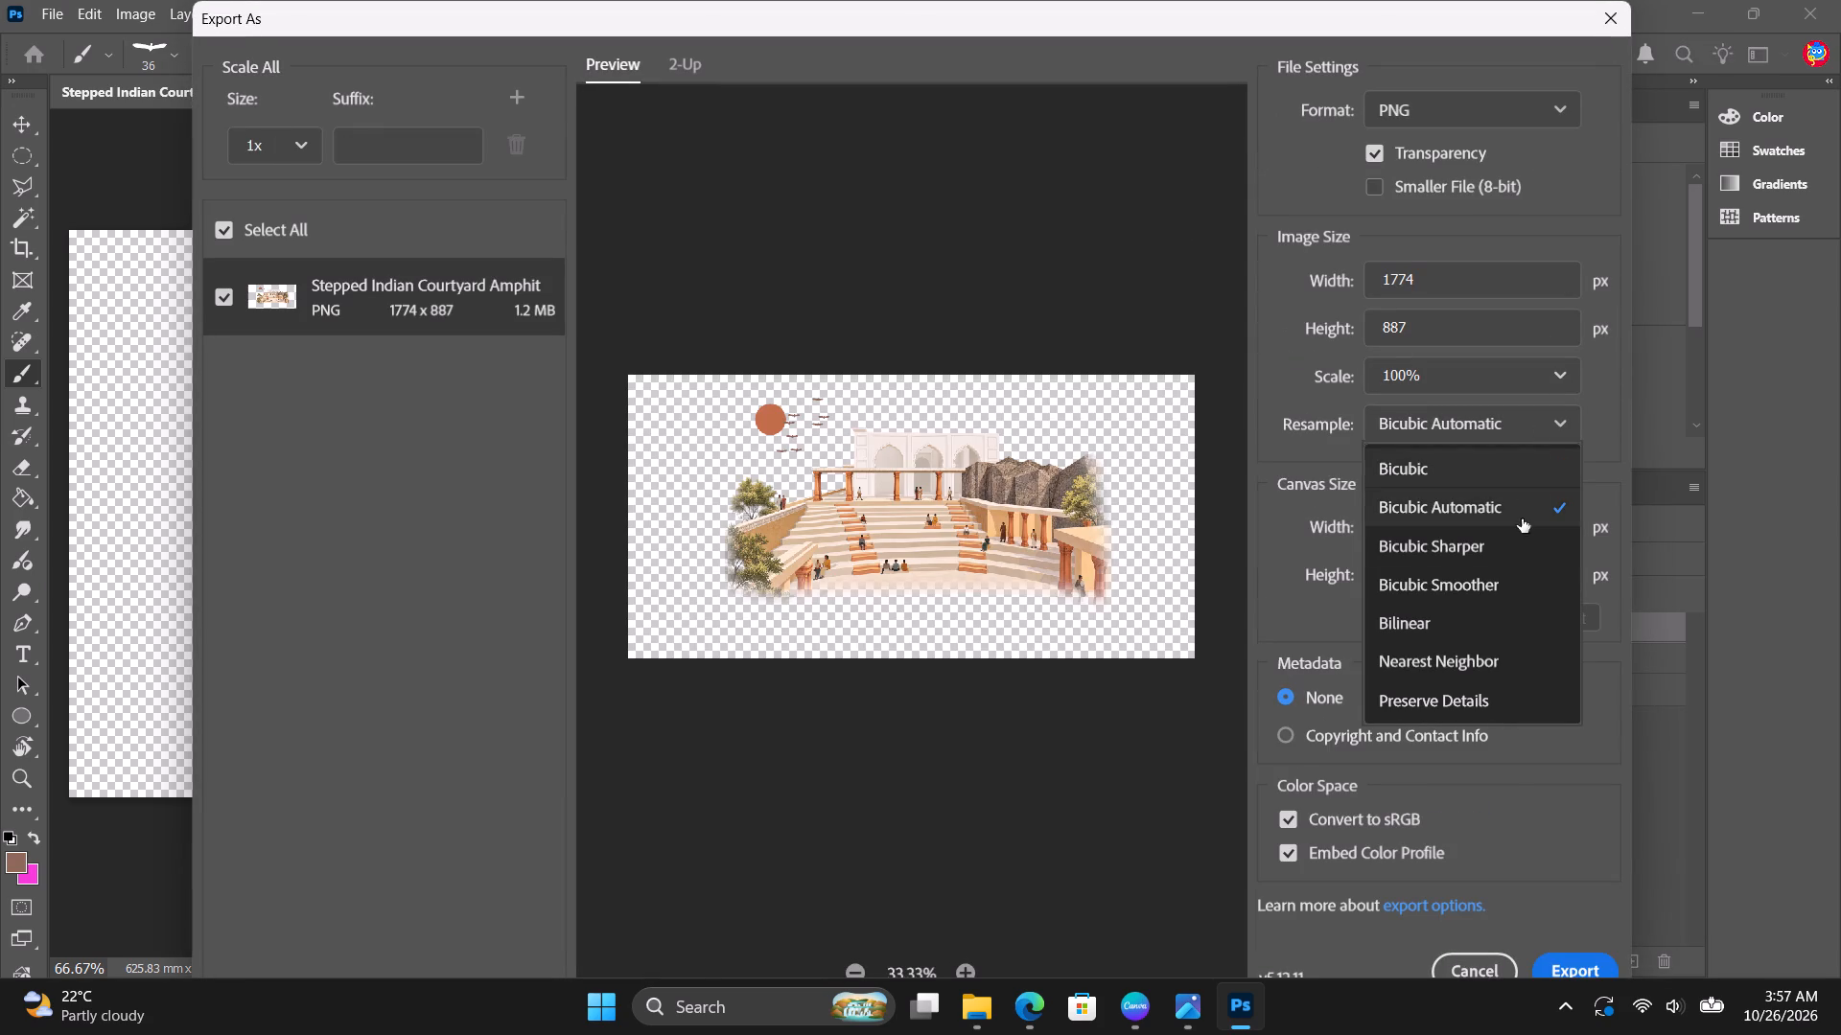
pyautogui.click(1498, 590)
pyautogui.click(1594, 958)
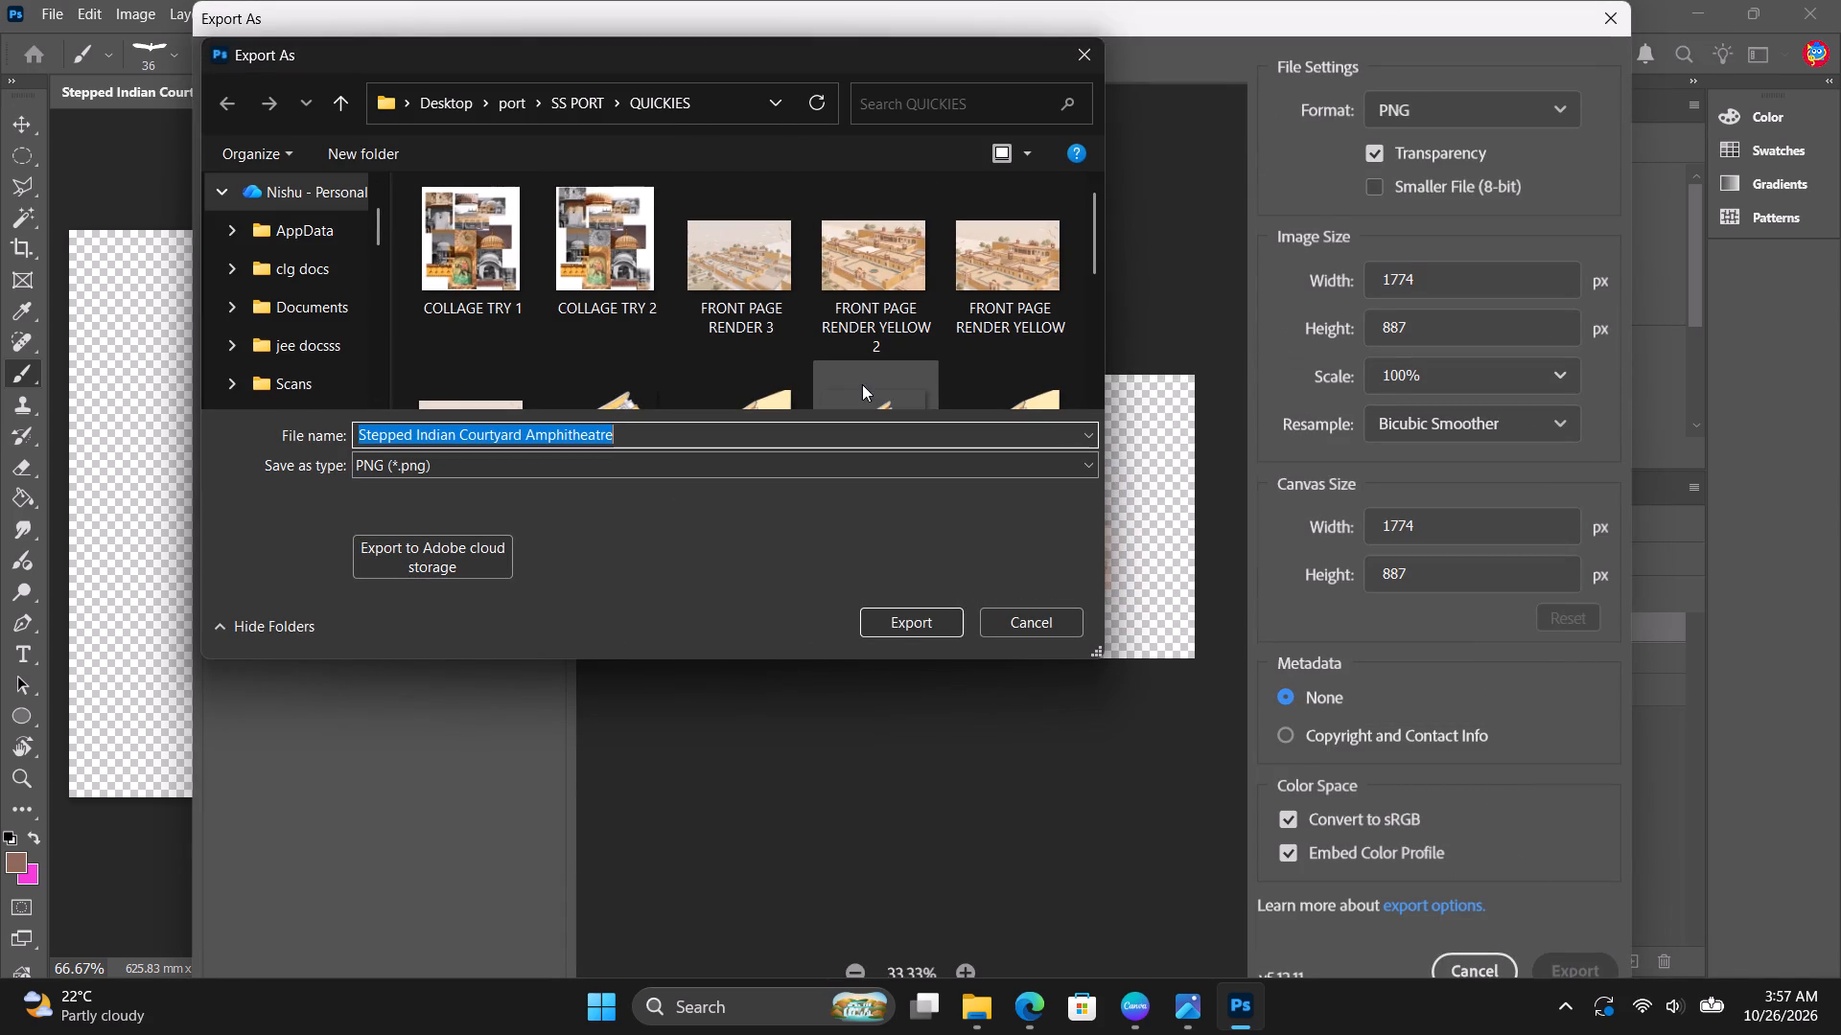
pyautogui.click(909, 613)
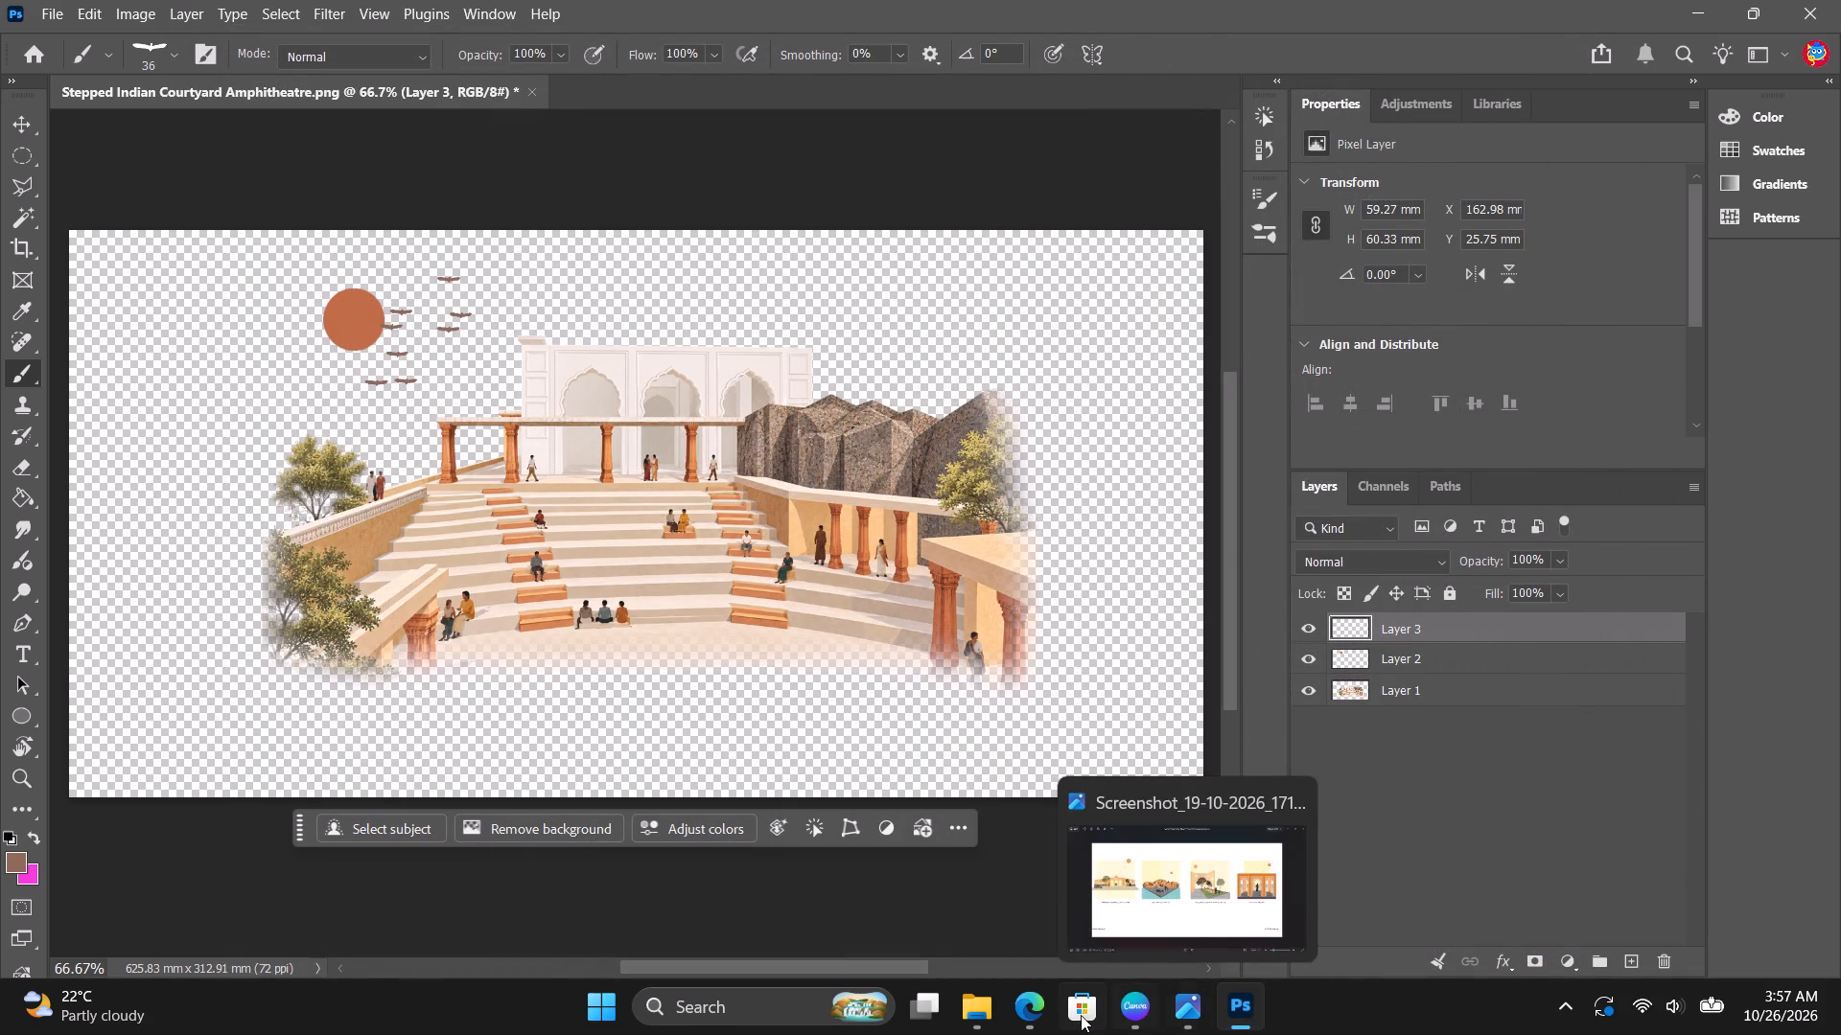
# Switch to Canva and place the Stepped Indian Courtyard Amphitheatre PNG from the SS PORT > QUICKIES folder onto page 13.
pyautogui.click(1117, 1020)
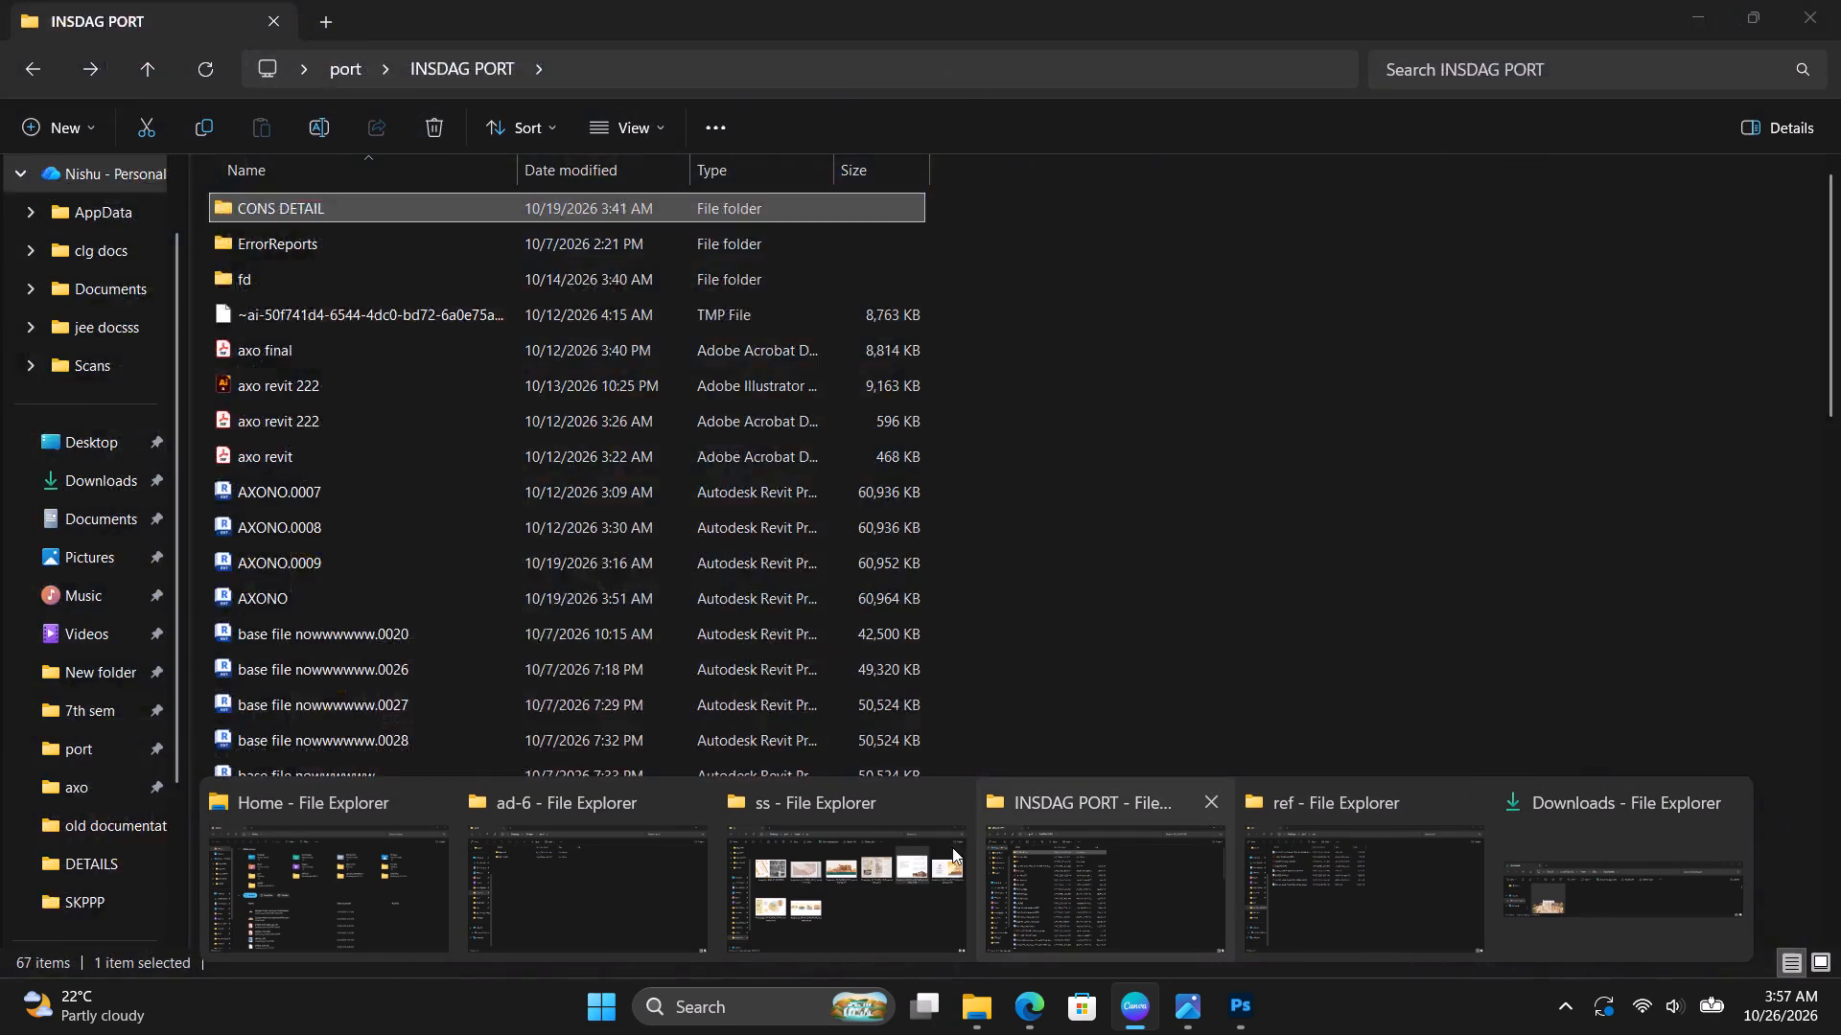
pyautogui.click(783, 846)
pyautogui.moveTo(1011, 0); pyautogui.dragTo(870, 447)
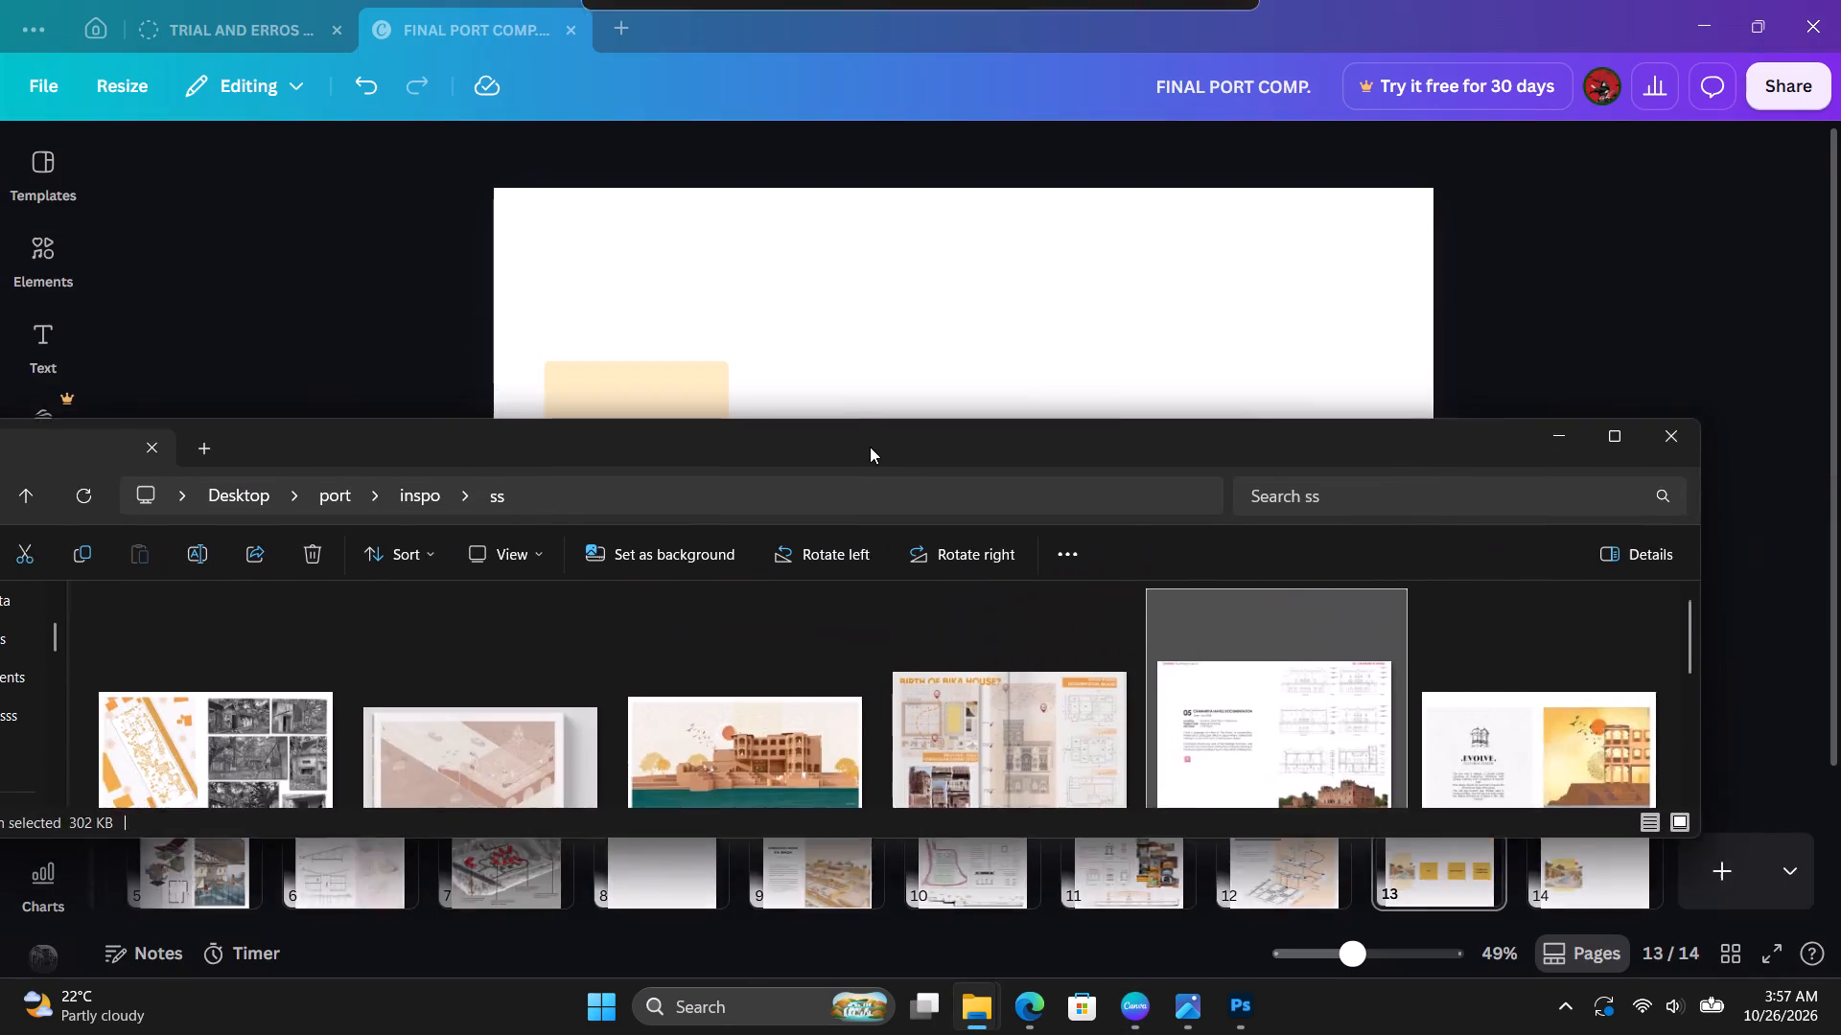
pyautogui.moveTo(870, 447); pyautogui.dragTo(1069, 490)
pyautogui.click(529, 526)
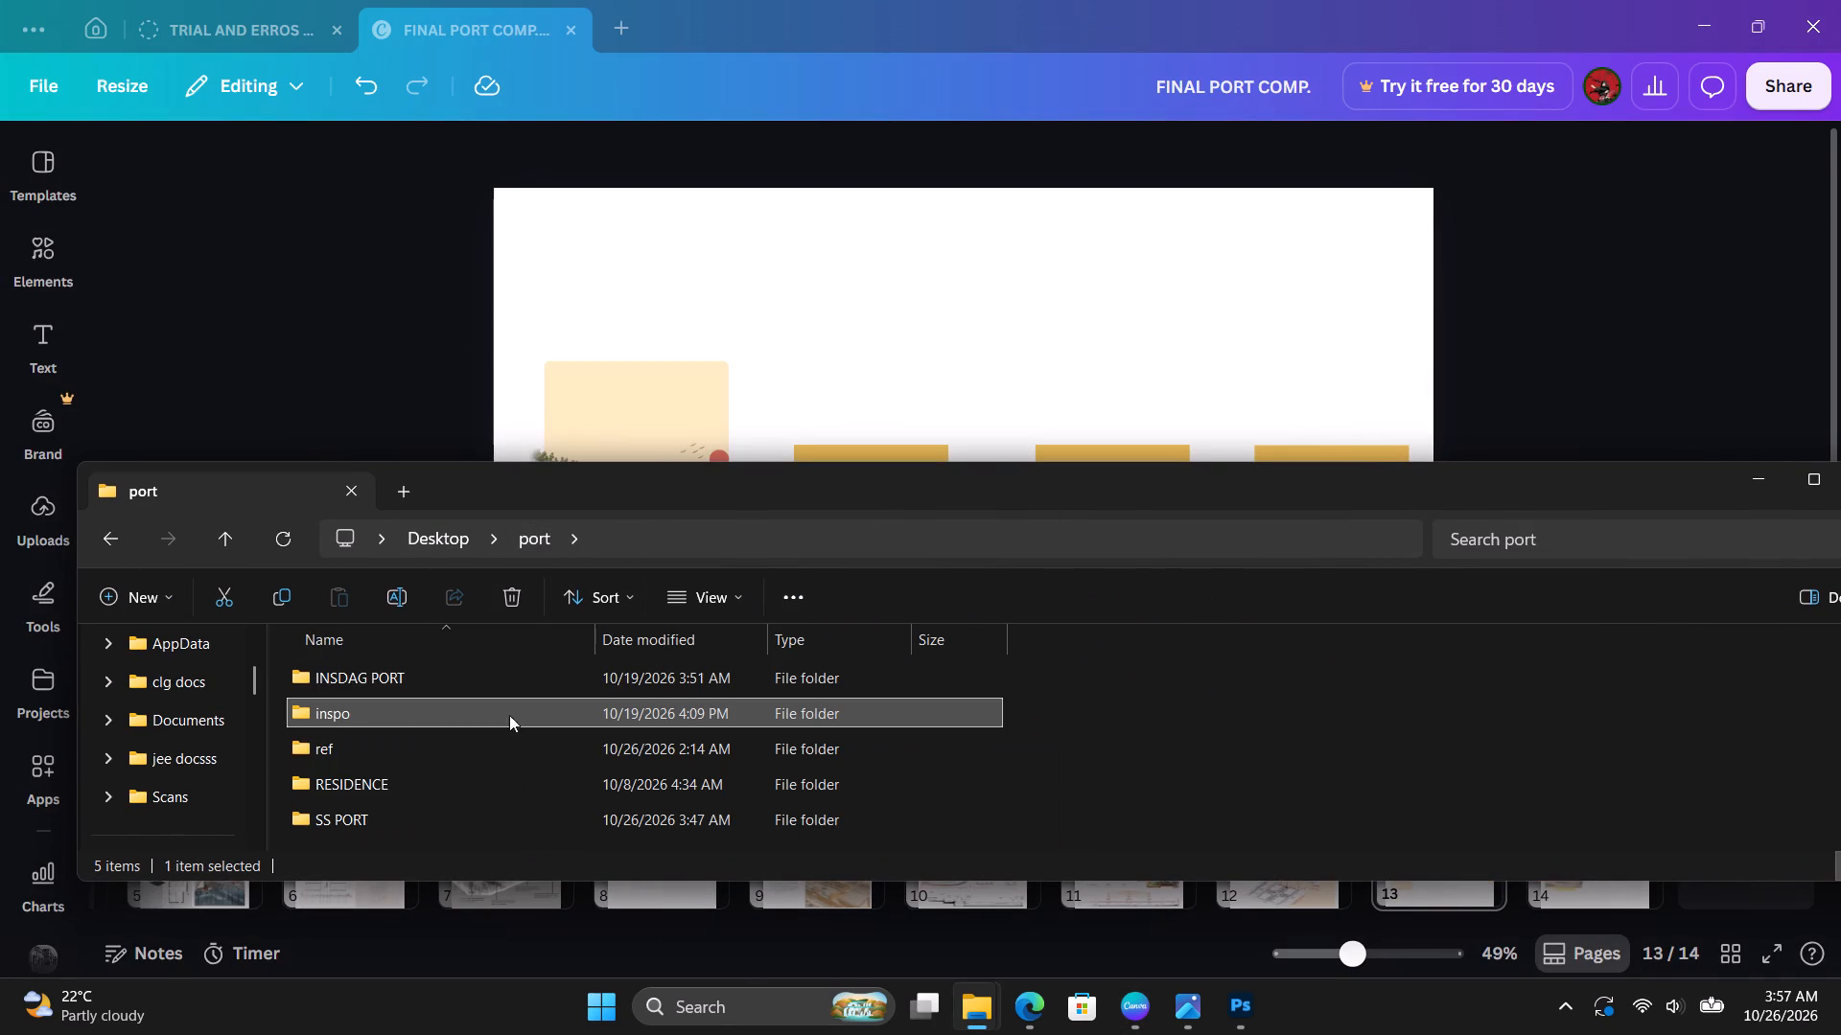
pyautogui.doubleClick(418, 816)
pyautogui.scroll(-2, 417, 776)
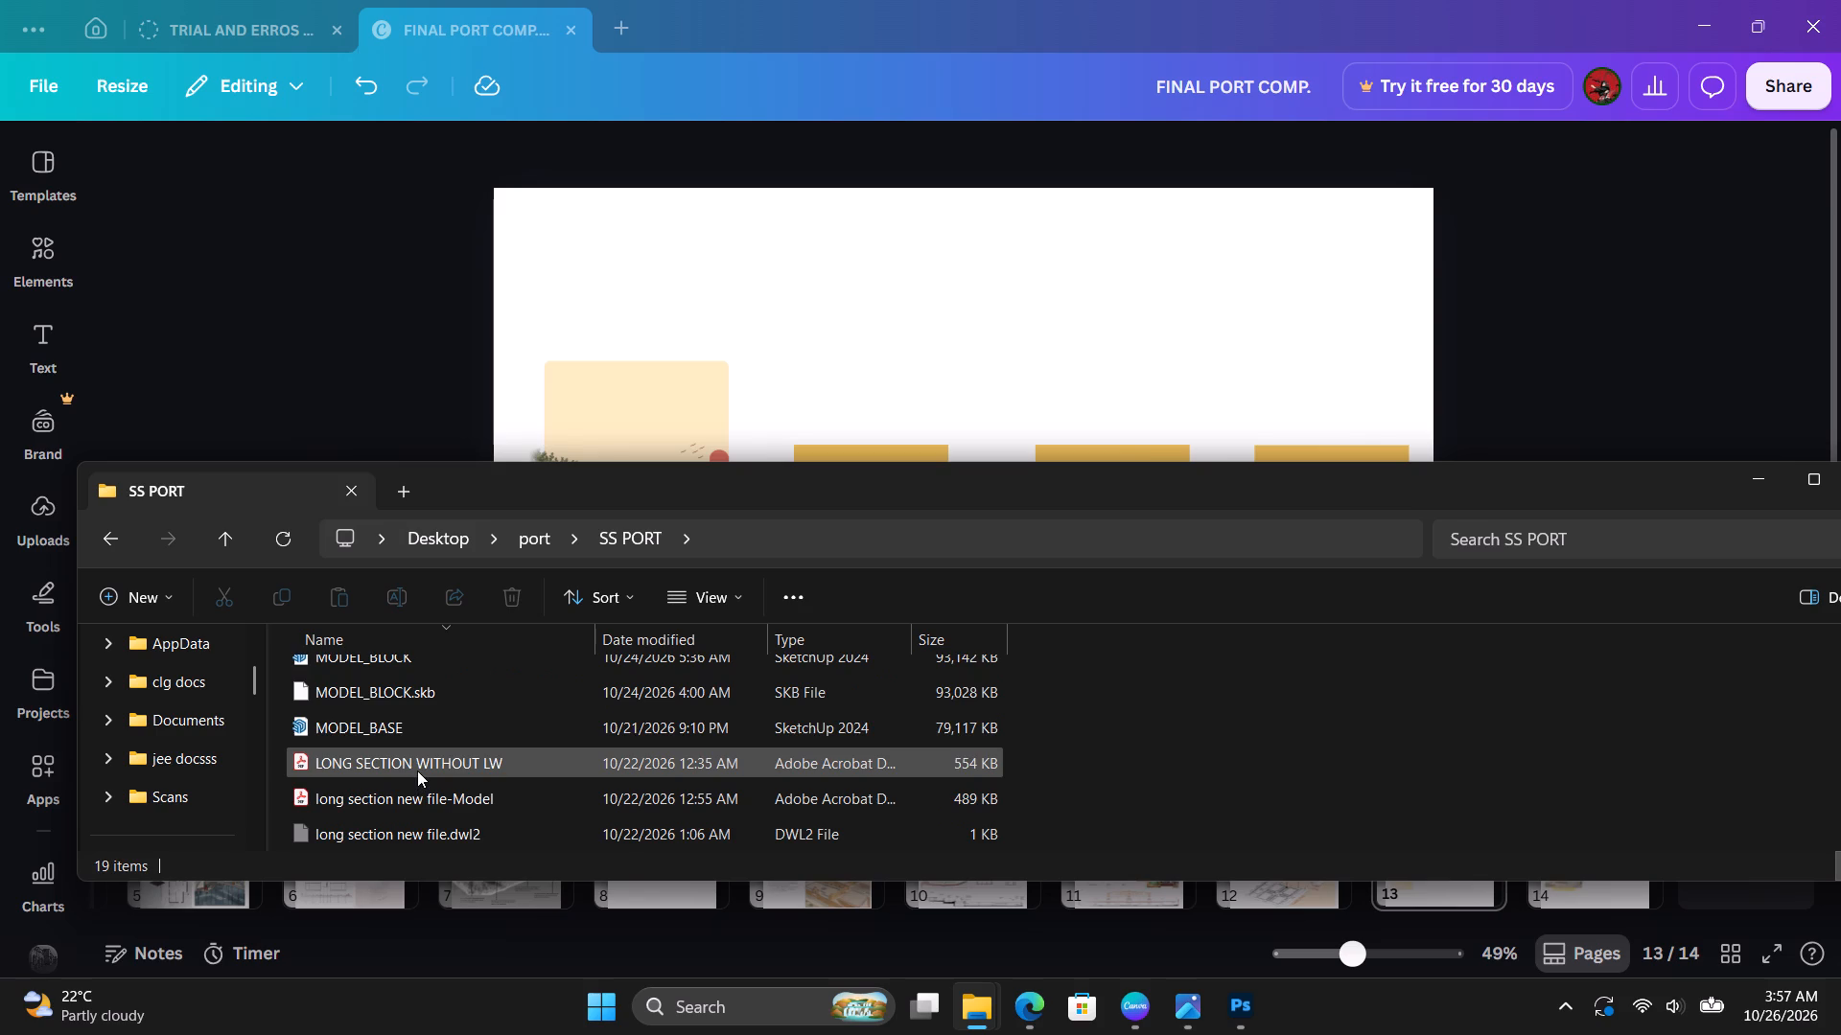
pyautogui.scroll(-3, 417, 770)
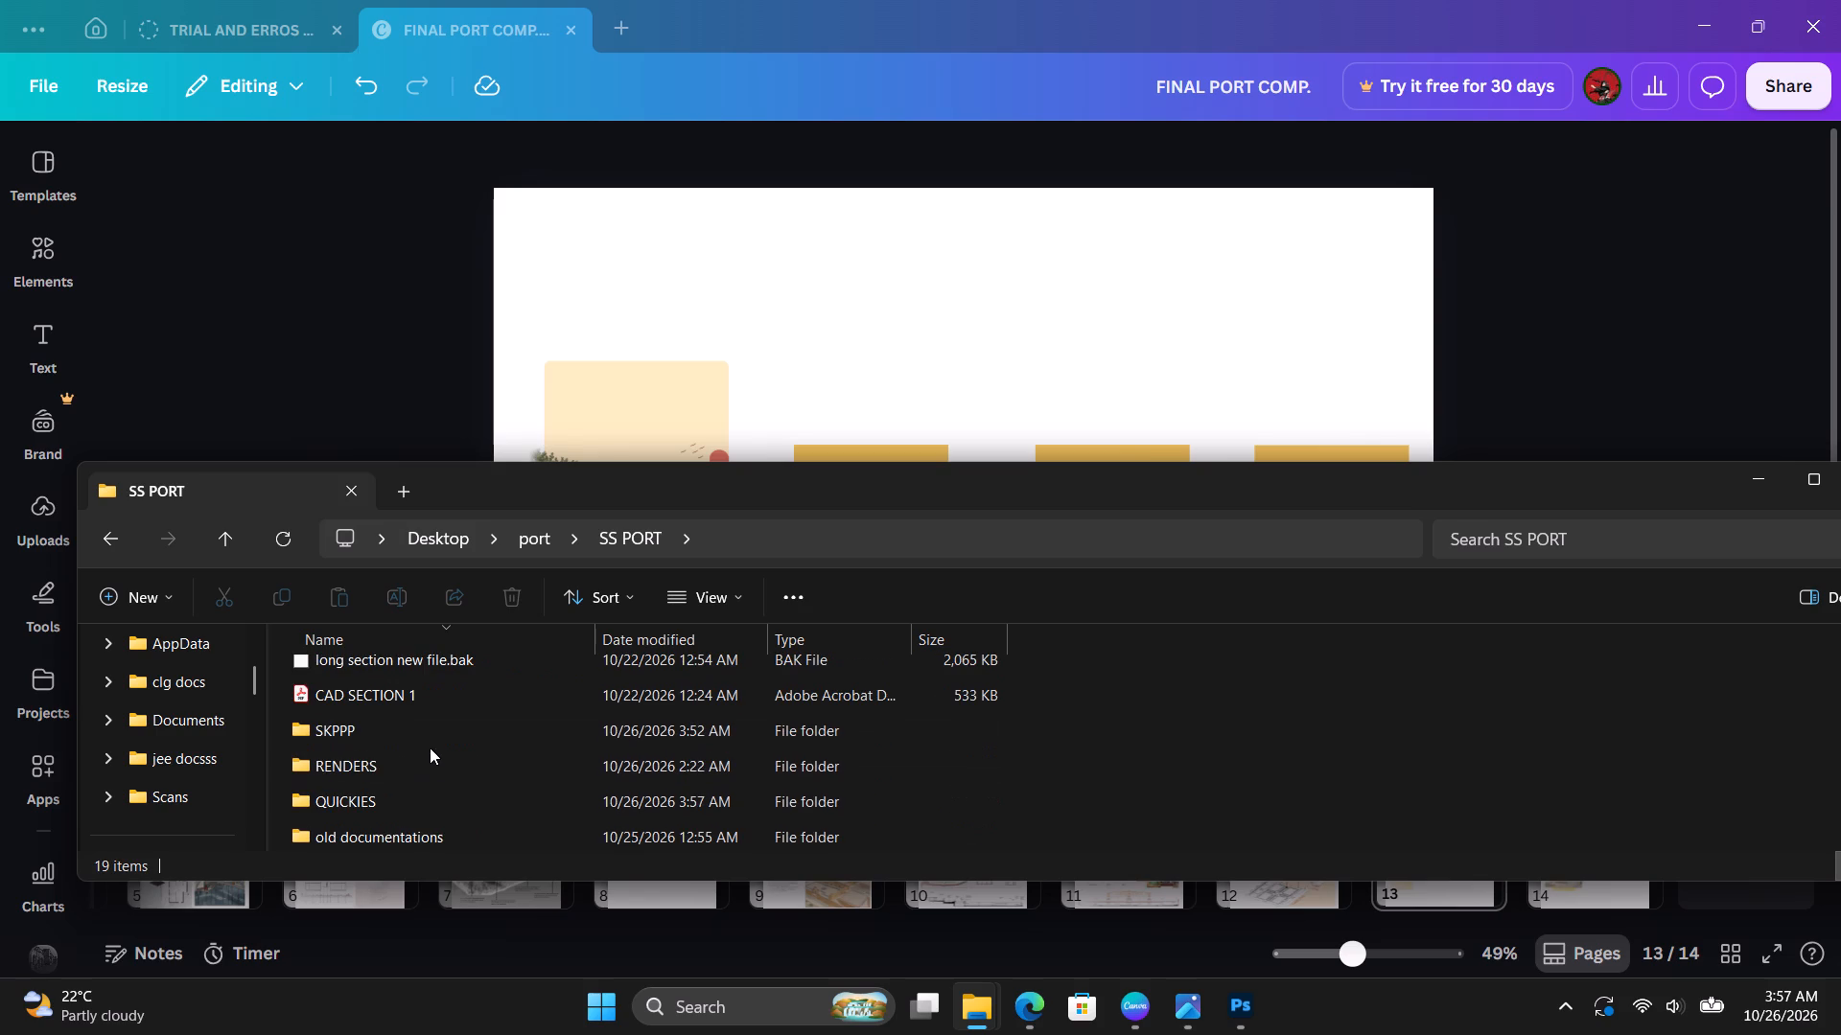
pyautogui.doubleClick(405, 803)
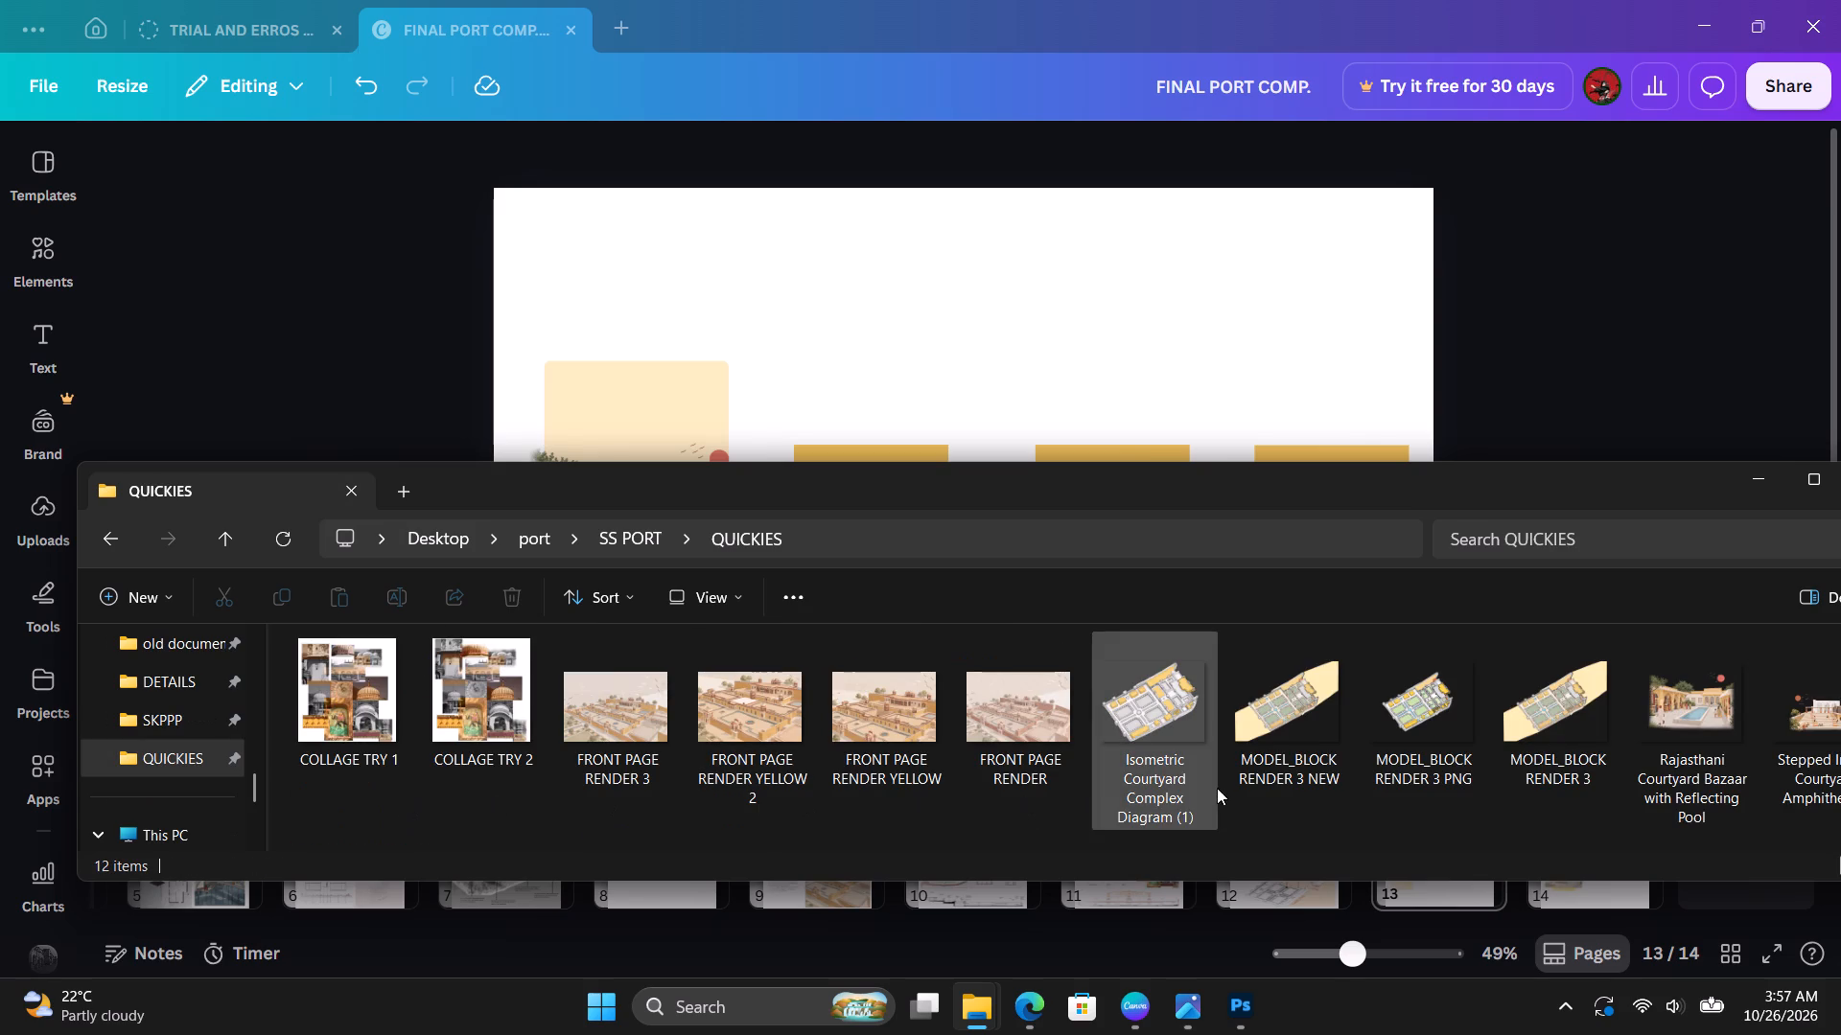
pyautogui.moveTo(1802, 716); pyautogui.dragTo(965, 362)
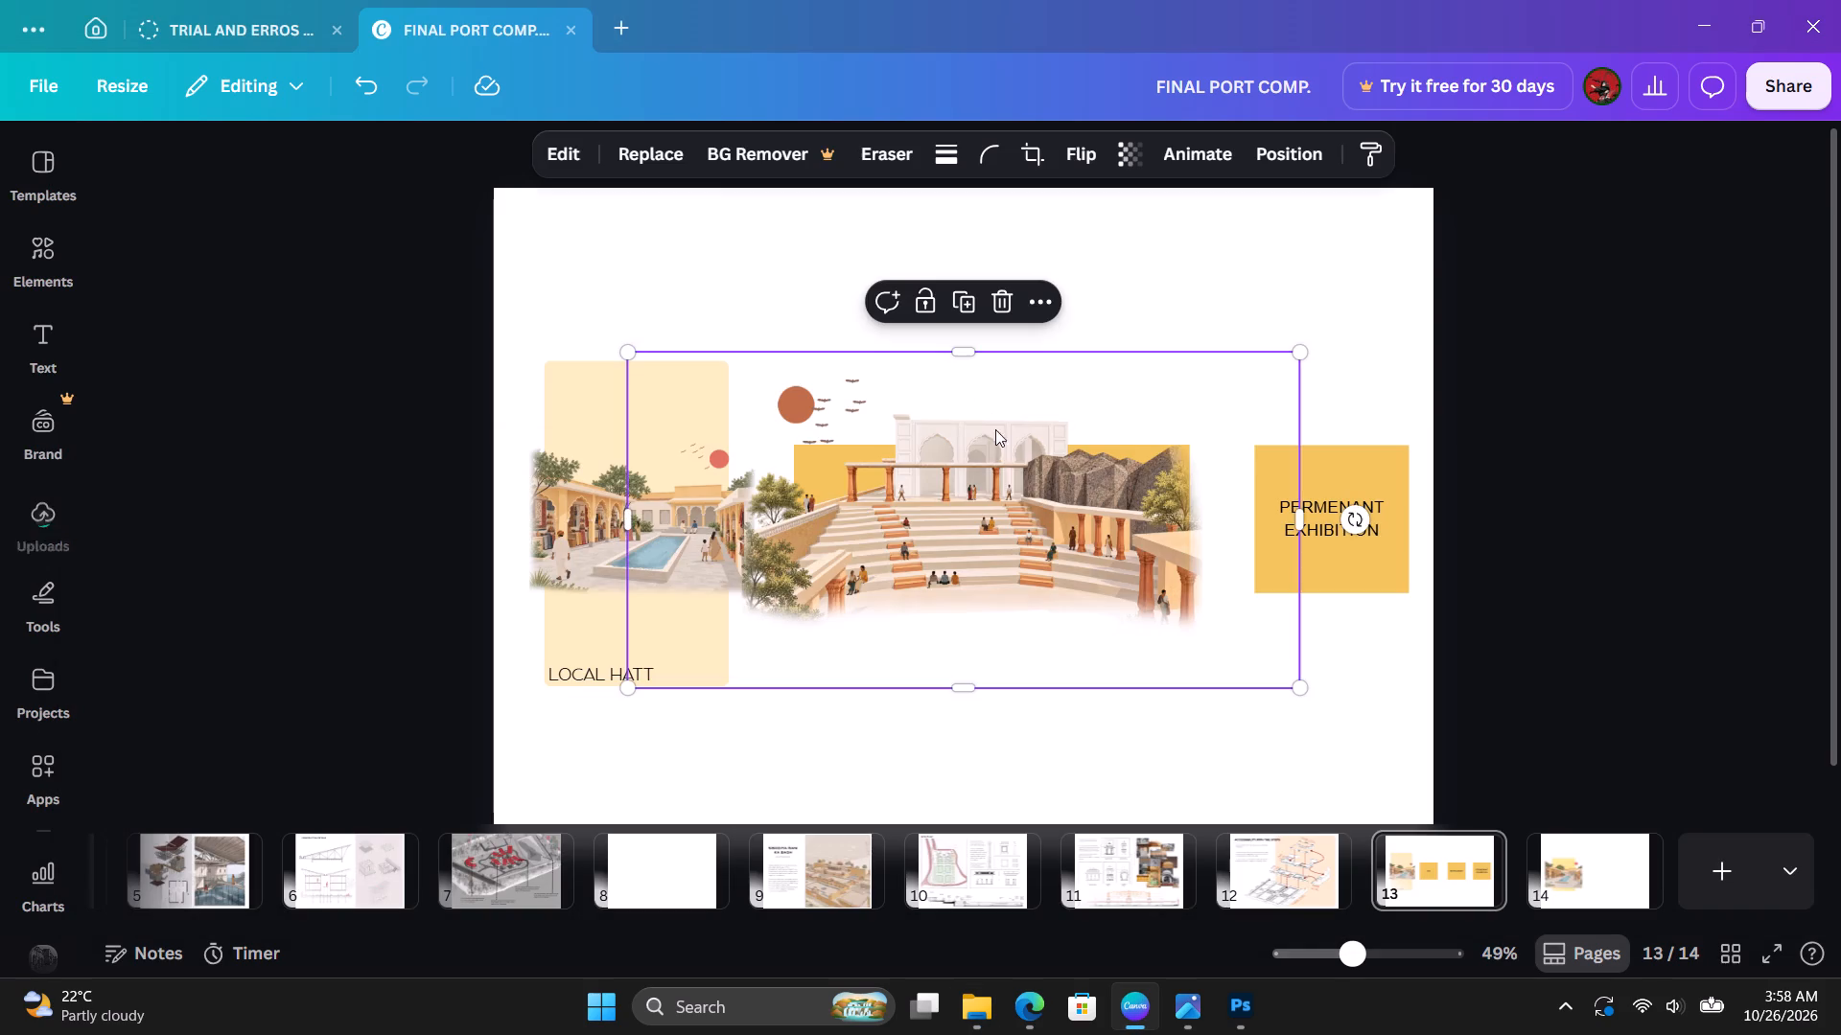
# Scale the amphitheatre image down to about the width of the LOCAL HATT render and position it over the OAT box.
pyautogui.moveTo(1011, 484); pyautogui.dragTo(958, 513)
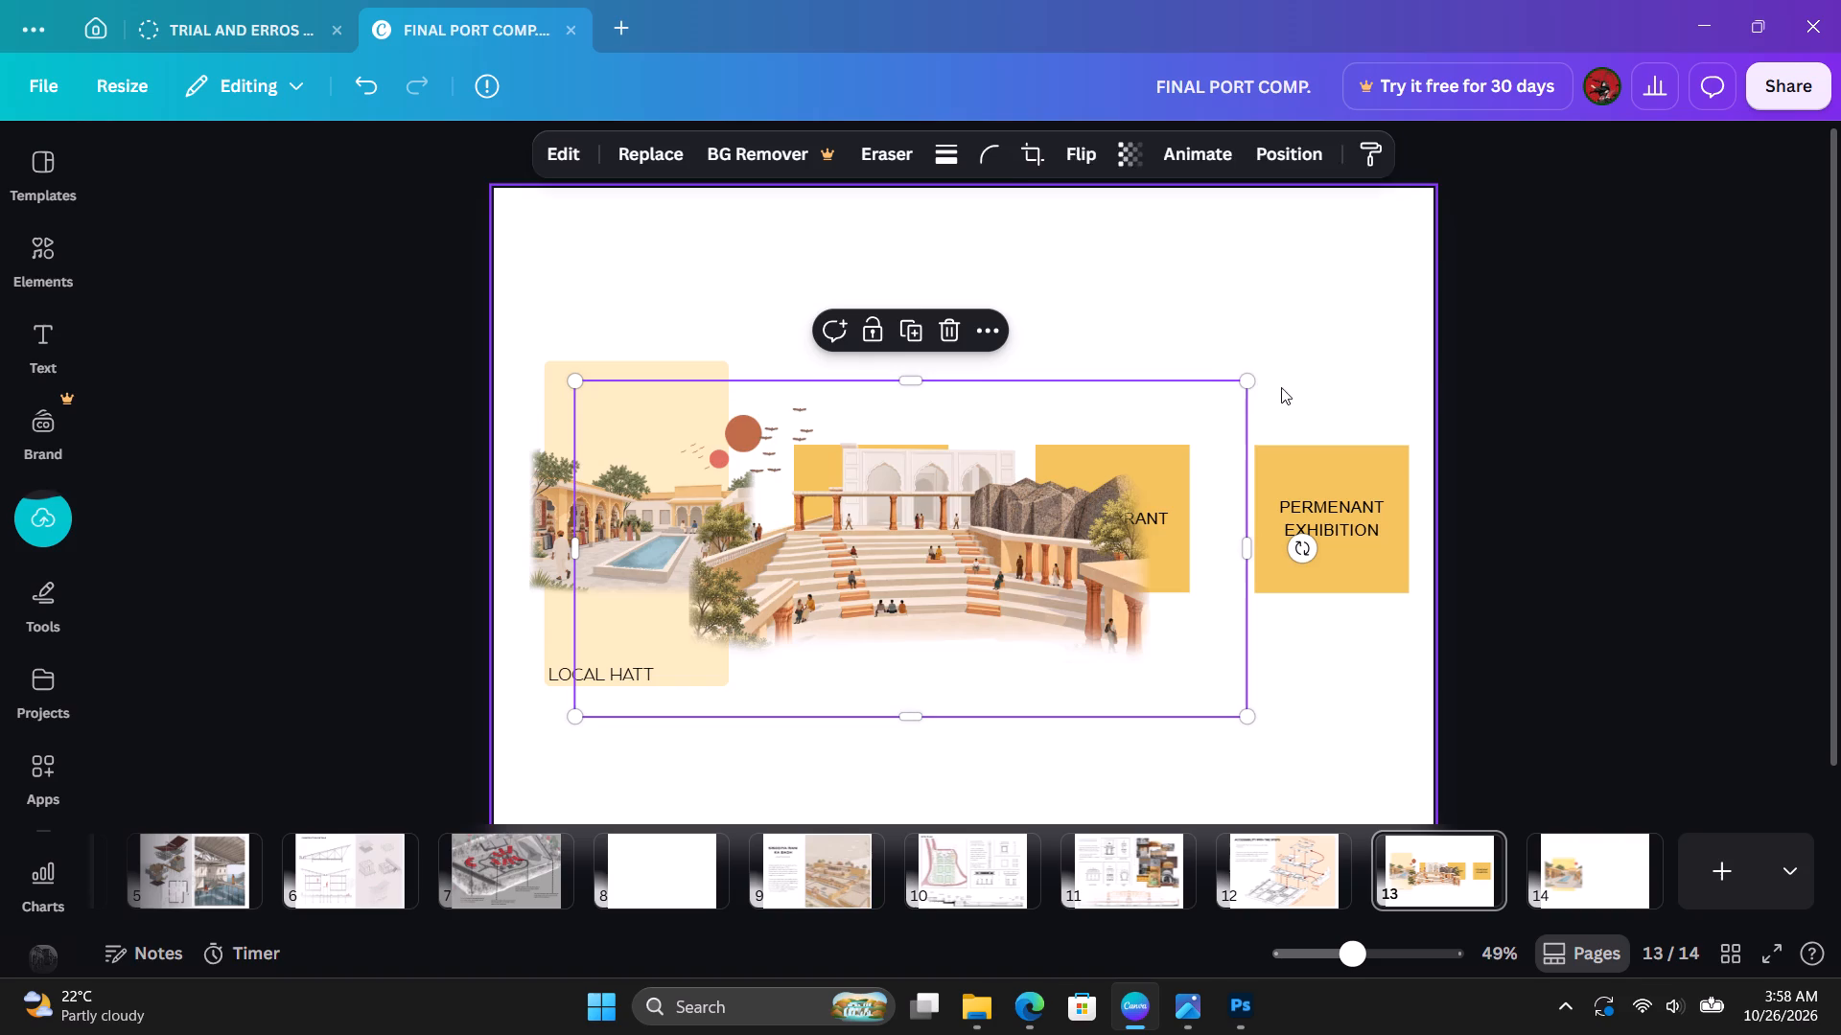
pyautogui.moveTo(1248, 386); pyautogui.dragTo(965, 491)
pyautogui.moveTo(791, 613); pyautogui.dragTo(902, 563)
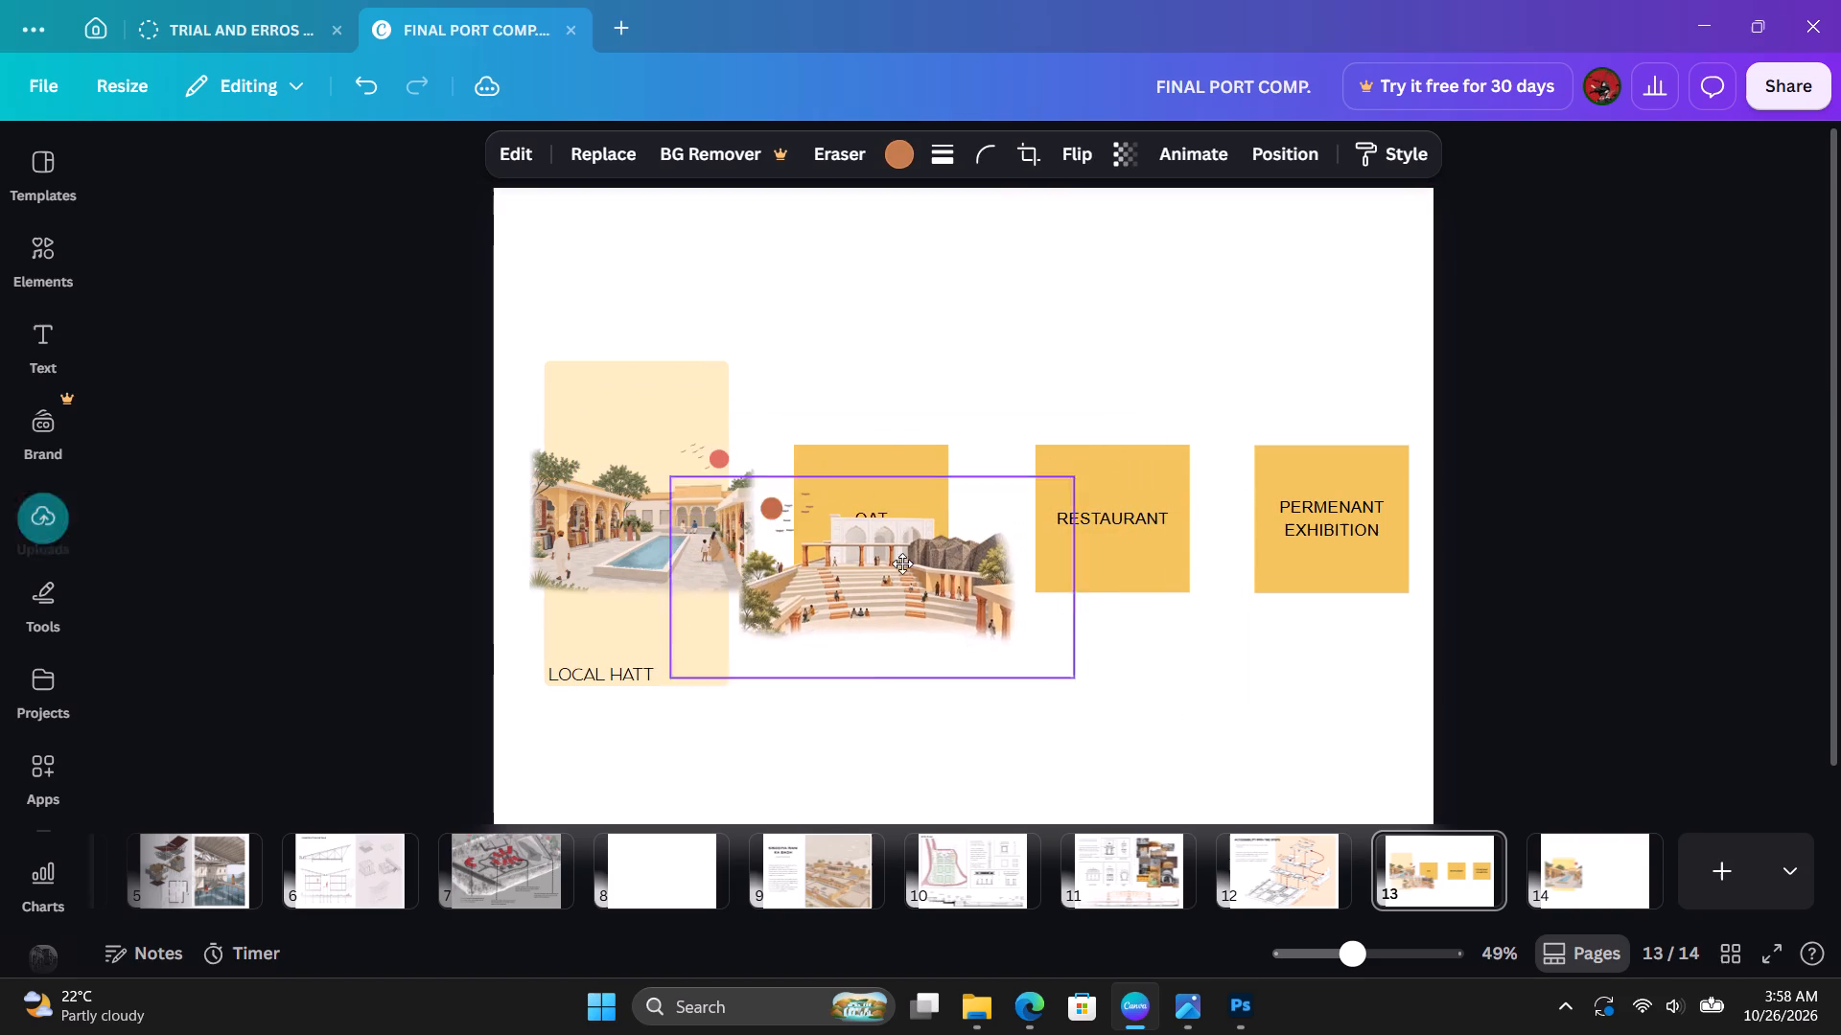
pyautogui.moveTo(902, 563); pyautogui.dragTo(918, 533)
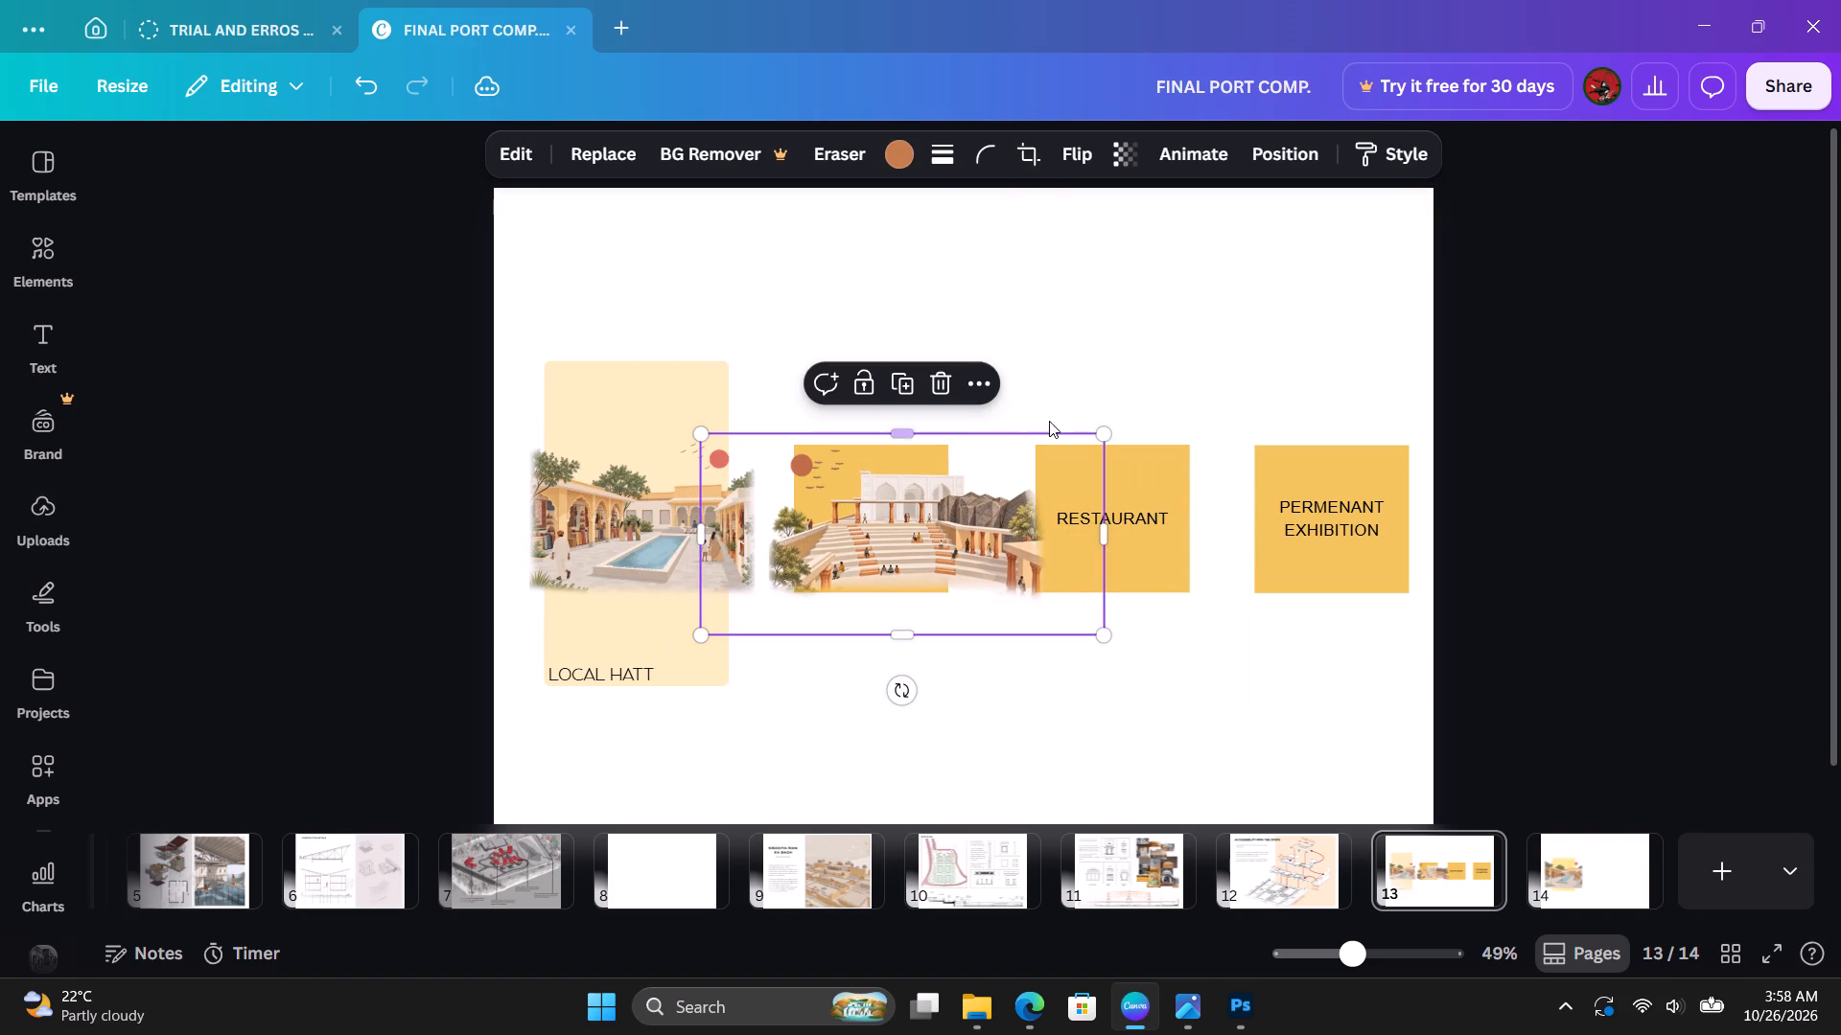
pyautogui.moveTo(1109, 430); pyautogui.dragTo(1051, 452)
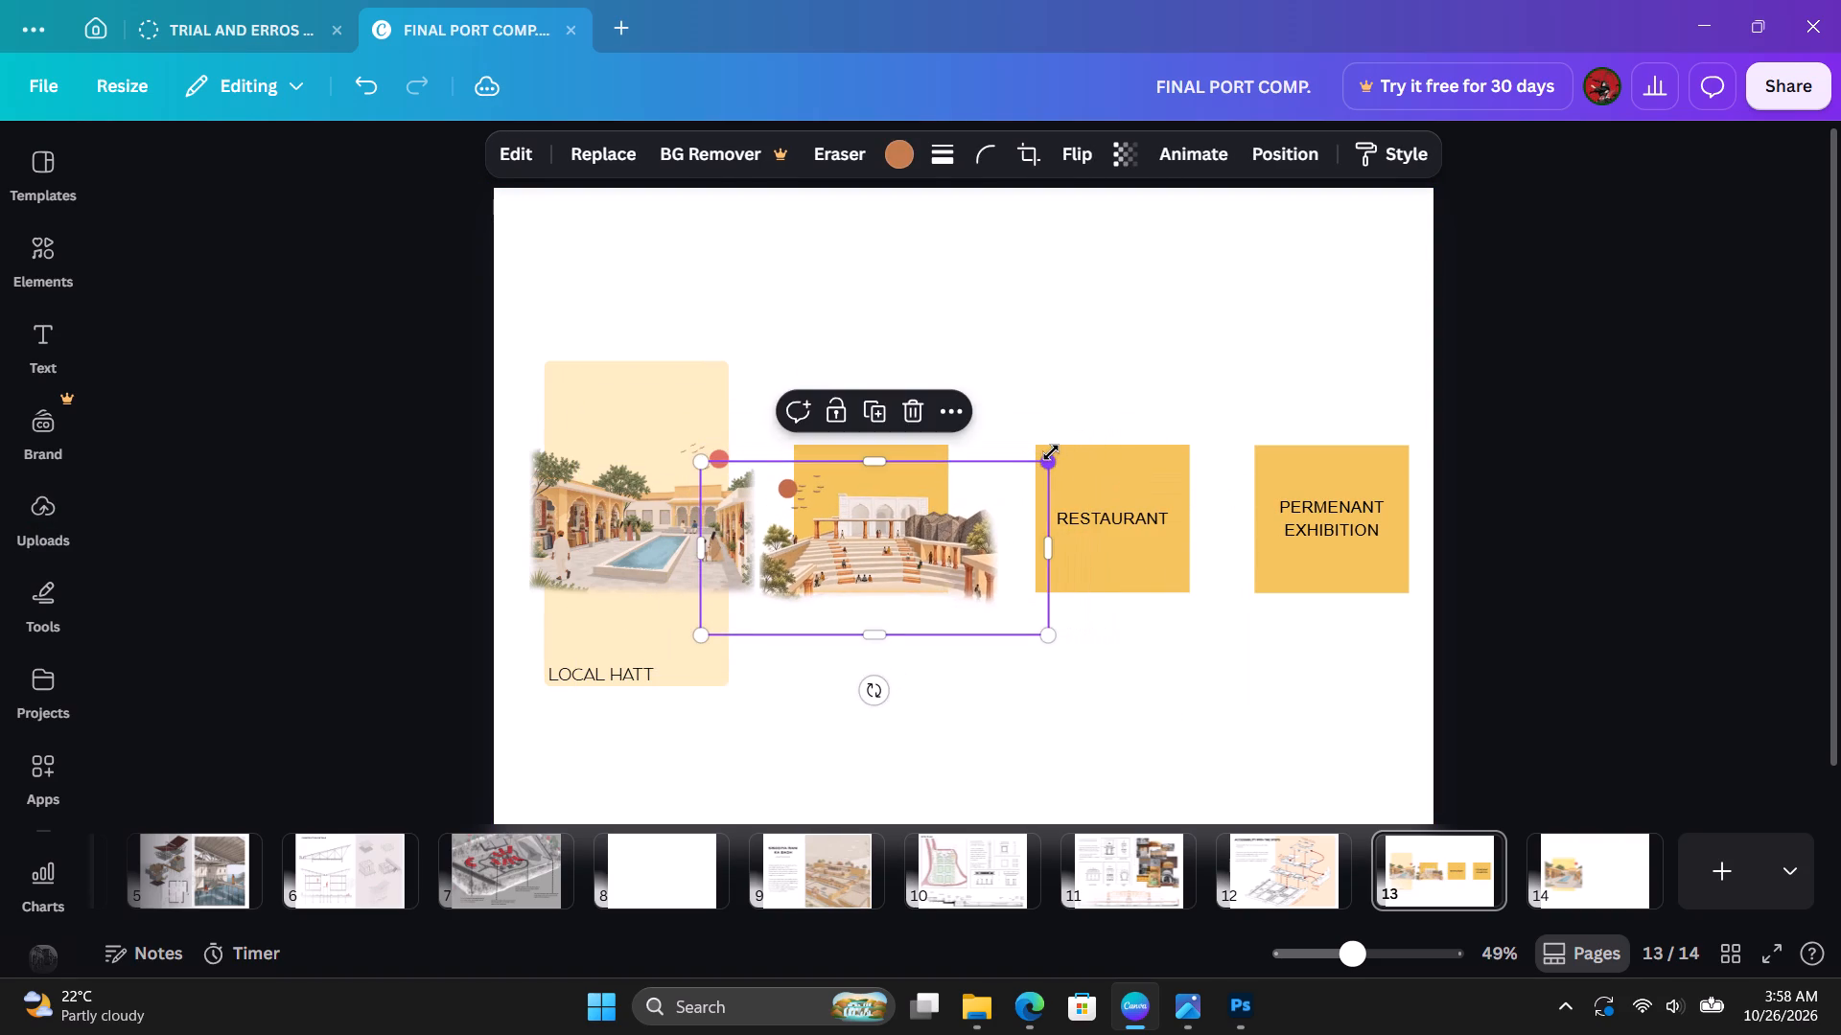
pyautogui.moveTo(892, 522); pyautogui.dragTo(922, 506)
pyautogui.click(1070, 641)
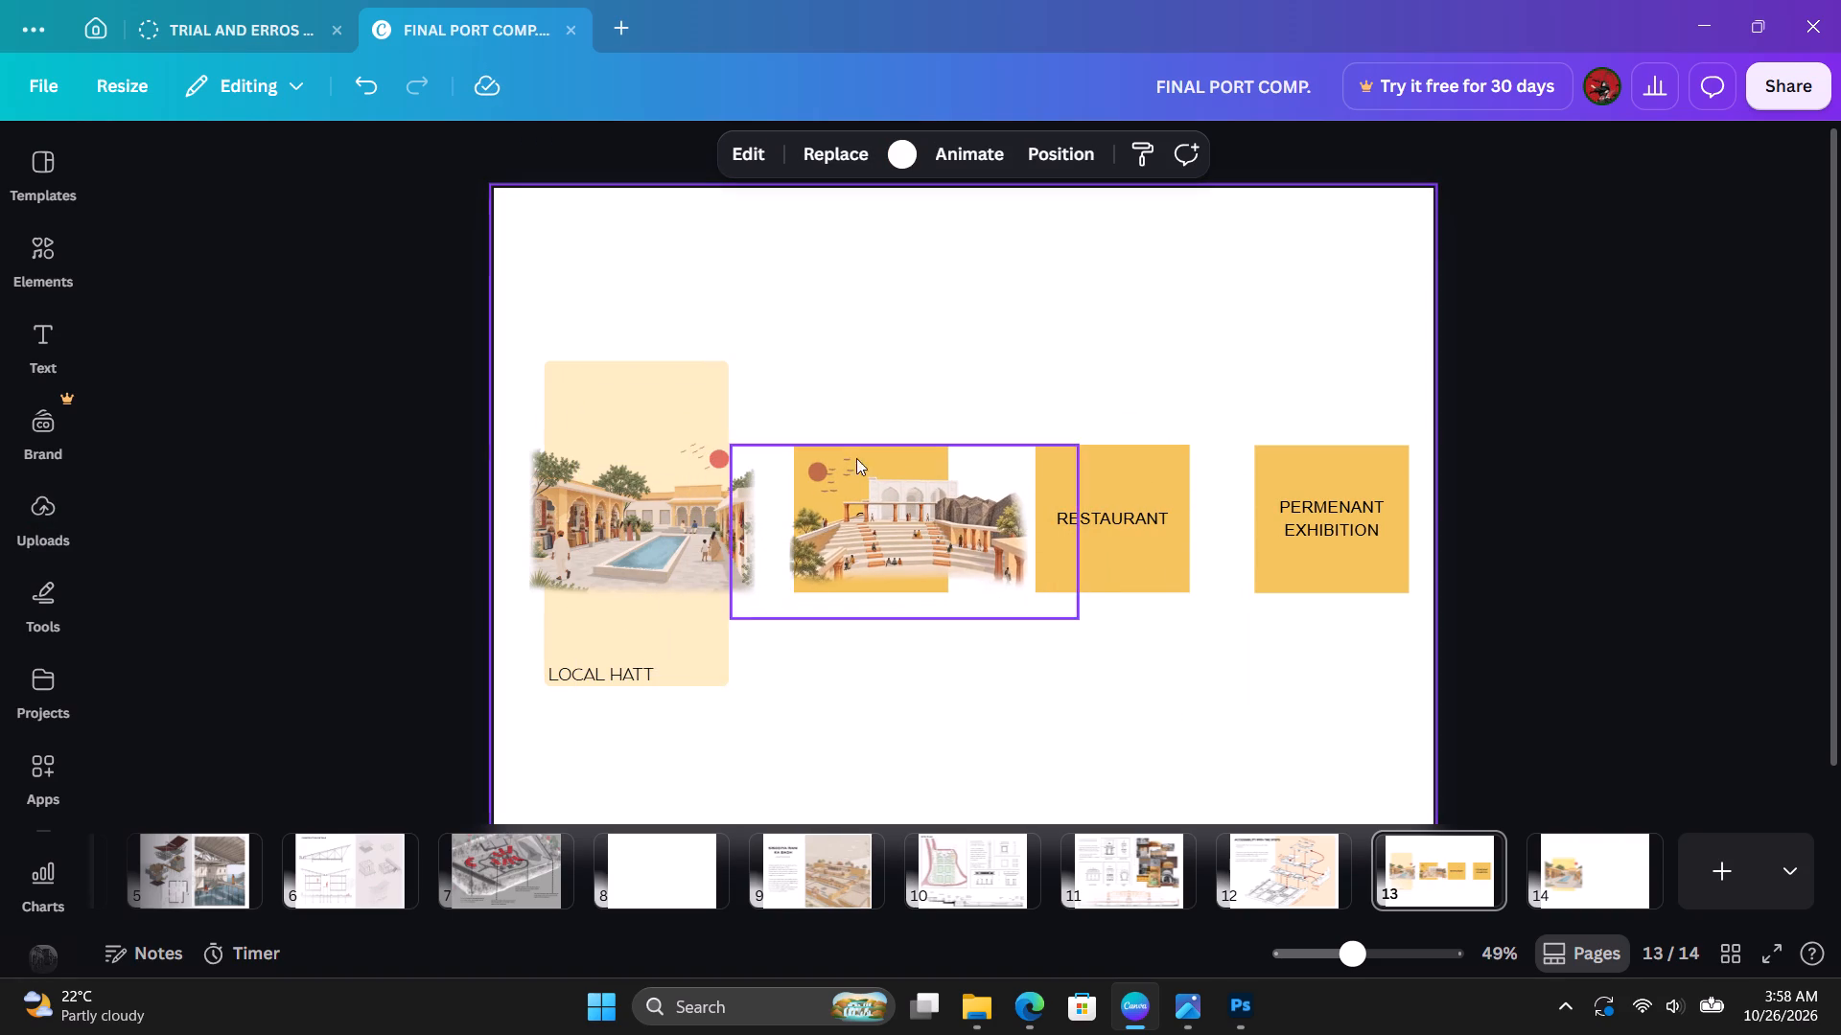
# Delete the yellow OAT placeholder box and place the amphitheatre image in its spot, beside the LOCAL HATT render.
pyautogui.moveTo(892, 504); pyautogui.dragTo(892, 570)
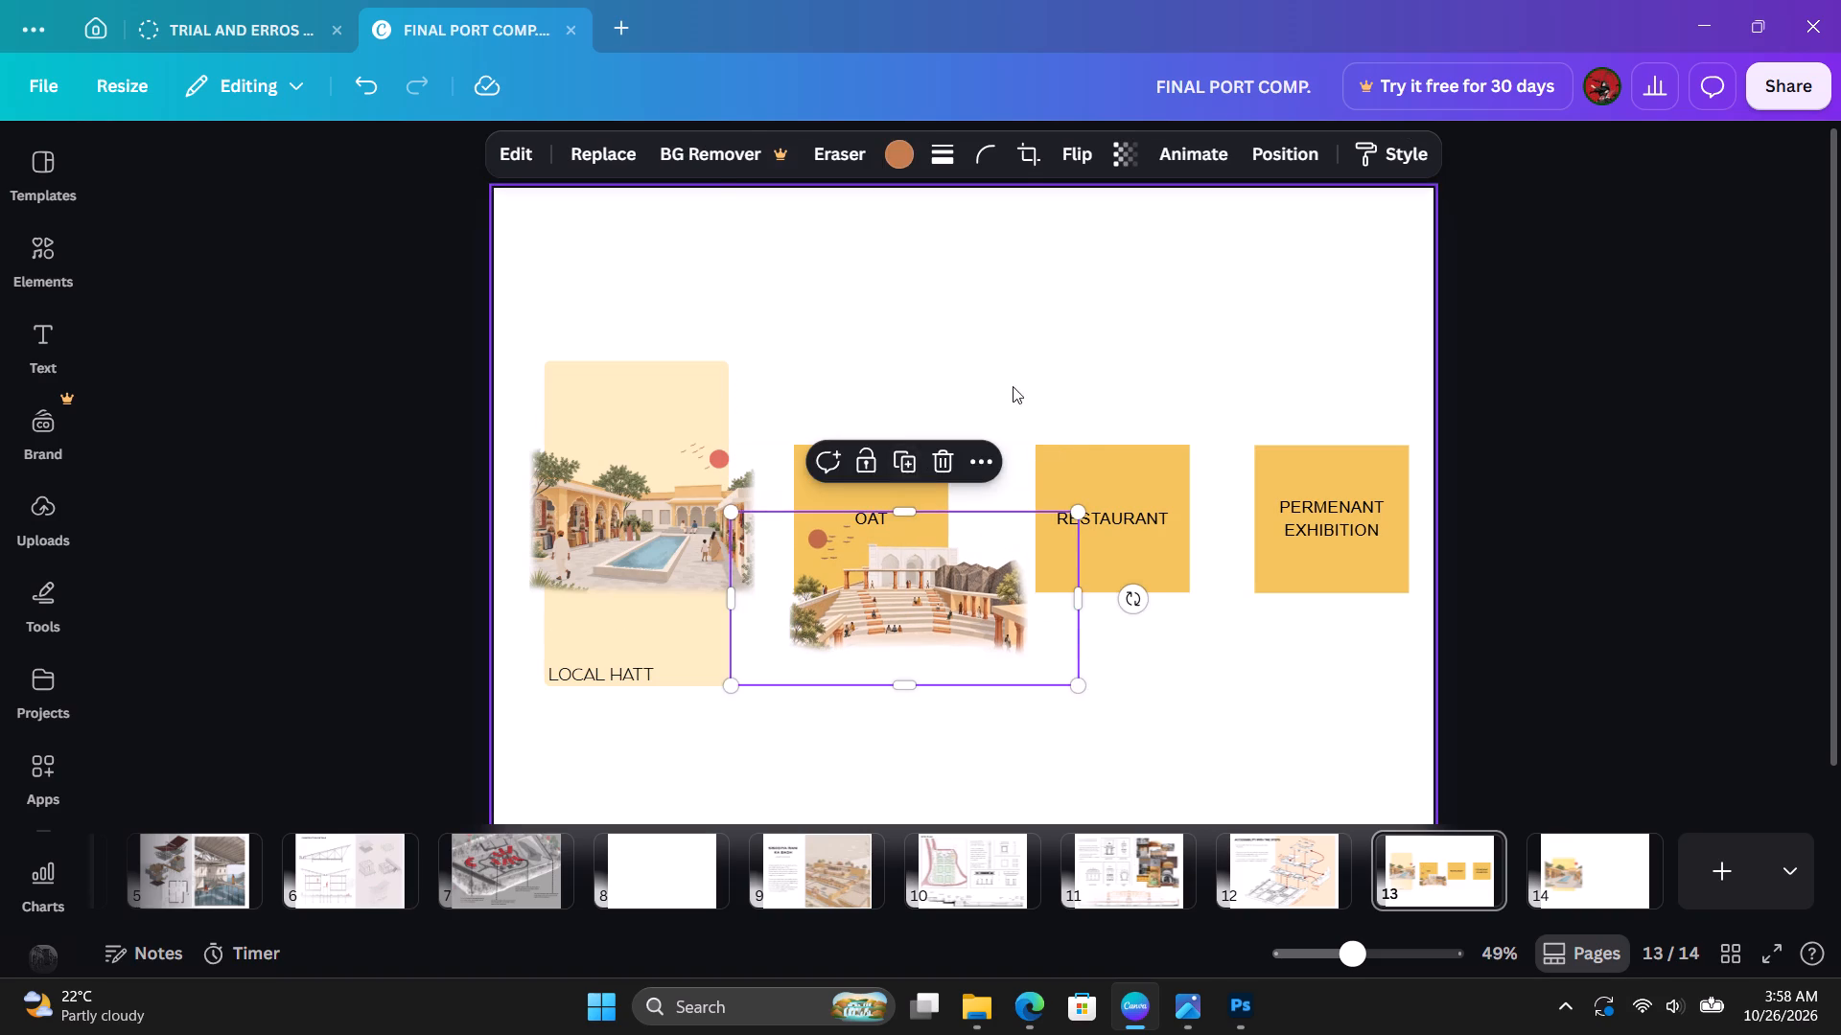
pyautogui.click(1013, 384)
pyautogui.moveTo(946, 431); pyautogui.dragTo(885, 476)
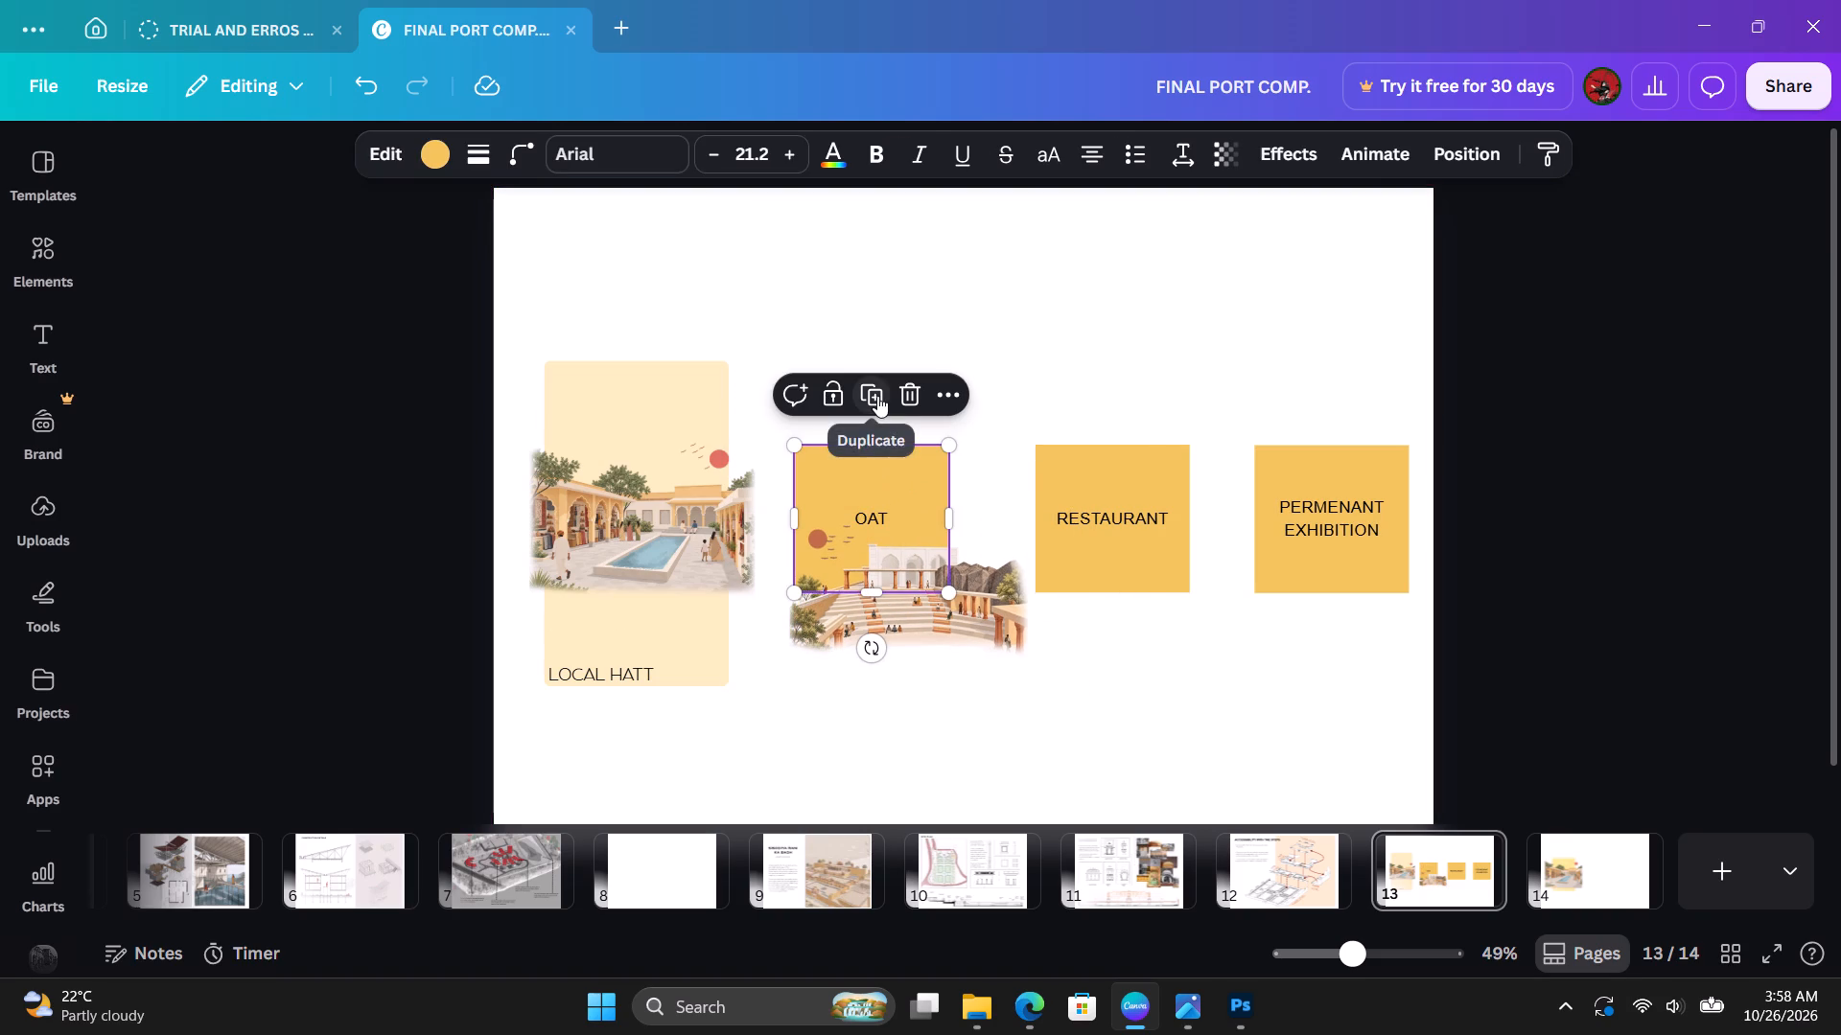
pyautogui.press('Delete')
pyautogui.moveTo(924, 578); pyautogui.dragTo(924, 530)
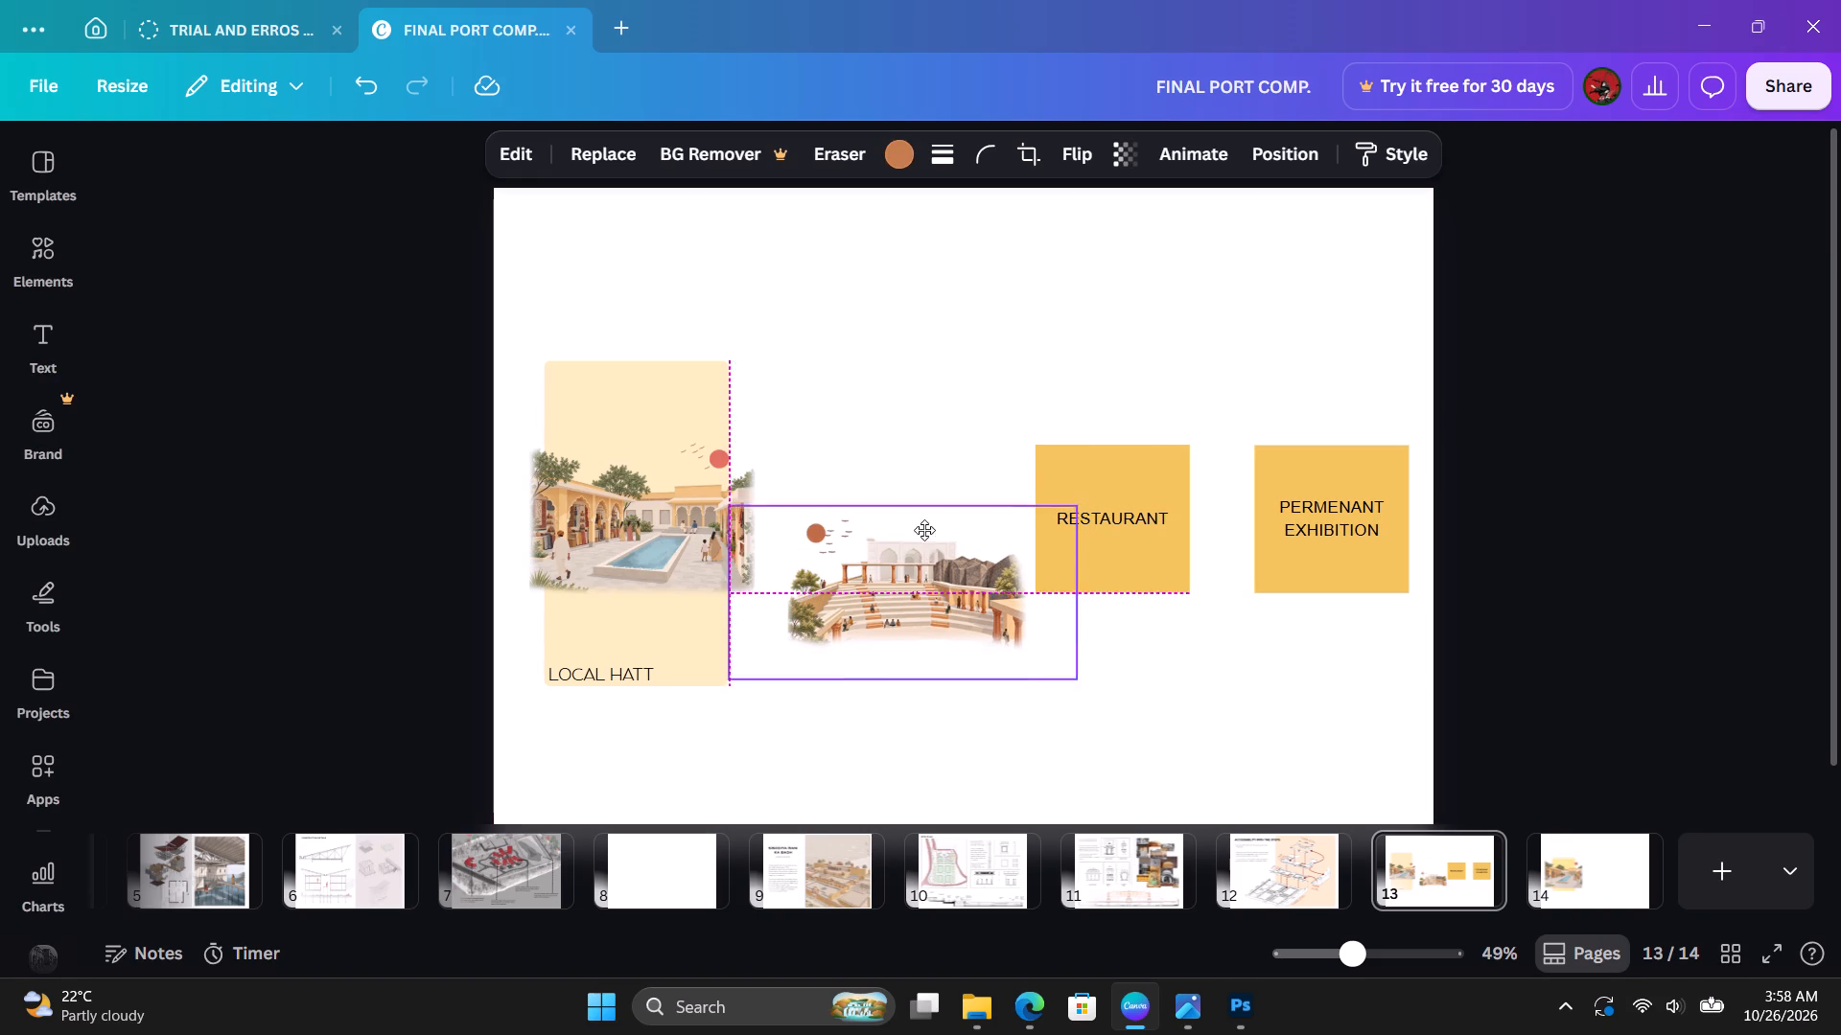
pyautogui.moveTo(924, 530); pyautogui.dragTo(929, 514)
pyautogui.click(1177, 746)
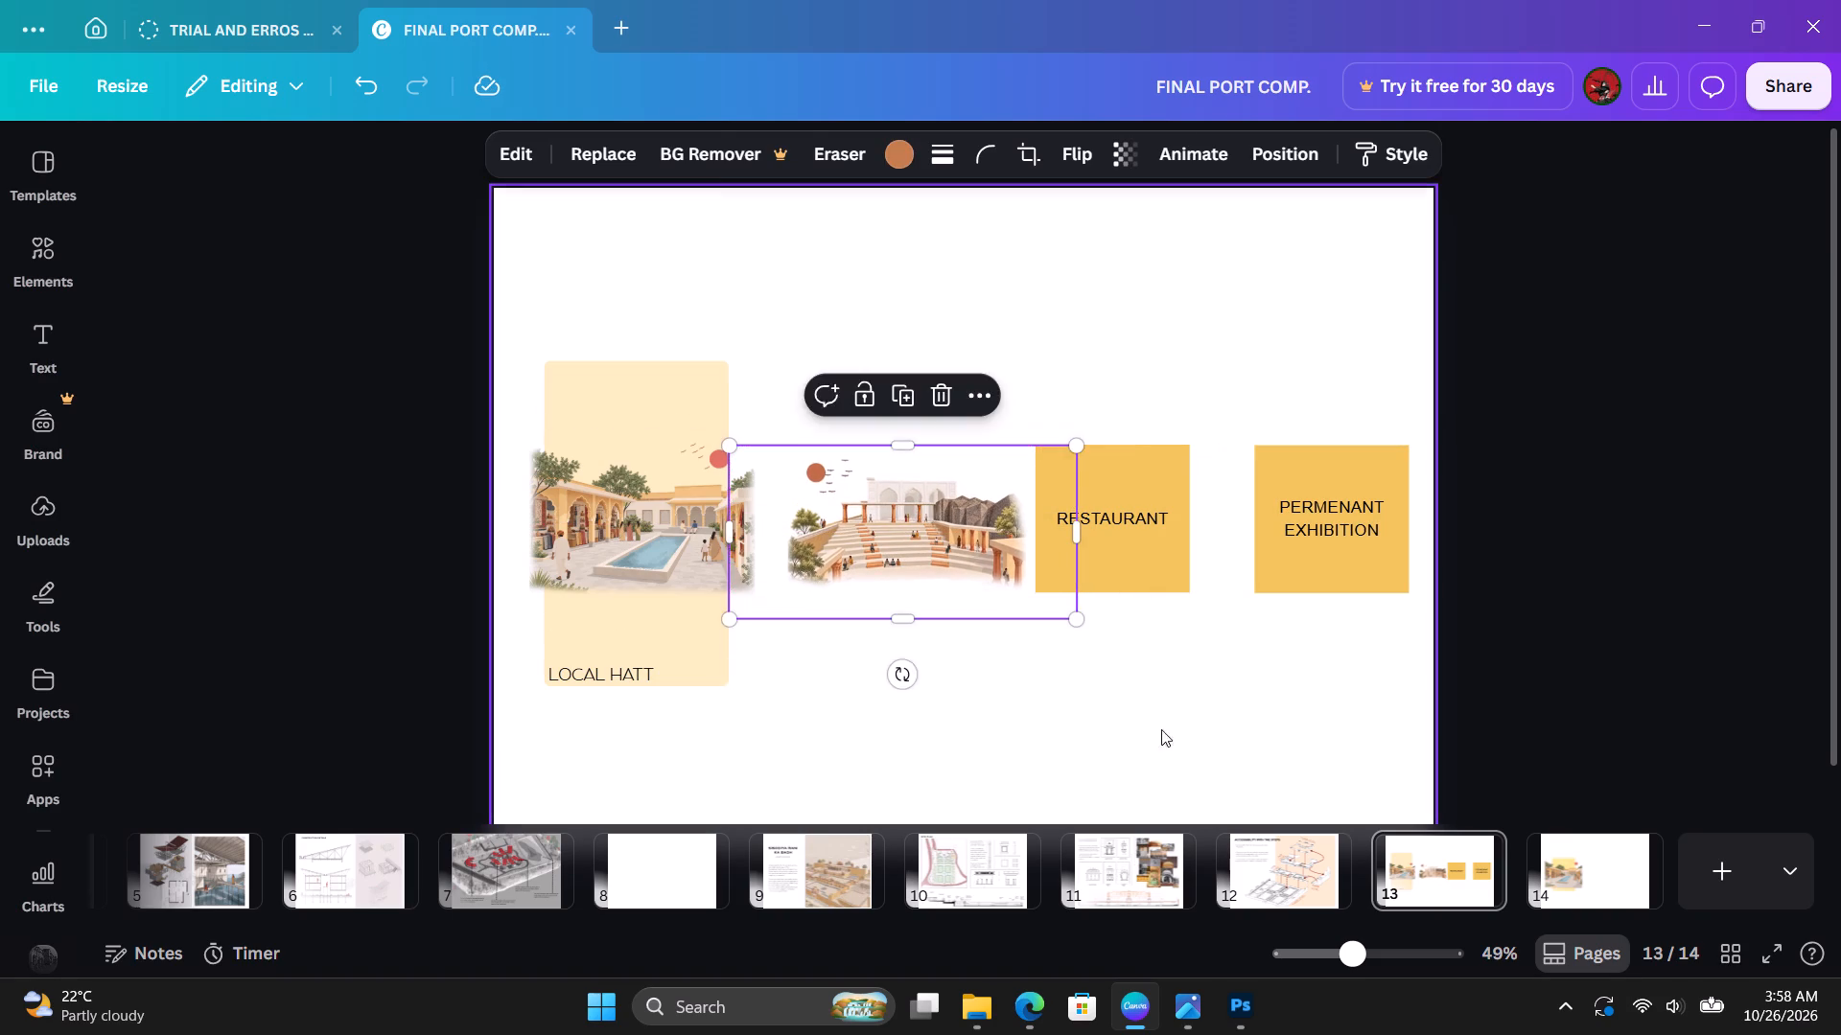
# Duplicate the cream LOCAL HATT panel, place the copy over the amphitheatre image and send it to the back.
pyautogui.click(672, 372)
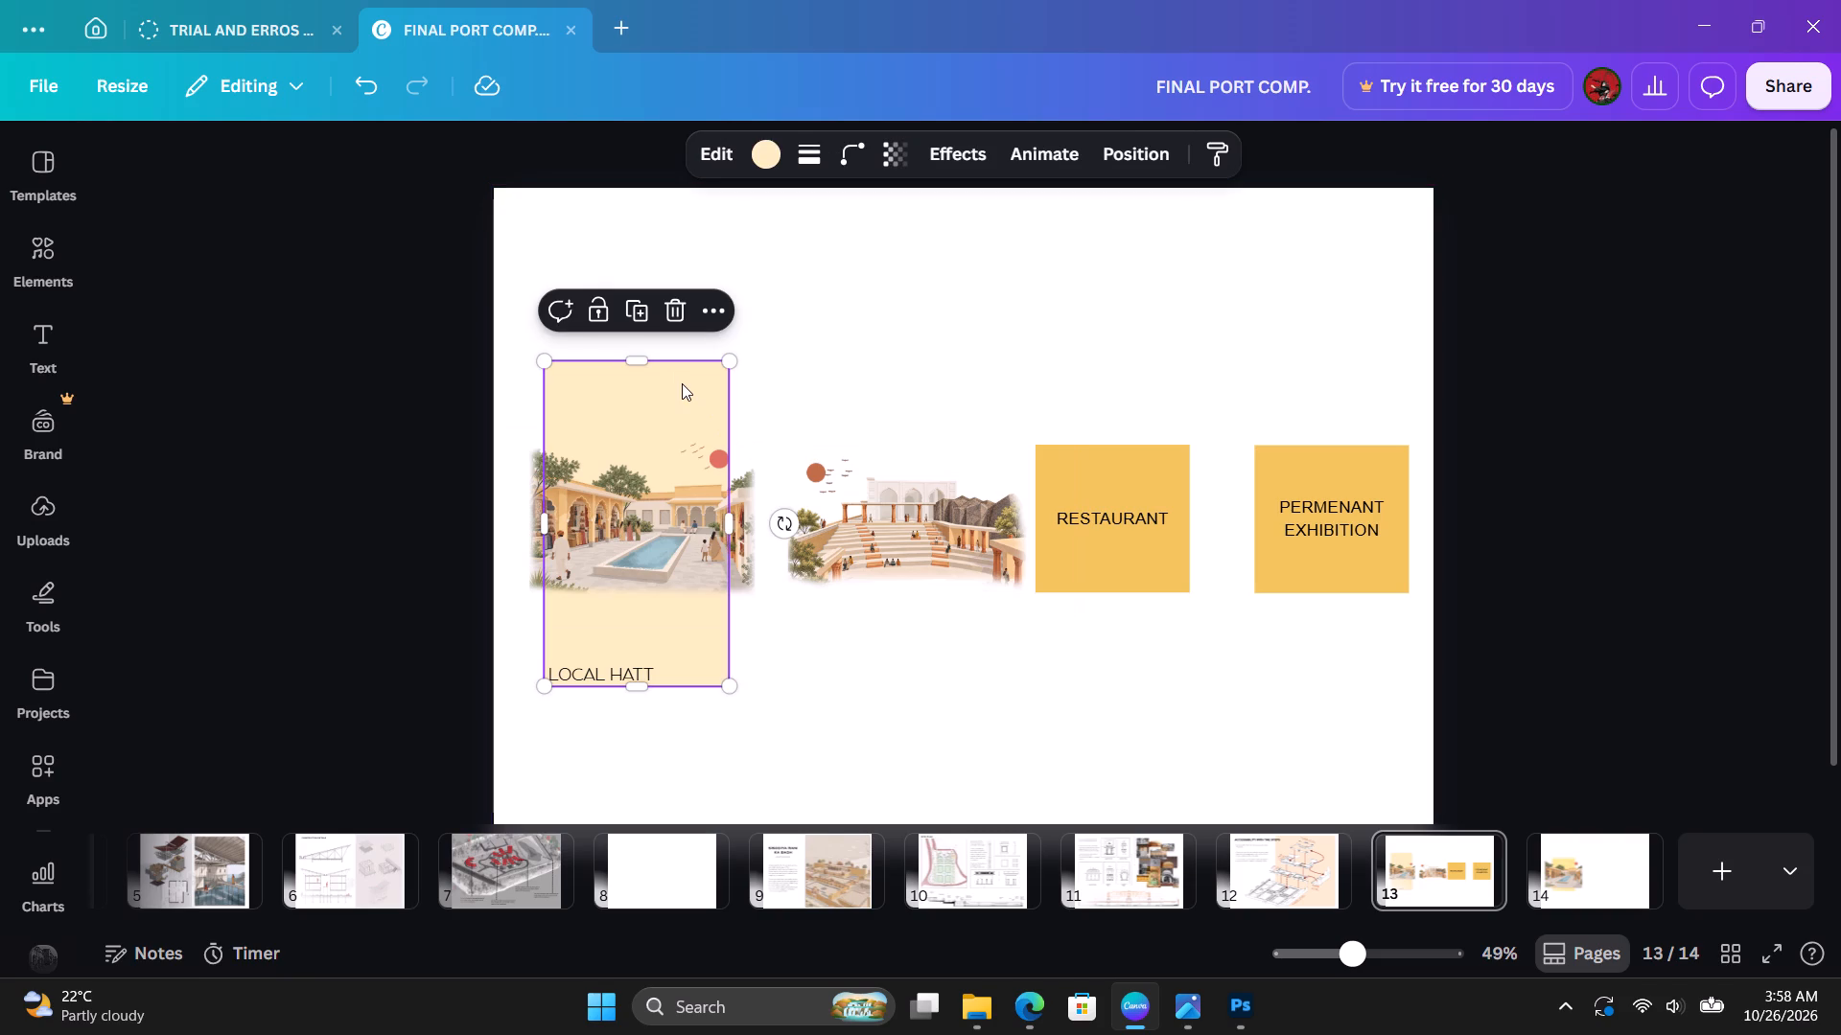
pyautogui.hotkey('ctrl', 'd')
pyautogui.moveTo(673, 473); pyautogui.dragTo(784, 471)
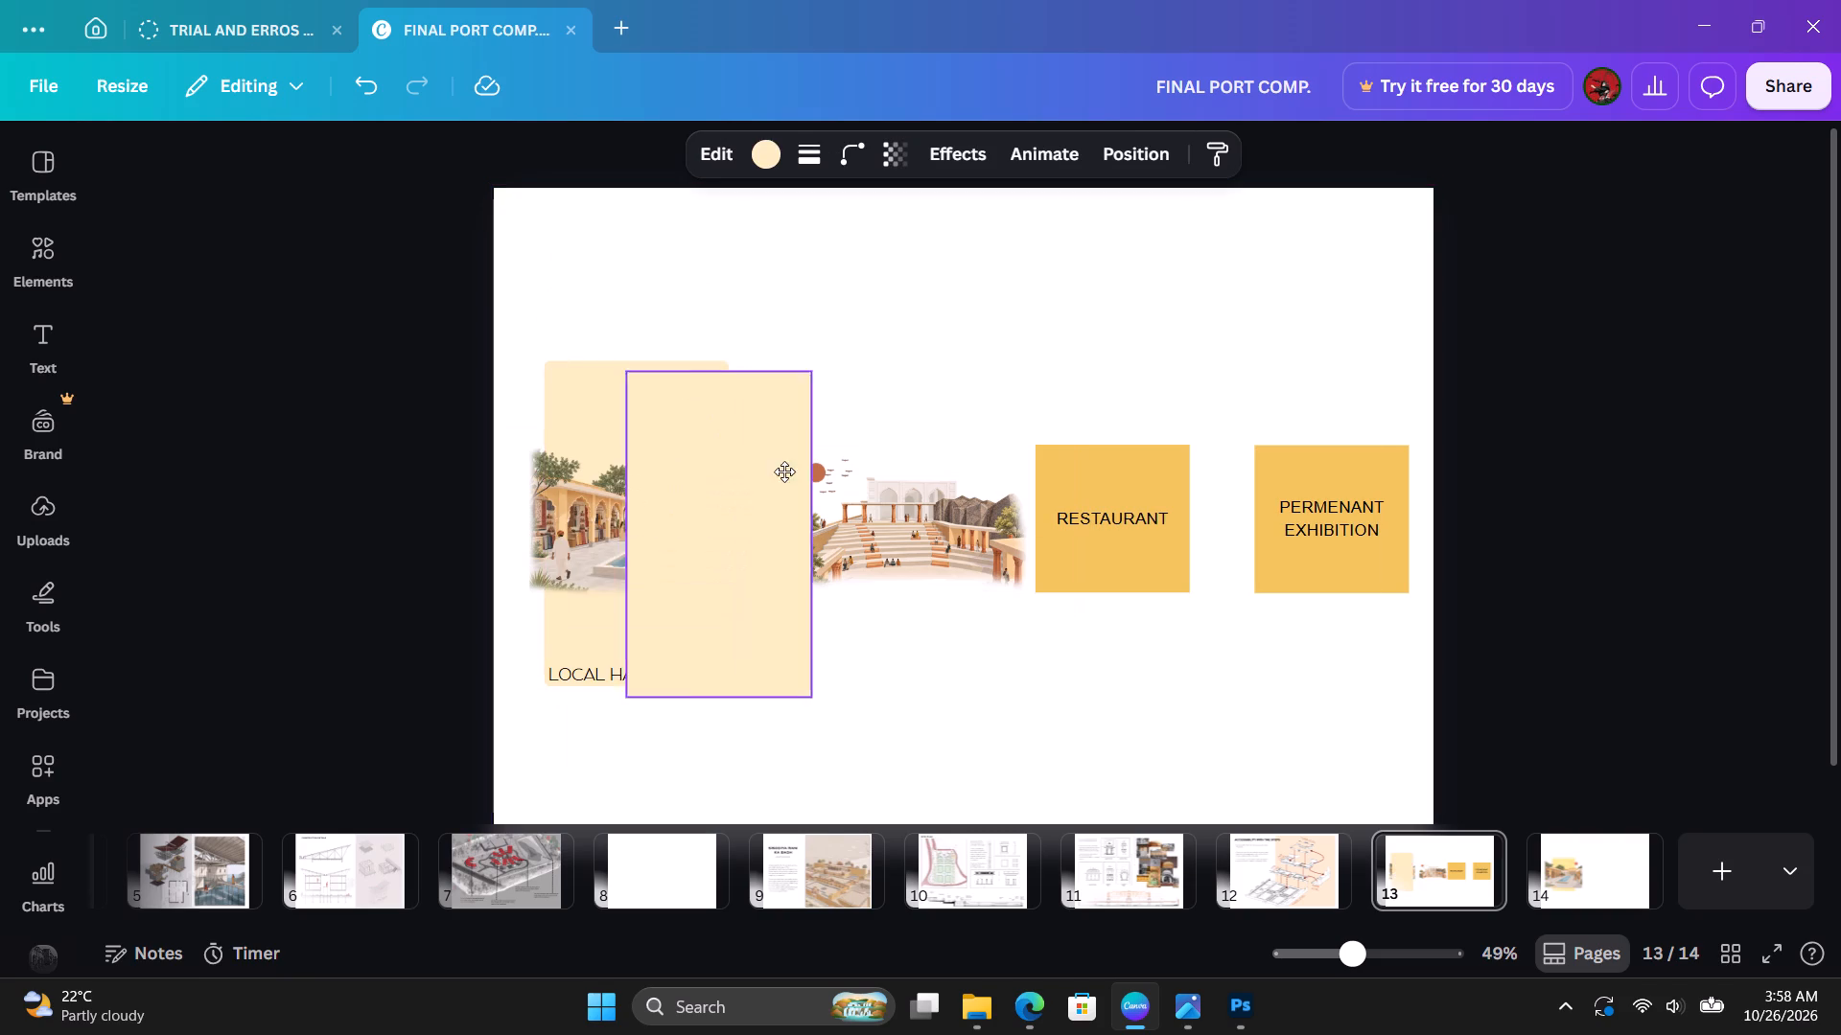
pyautogui.moveTo(784, 471); pyautogui.dragTo(943, 466)
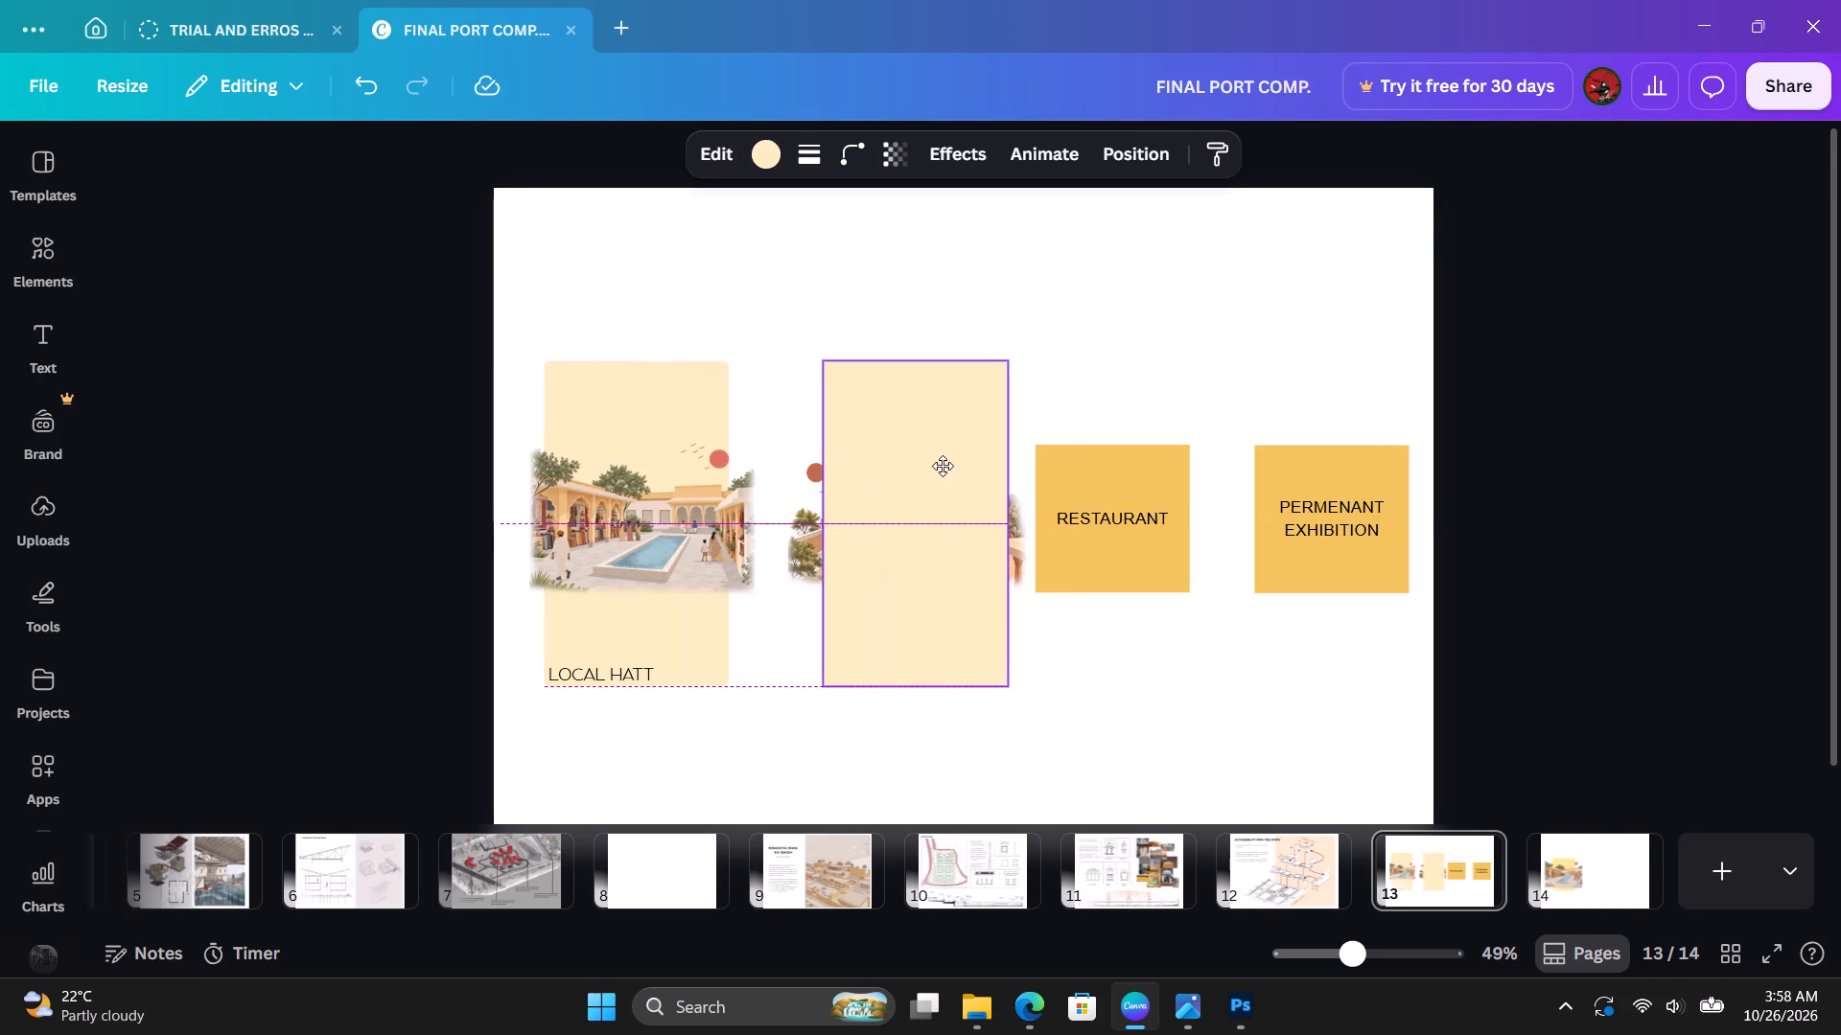
pyautogui.moveTo(943, 466); pyautogui.dragTo(944, 465)
pyautogui.click(999, 305)
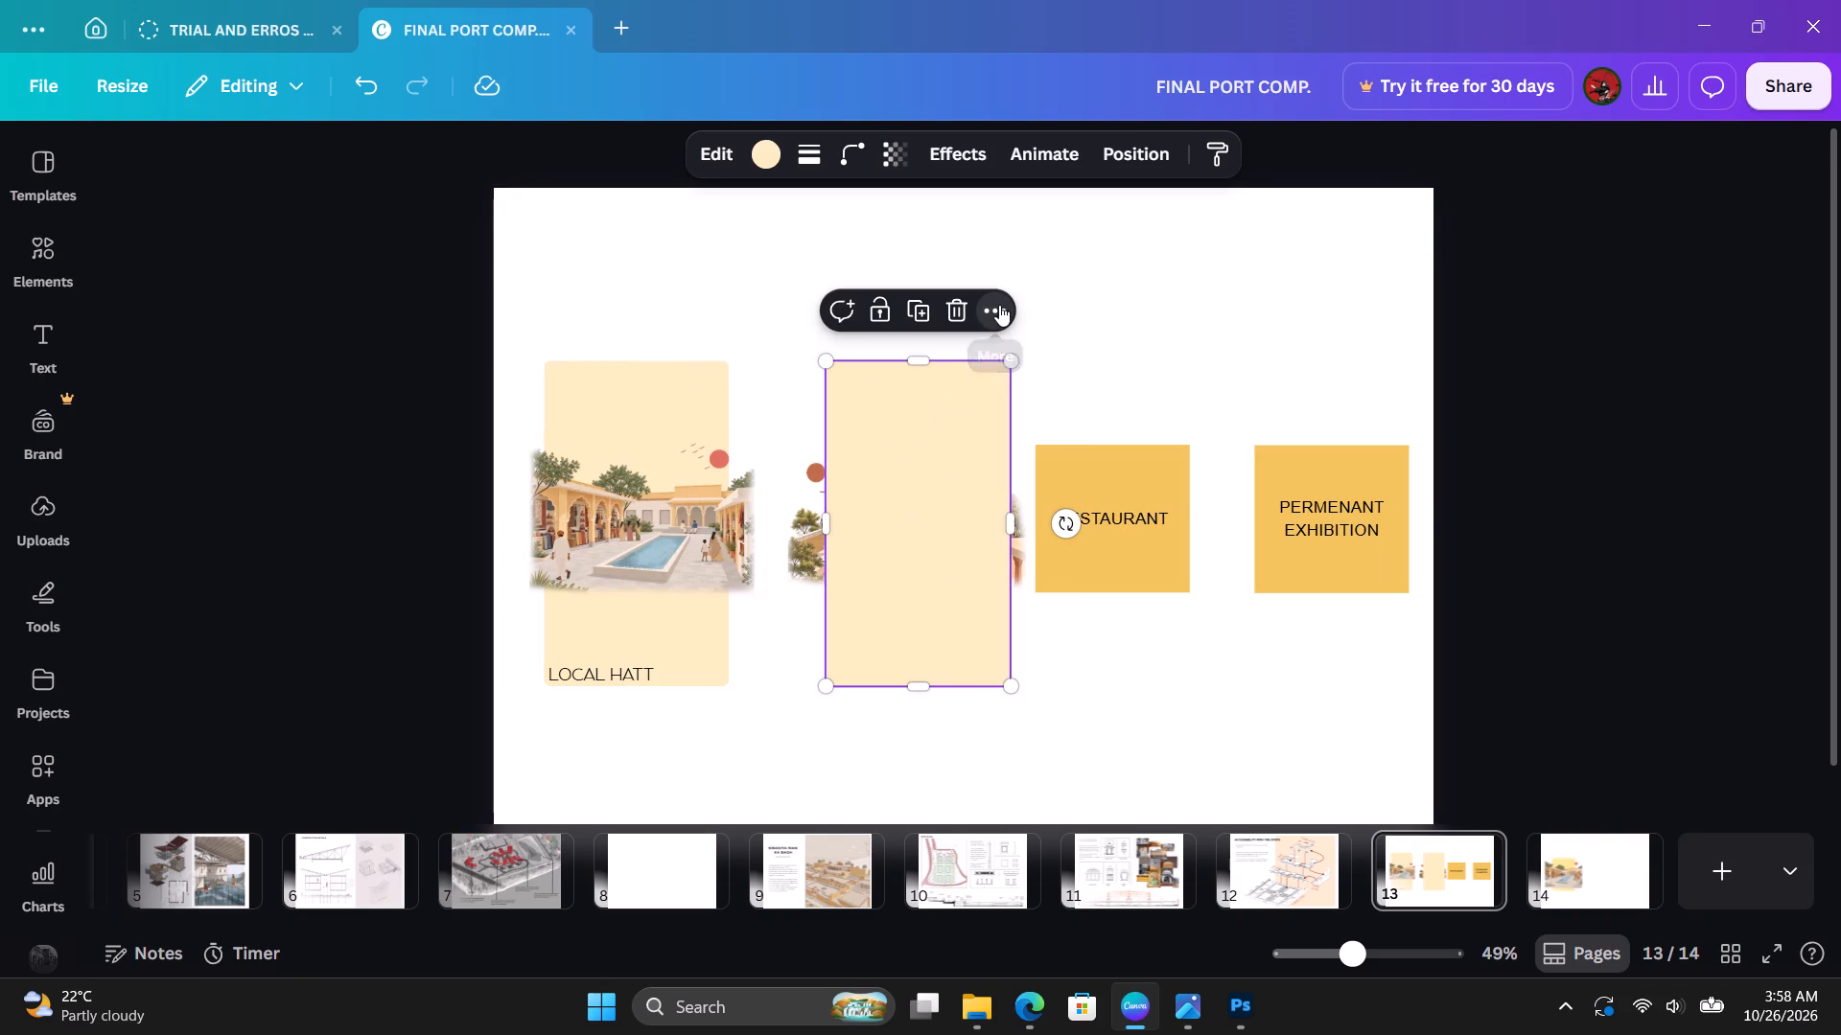
pyautogui.click(1332, 711)
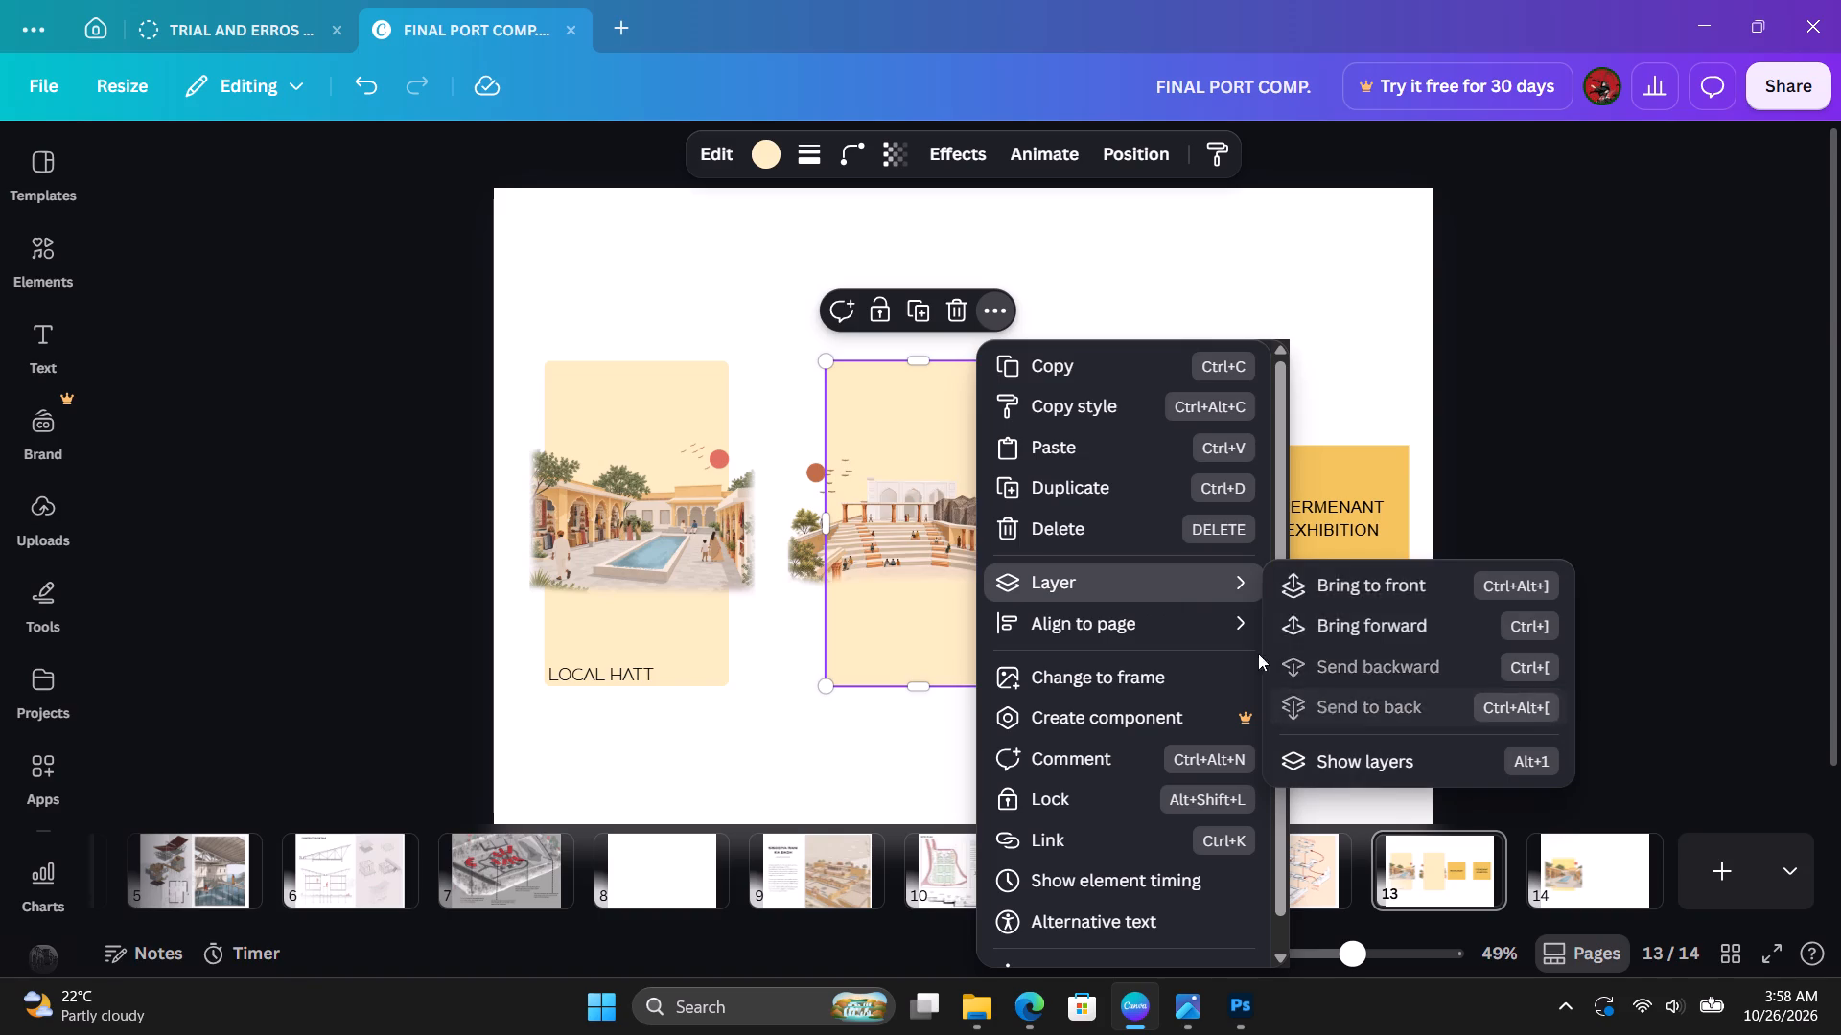
pyautogui.click(1618, 314)
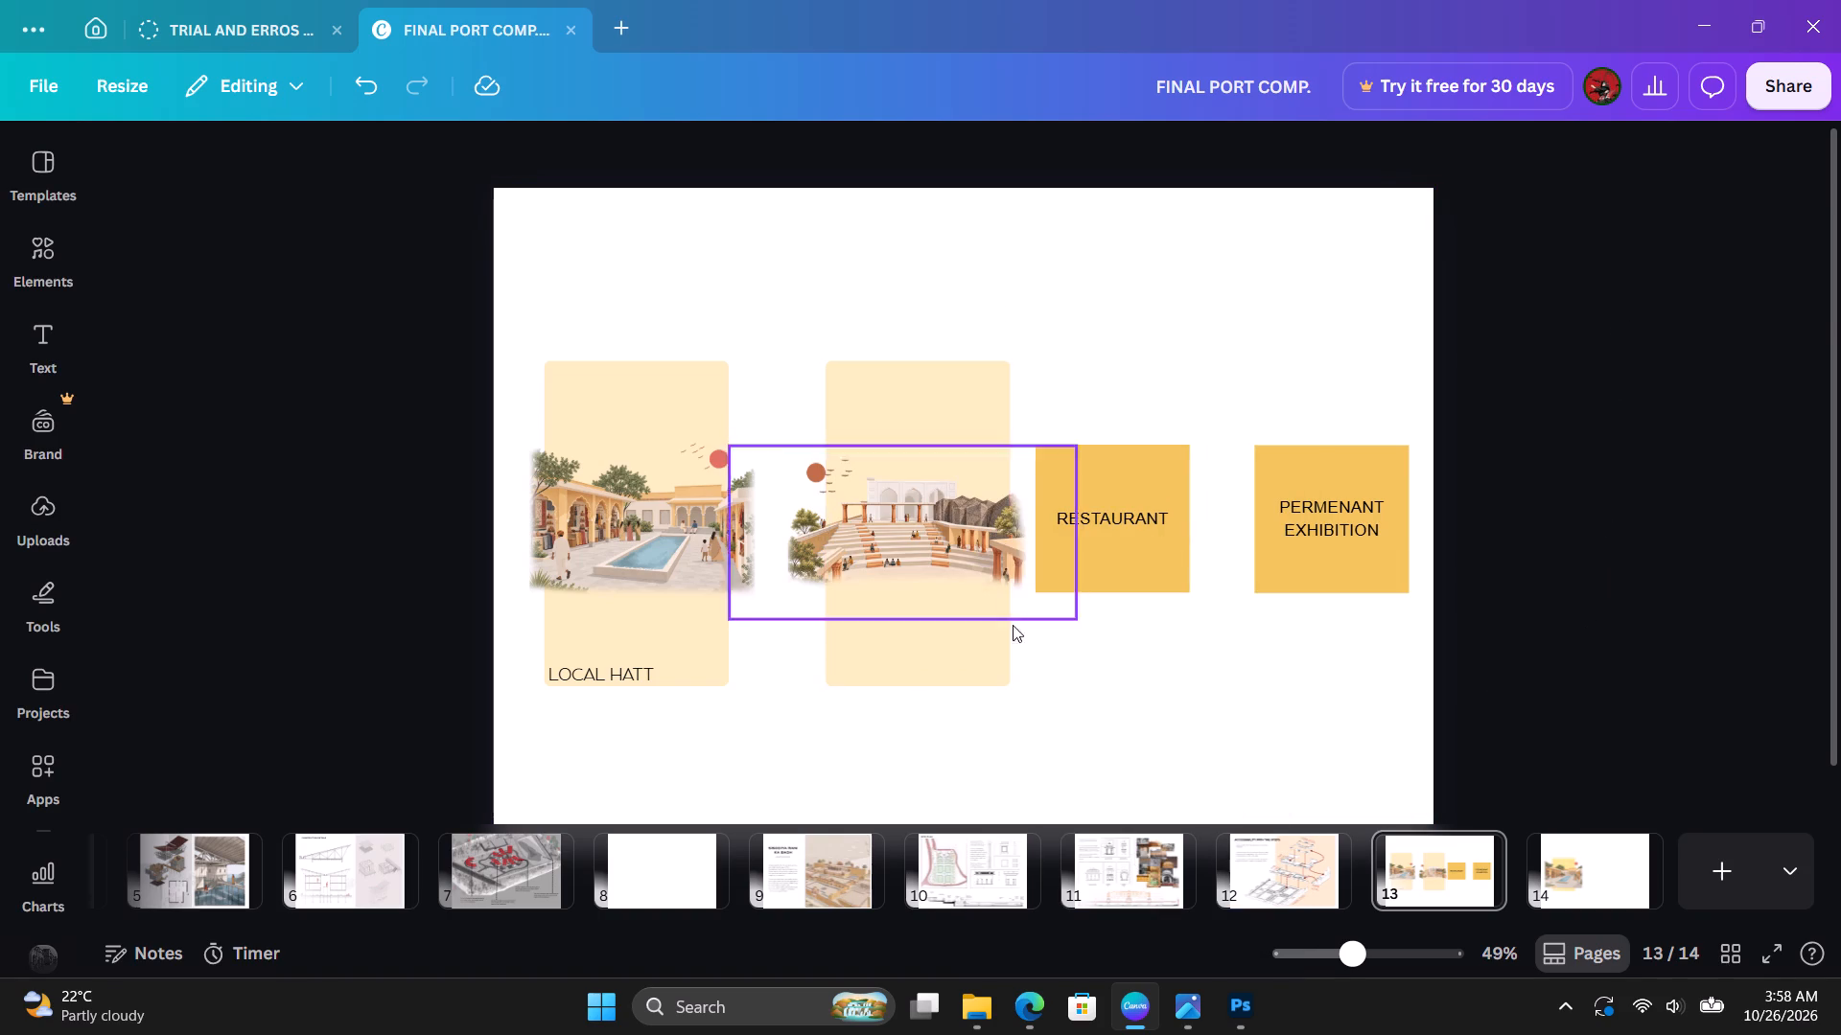
# Centre the copied cream panel behind the amphitheatre image, level with the LOCAL HATT panel.
pyautogui.click(972, 625)
pyautogui.moveTo(972, 625); pyautogui.dragTo(965, 620)
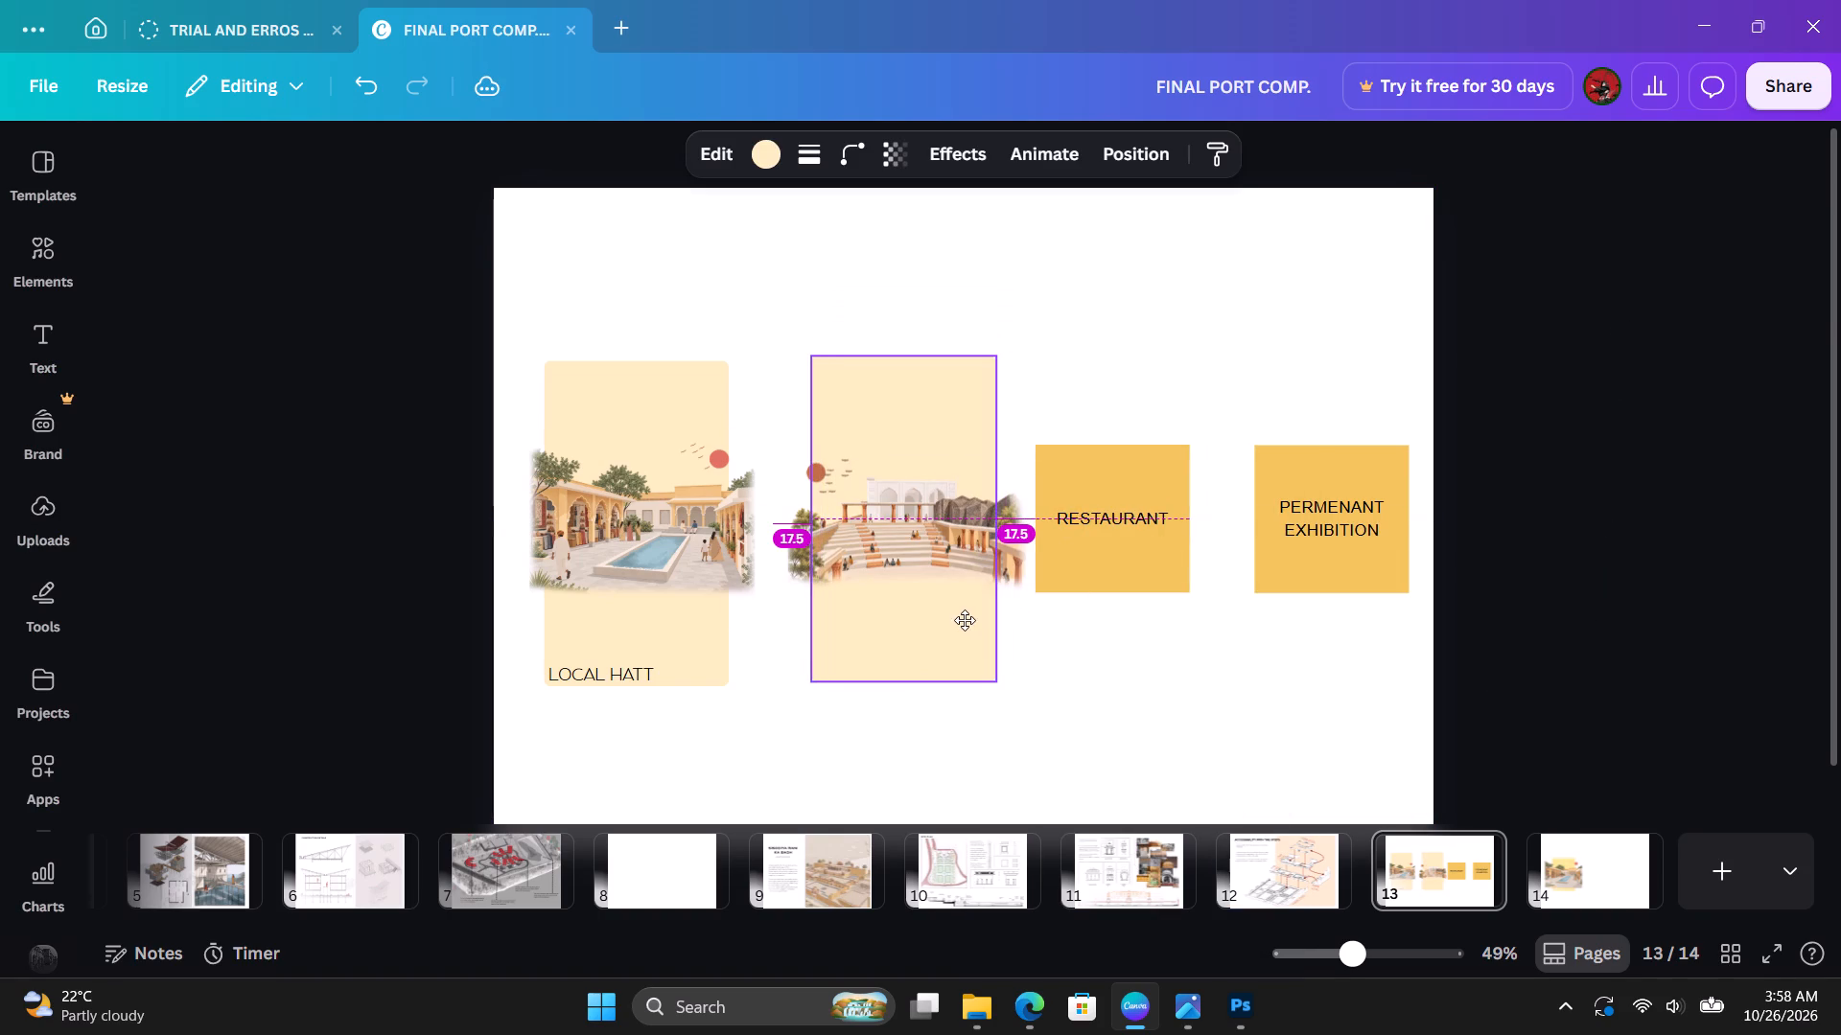
pyautogui.moveTo(965, 620); pyautogui.dragTo(959, 627)
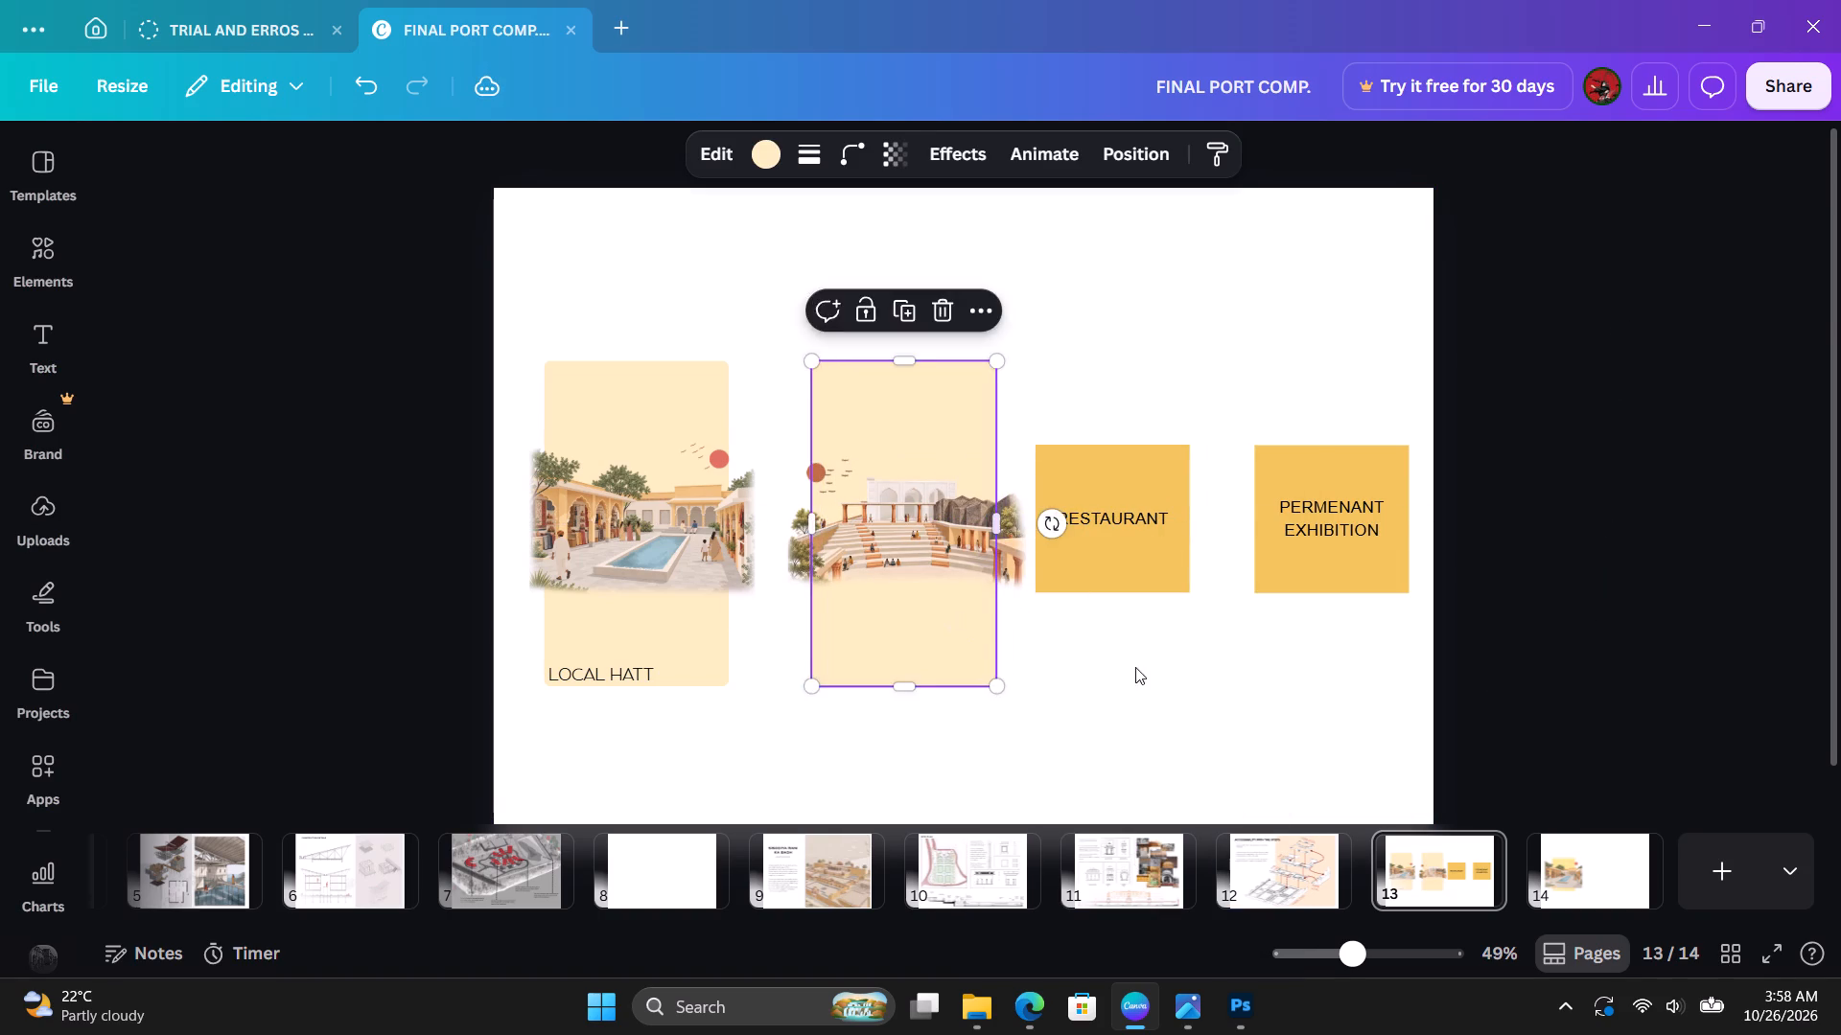
pyautogui.click(1178, 667)
# Duplicate the LOCAL HATT label and align the copy at the lower-left corner of the amphitheatre's cream panel.
pyautogui.click(654, 678)
pyautogui.click(647, 679)
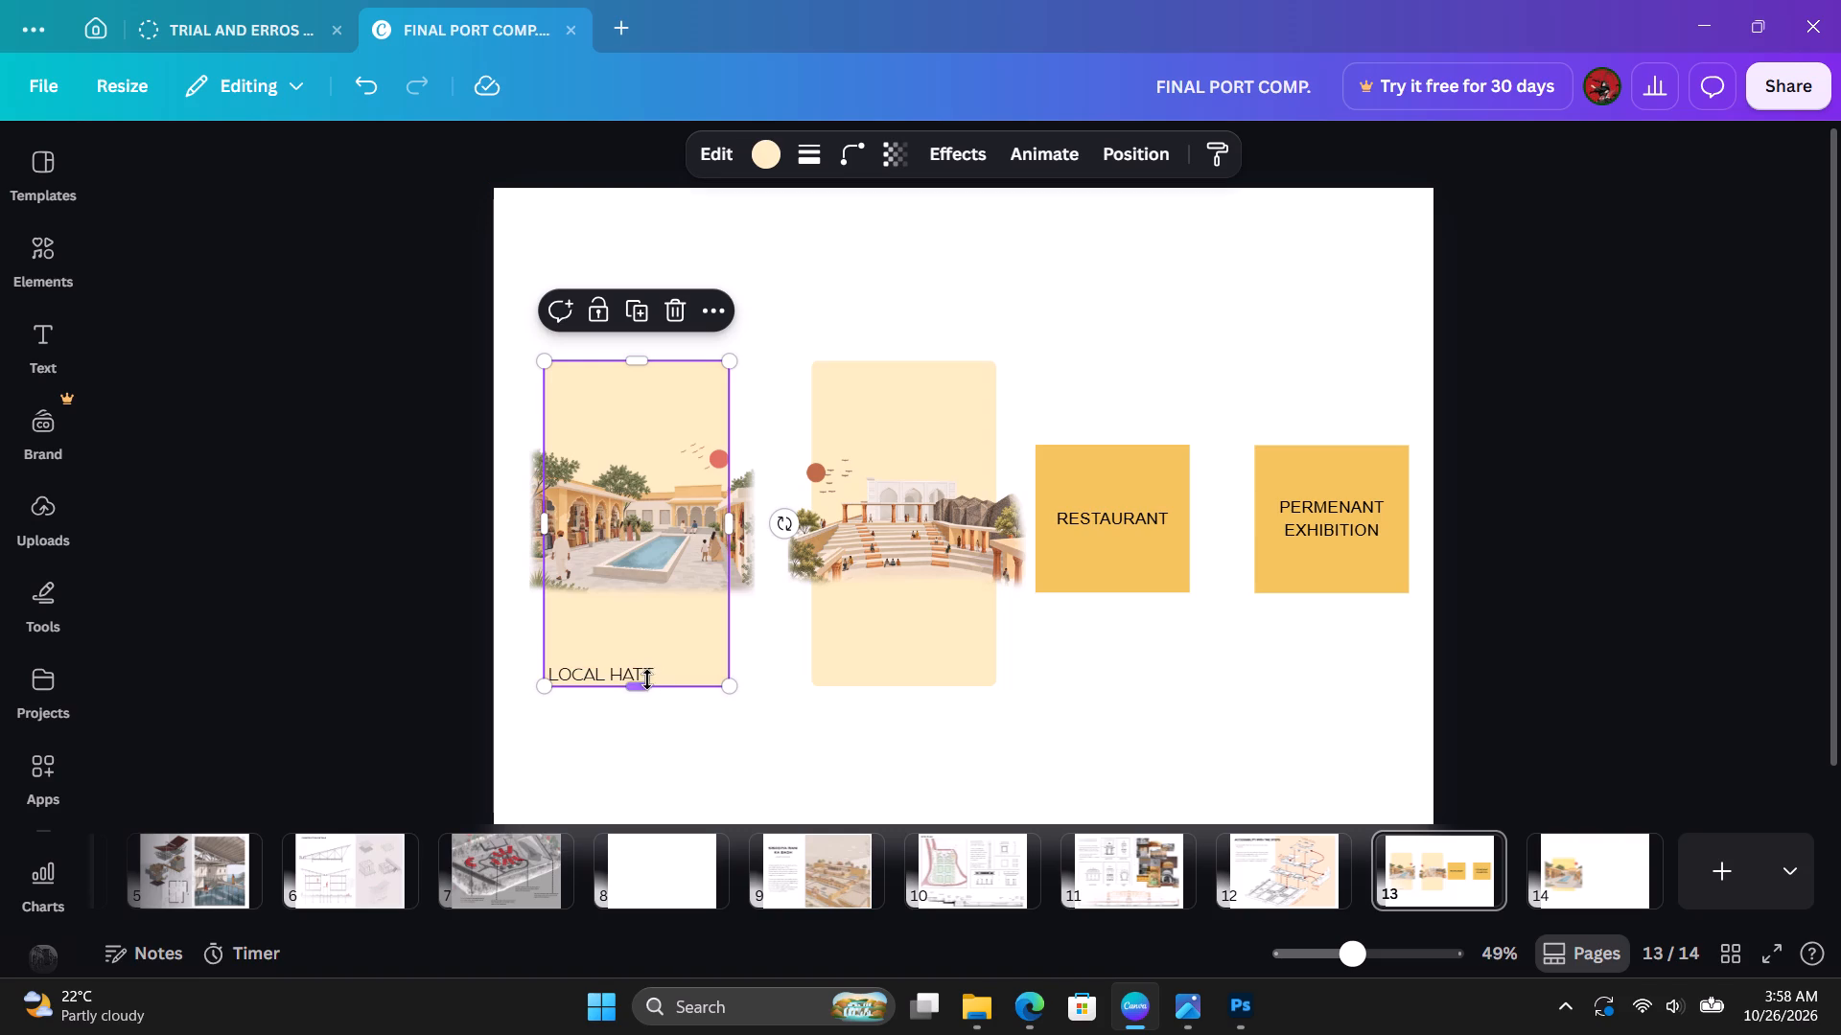
pyautogui.click(694, 717)
pyautogui.click(633, 666)
pyautogui.hotkey('ctrl', 'd')
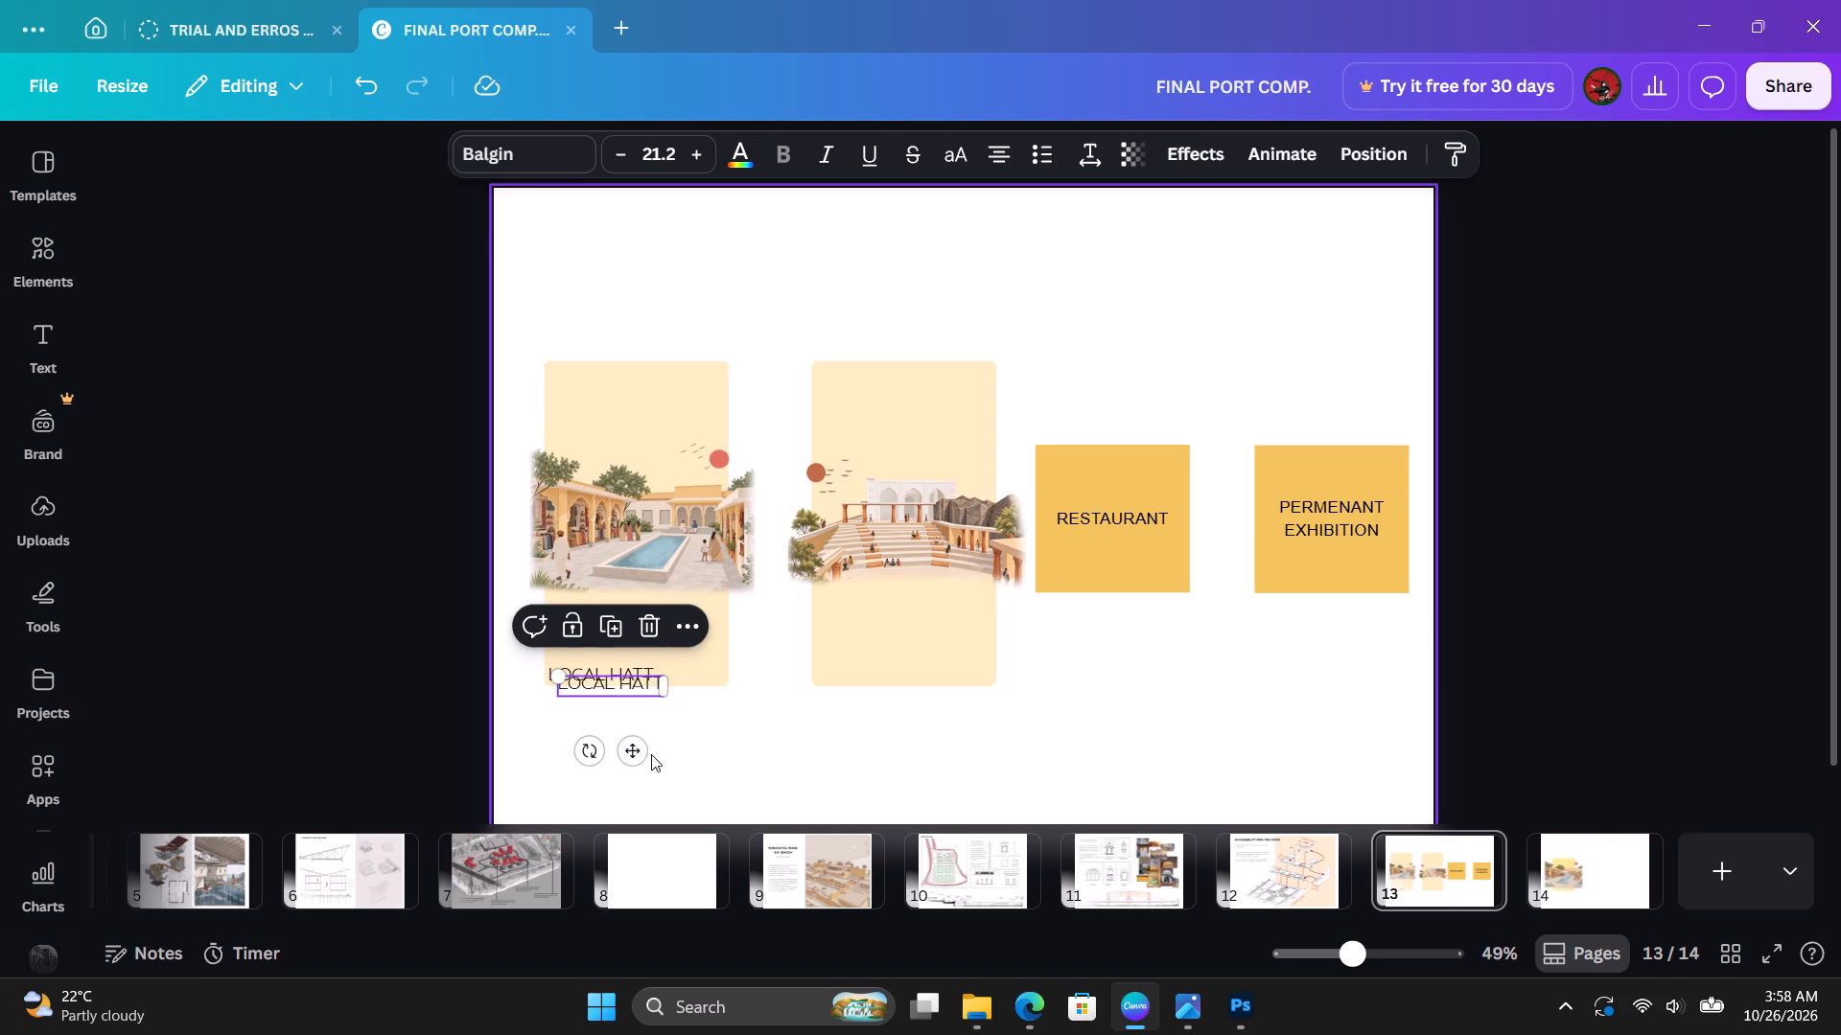
pyautogui.moveTo(634, 754); pyautogui.dragTo(891, 749)
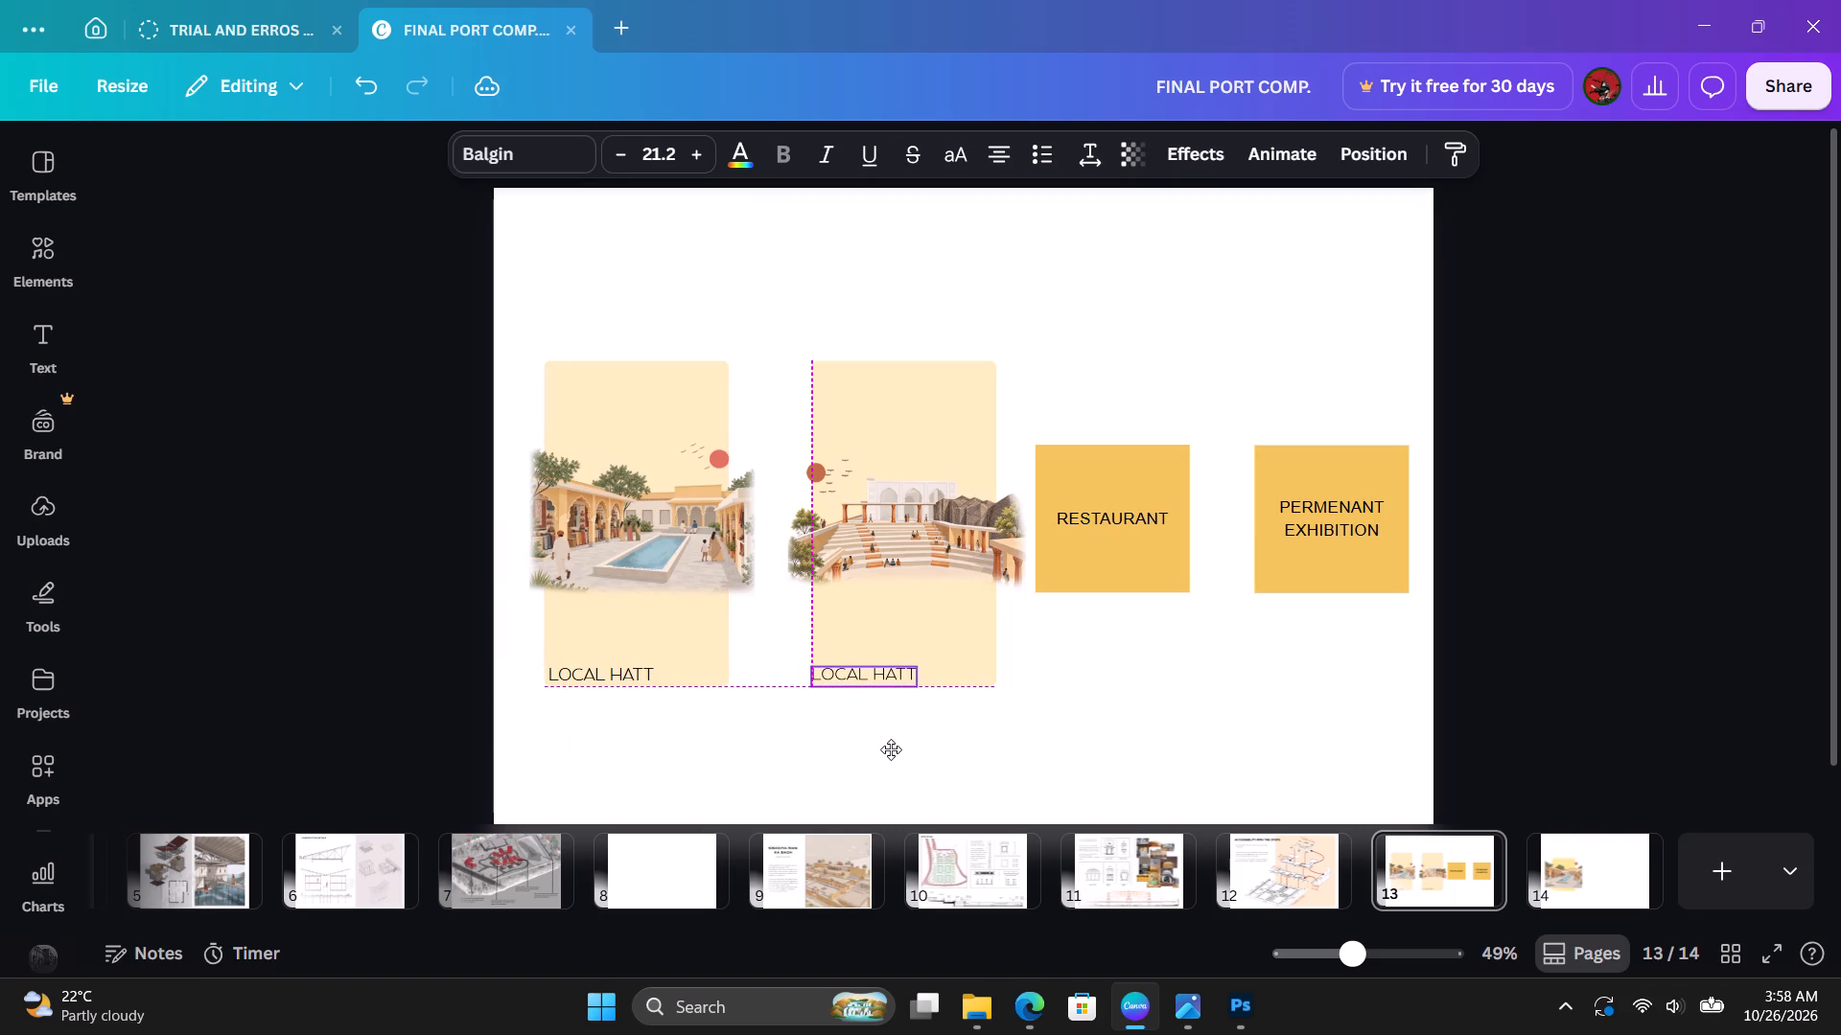
pyautogui.moveTo(891, 749); pyautogui.dragTo(896, 748)
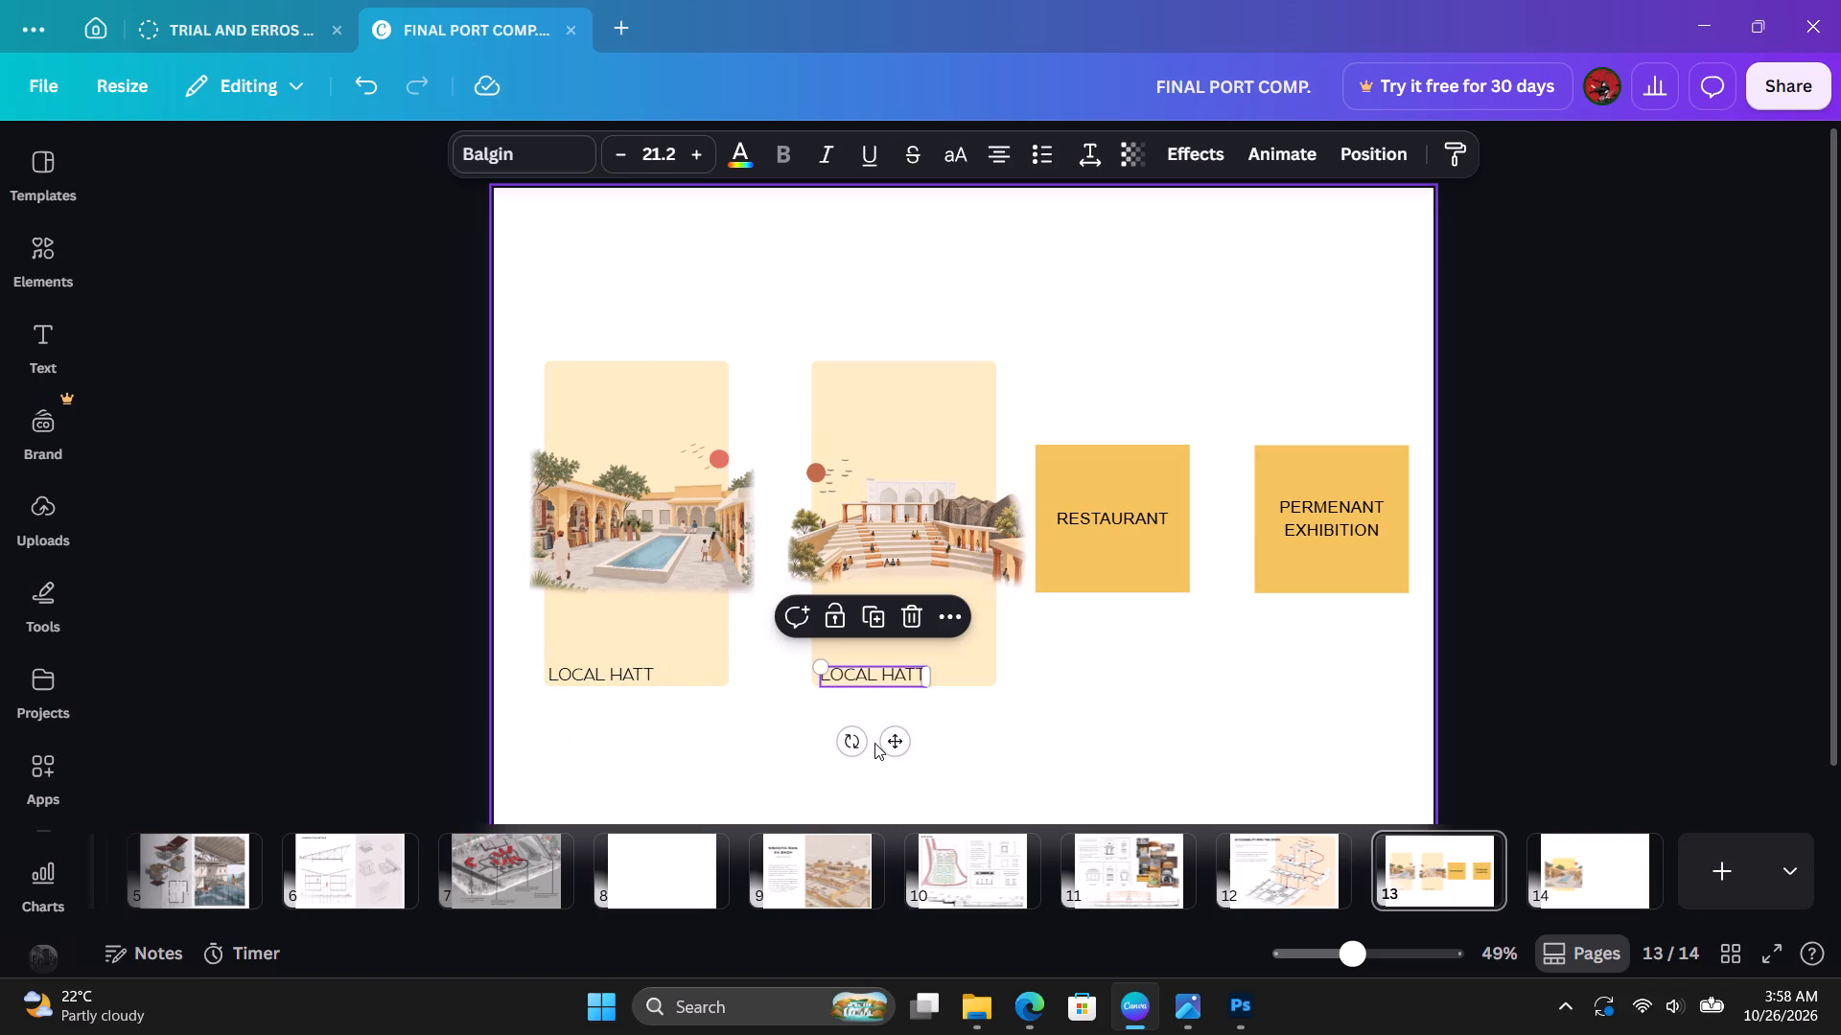
pyautogui.press('Left')
pyautogui.press('Left')
pyautogui.click(888, 738)
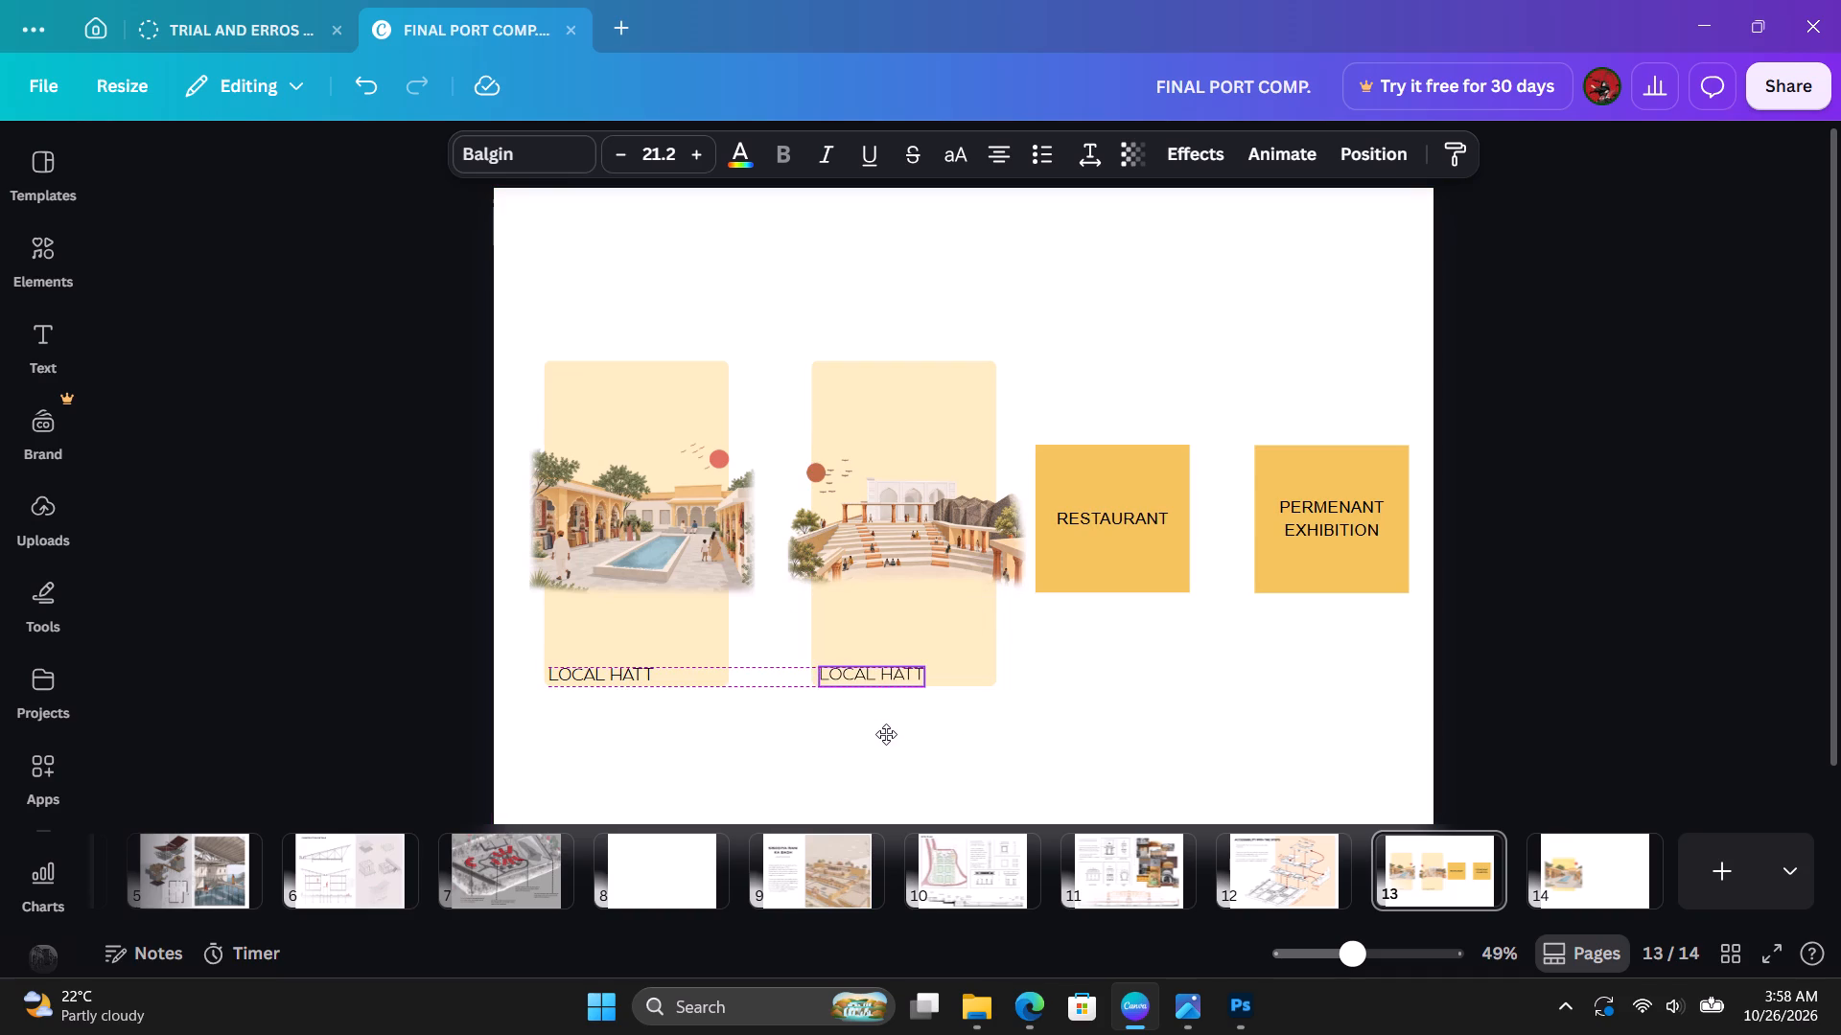
# Change the copied label to OAT, left-align its text and move it to the lower-left corner of its panel.
pyautogui.click(869, 677)
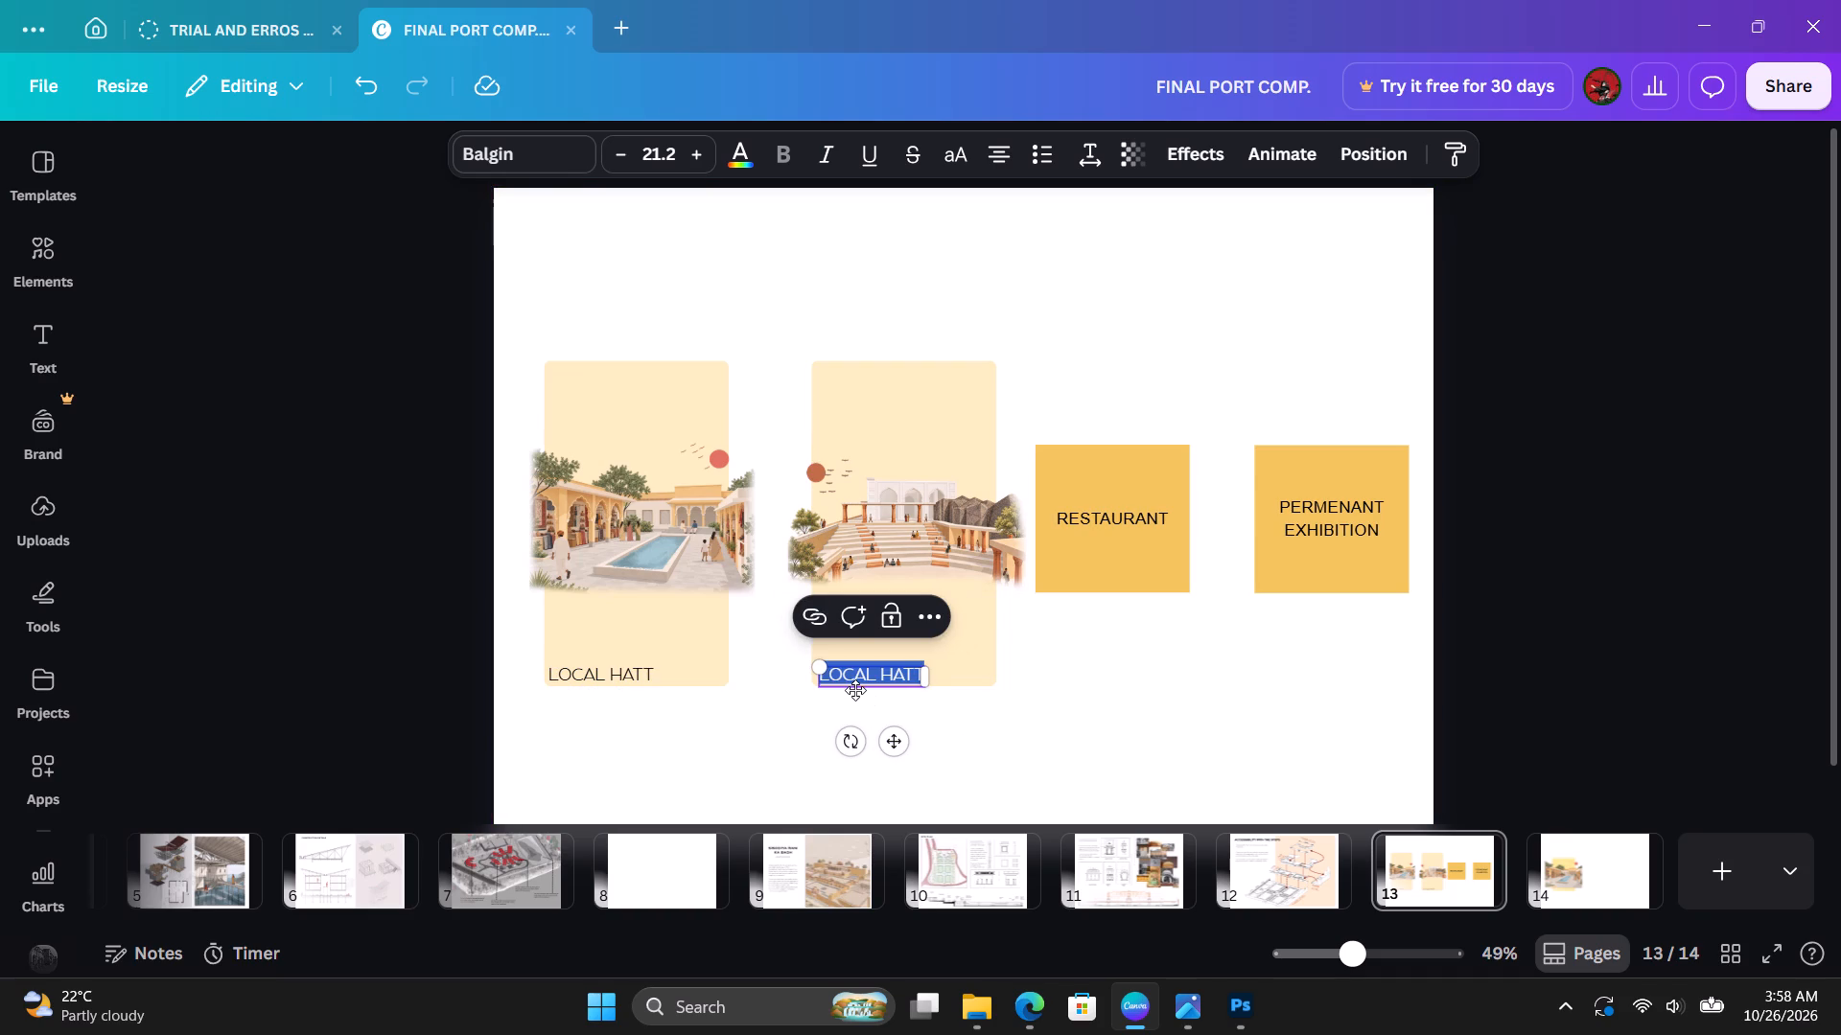
pyautogui.write('OAT')
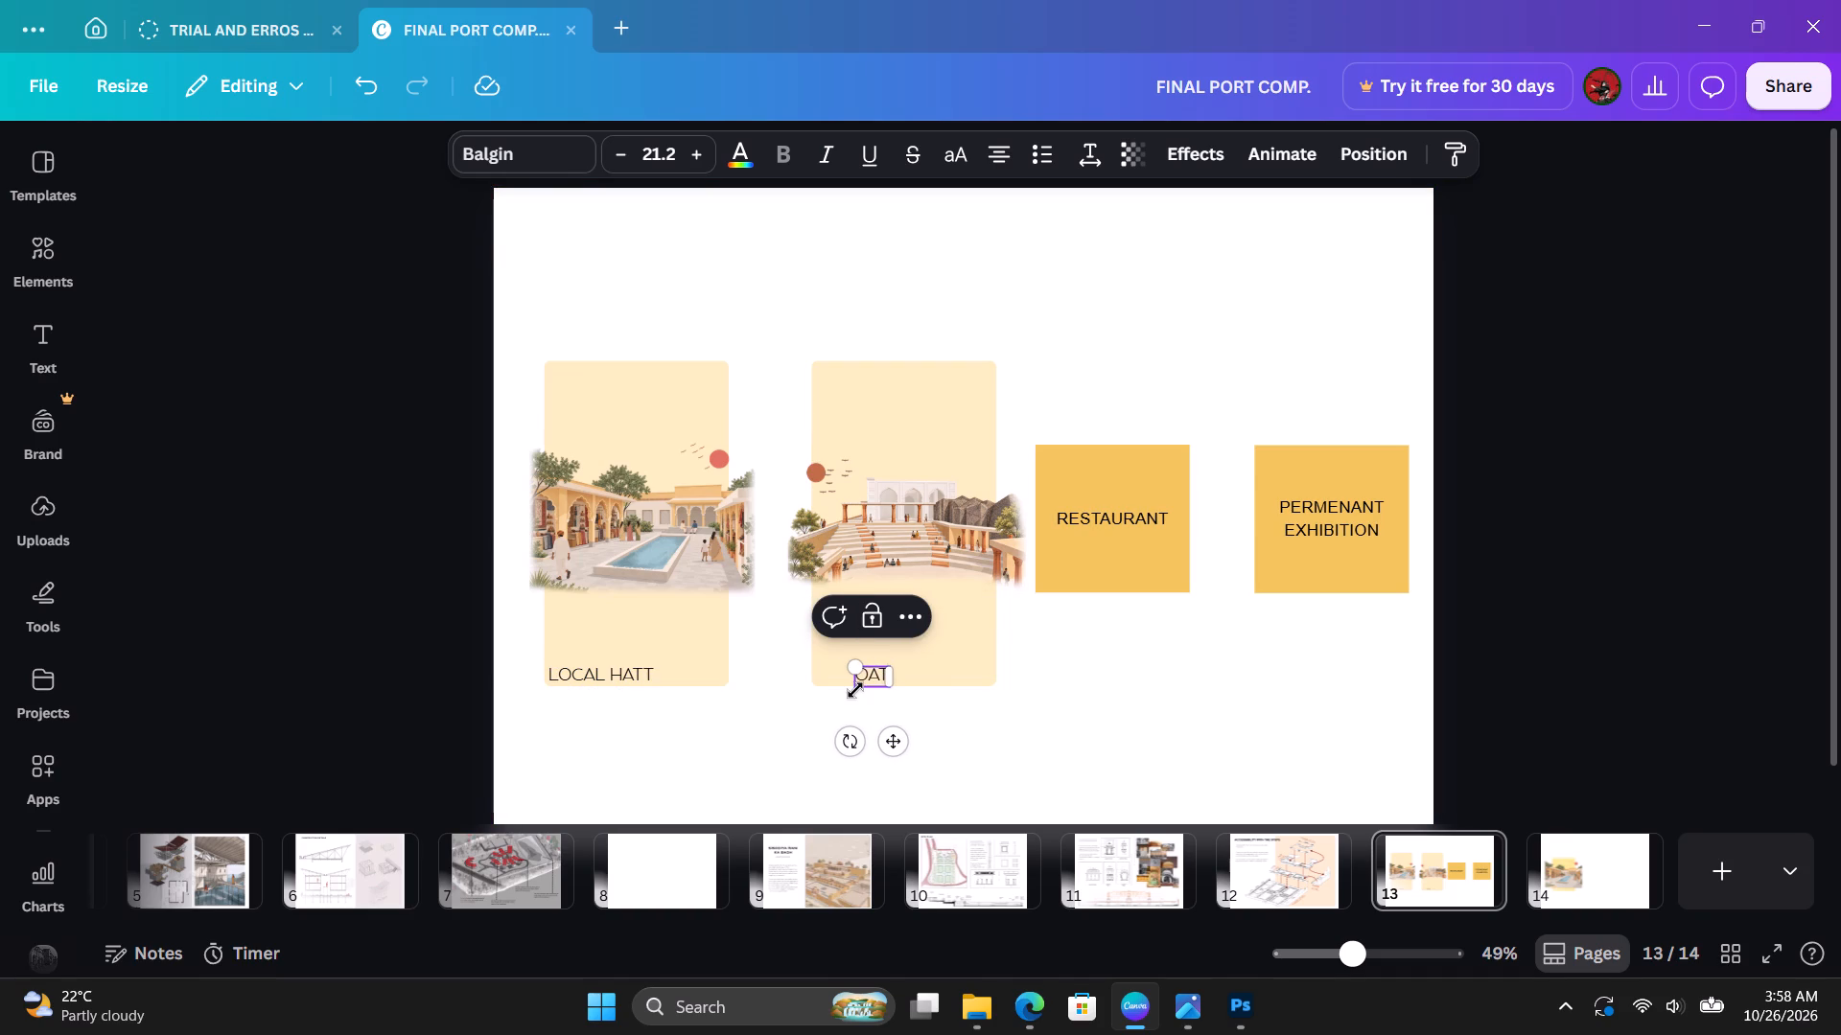
pyautogui.click(1007, 156)
pyautogui.moveTo(897, 749); pyautogui.dragTo(879, 748)
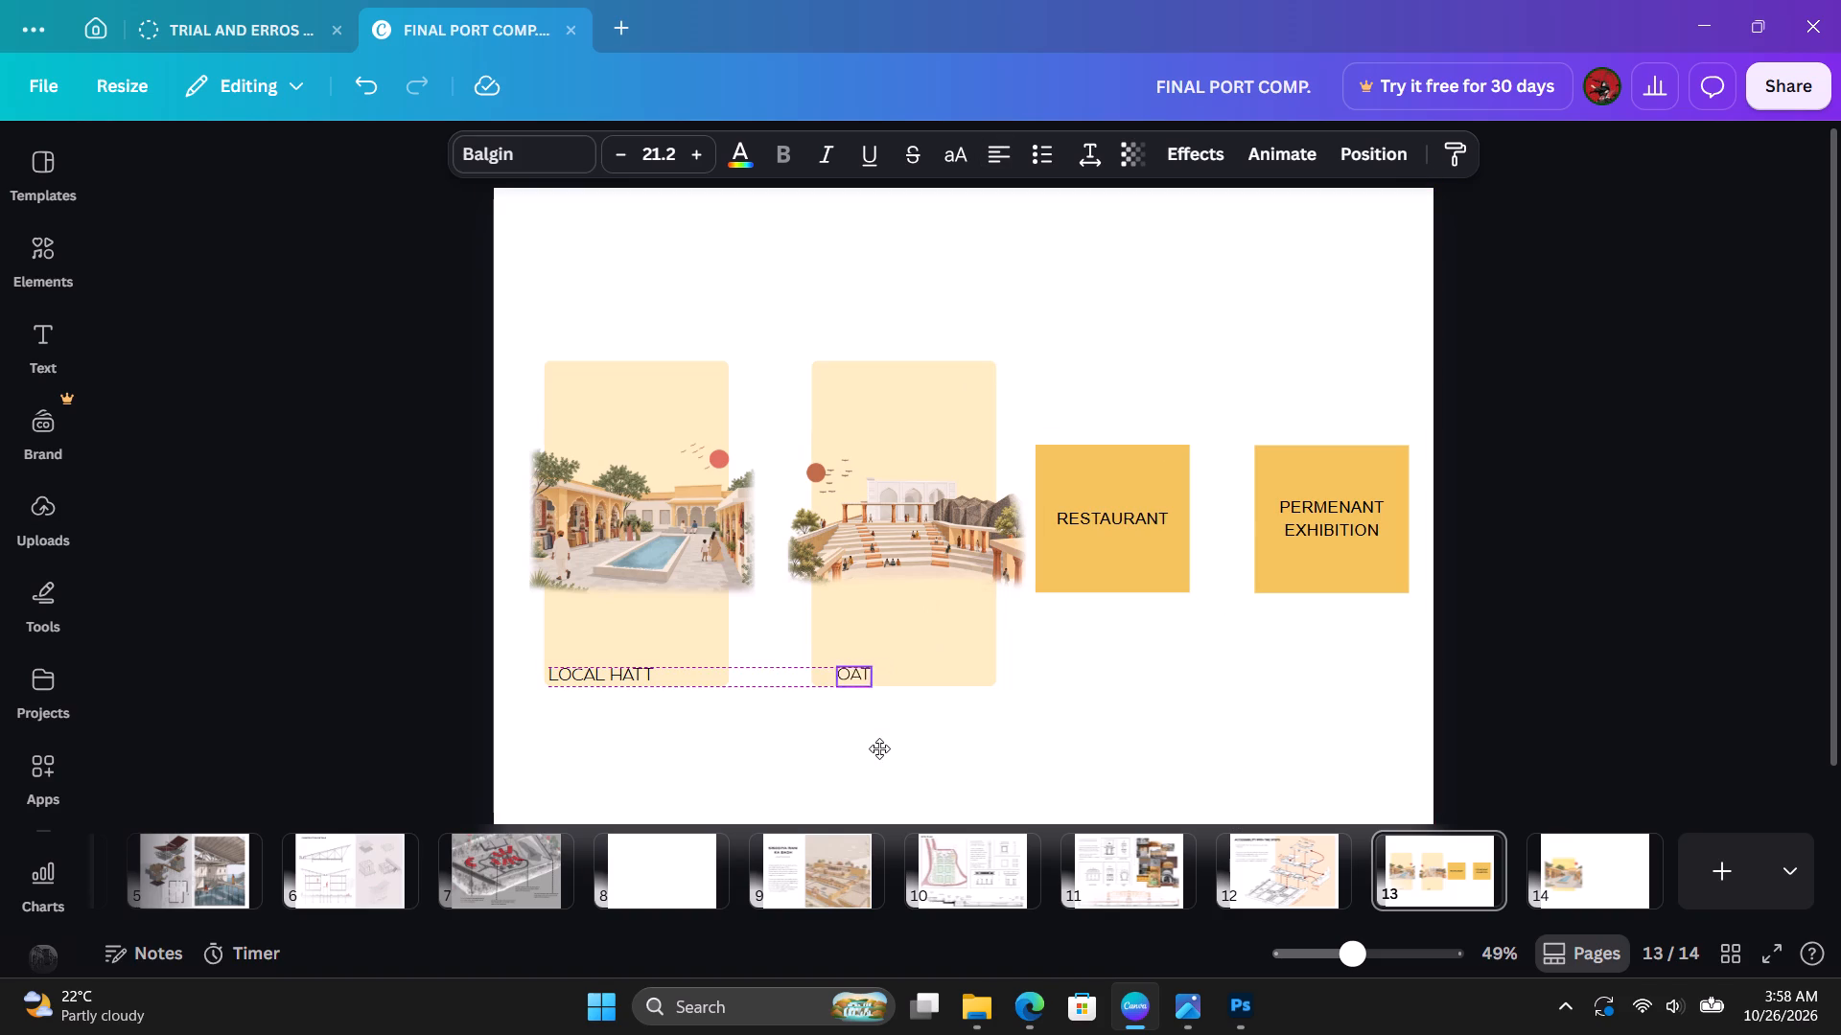
pyautogui.moveTo(879, 748); pyautogui.dragTo(864, 753)
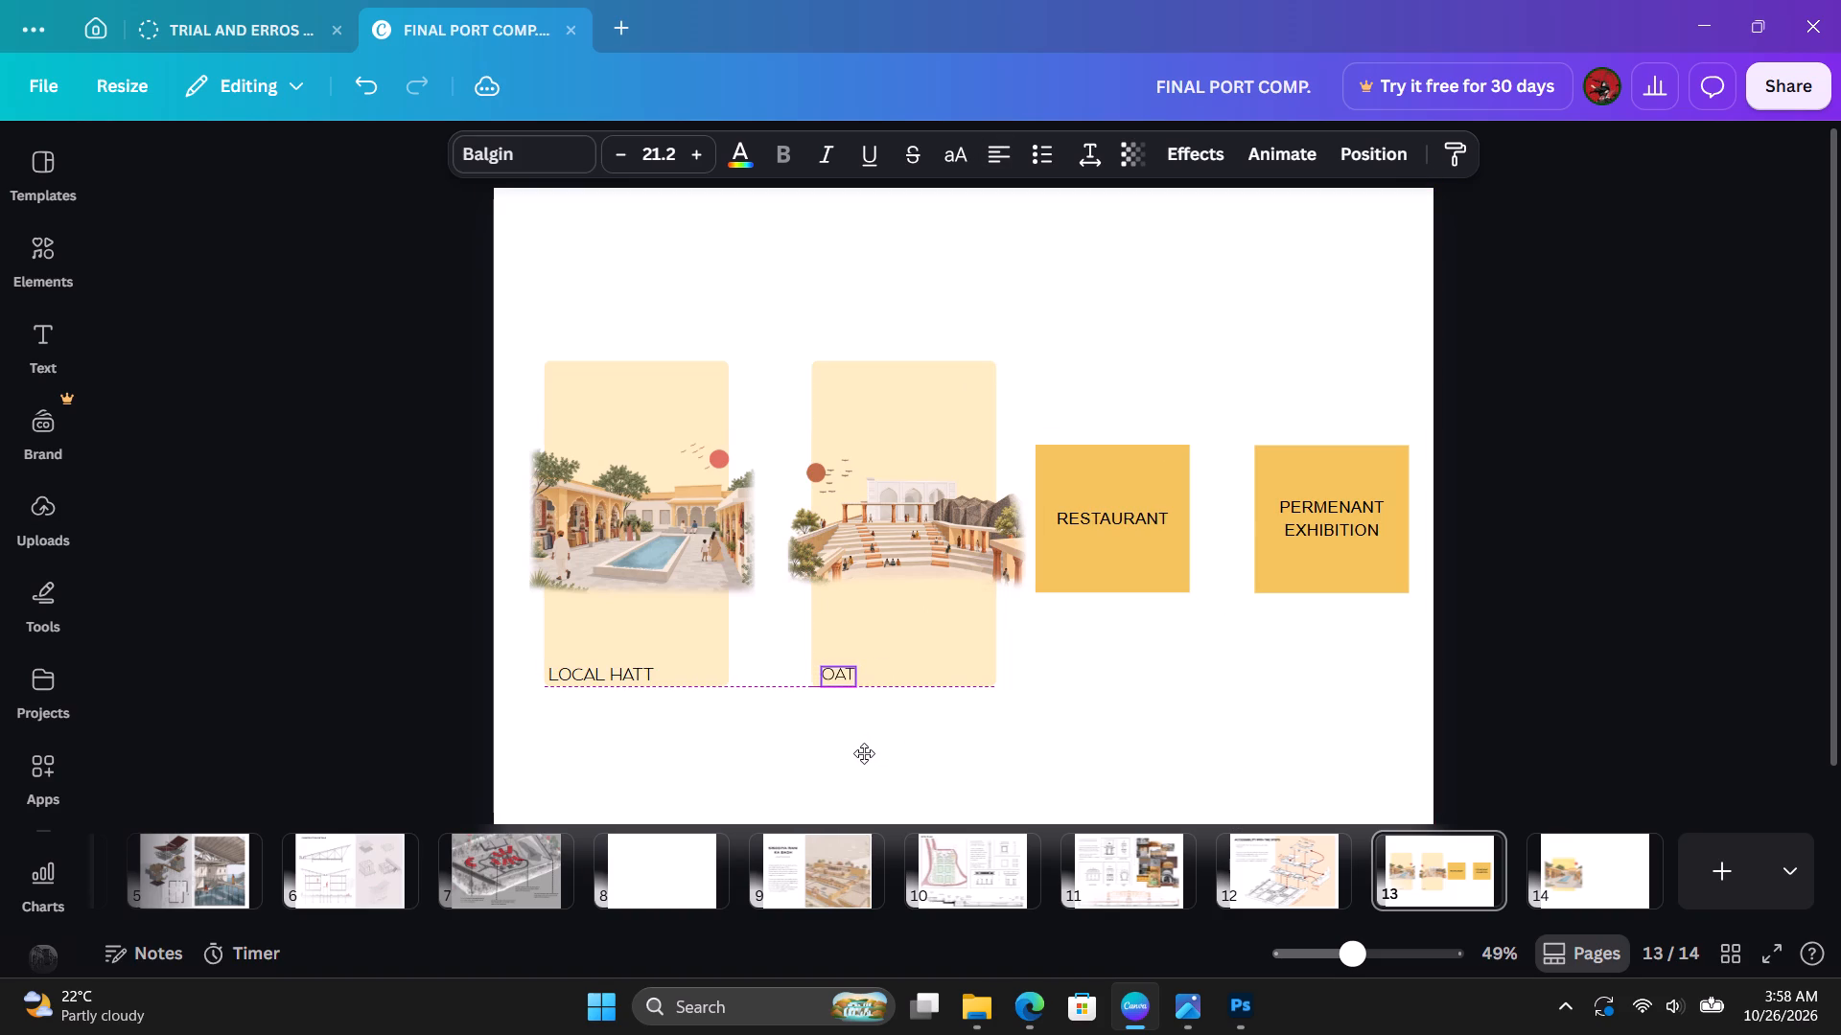
pyautogui.moveTo(864, 753); pyautogui.dragTo(862, 753)
pyautogui.click(1034, 717)
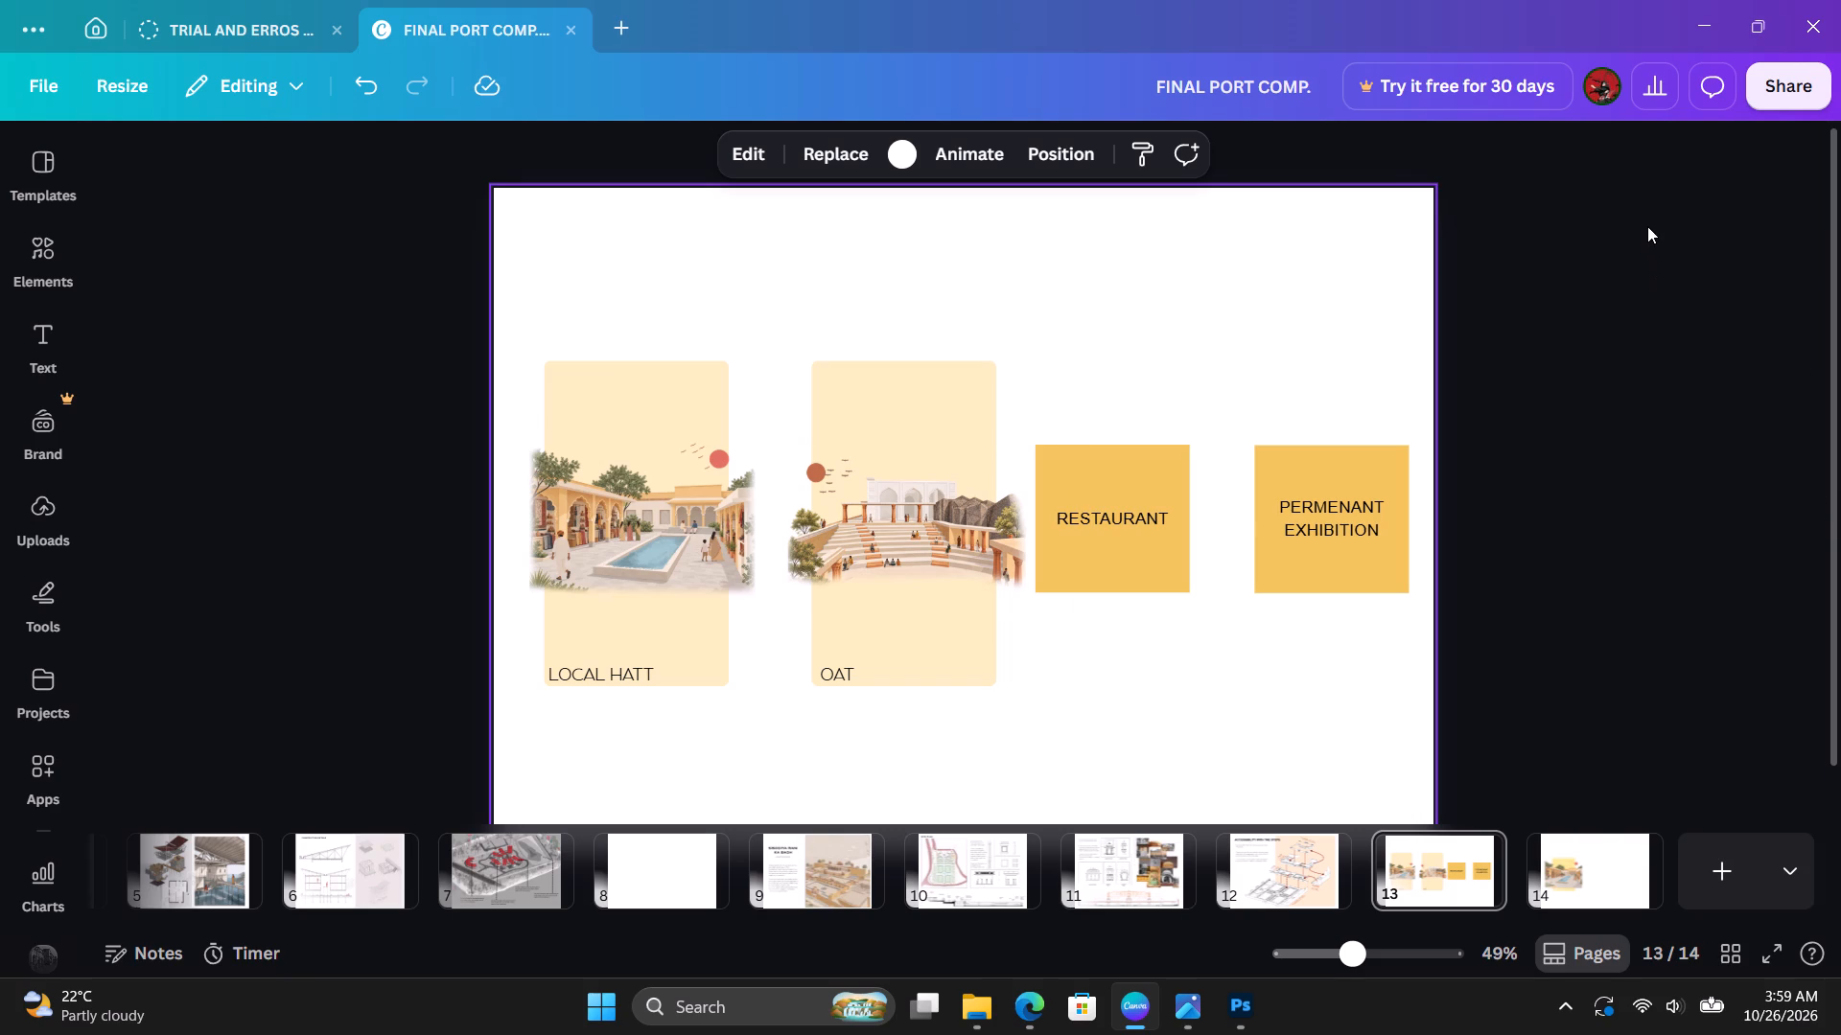
# Trim the empty margin beside the amphitheatre image, scale the image down slightly and reposition it over the OAT panel.
pyautogui.click(978, 527)
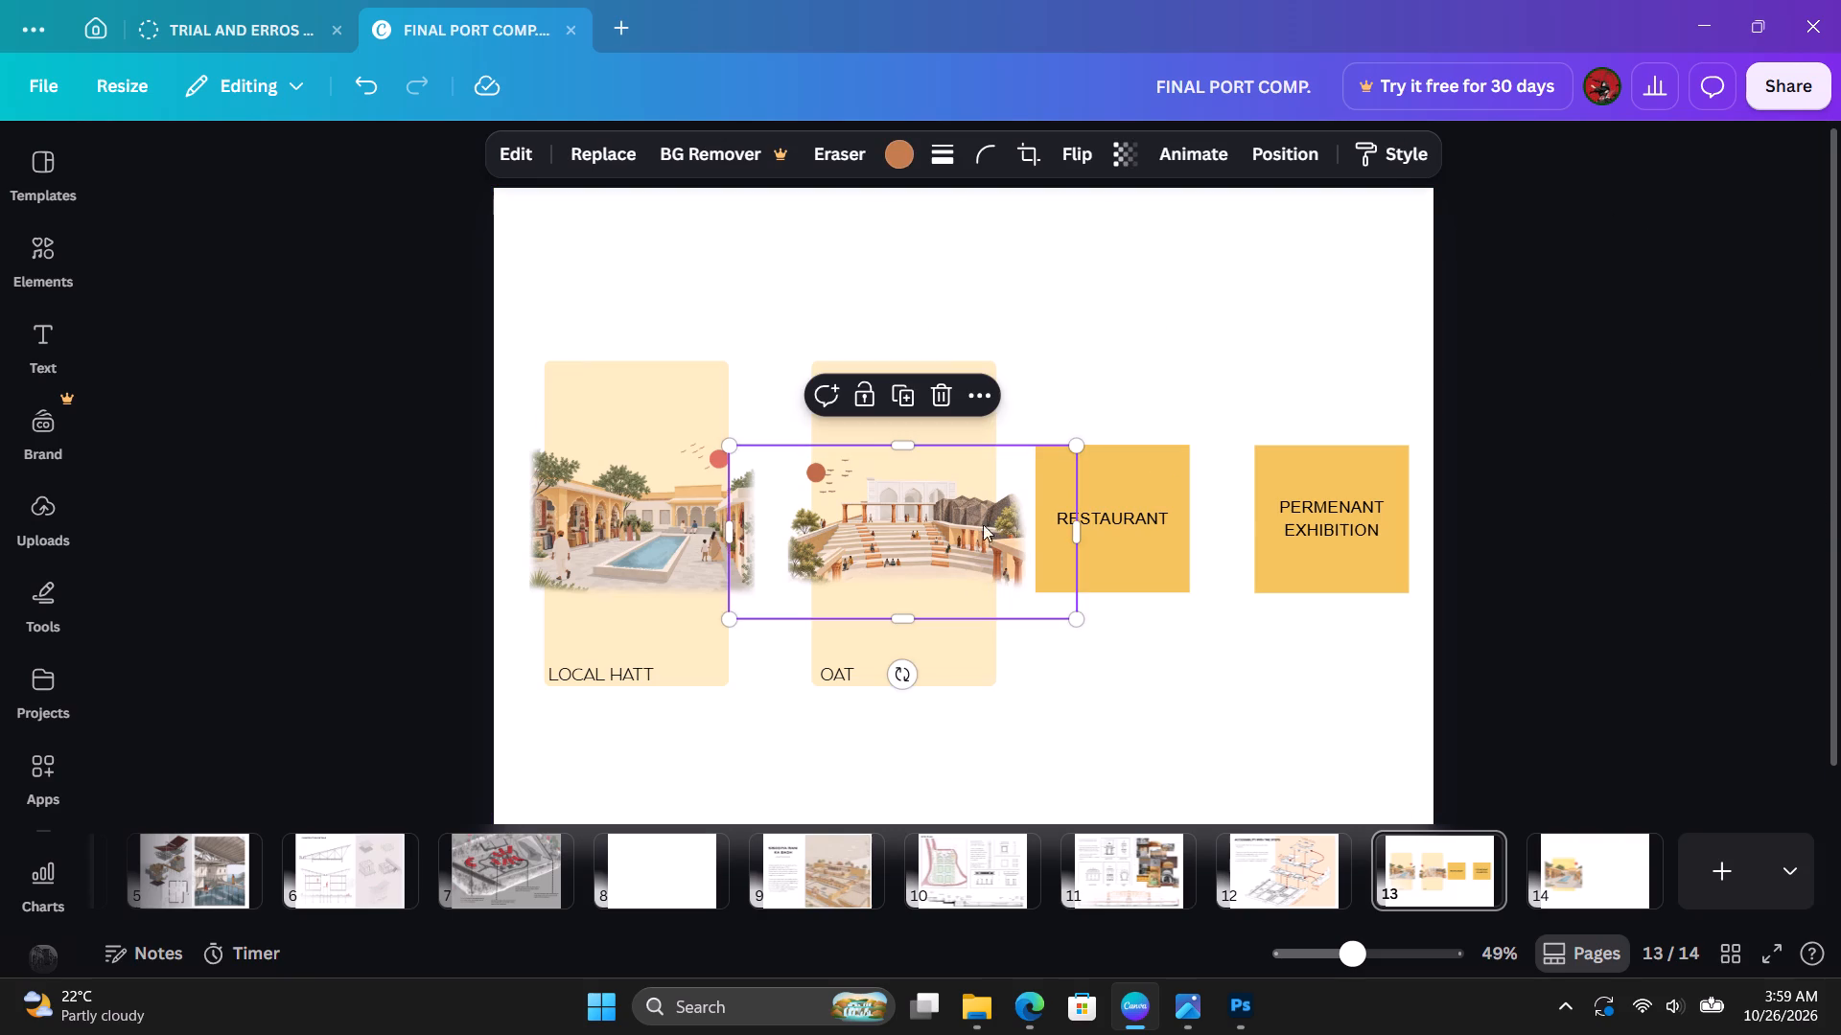
pyautogui.moveTo(1080, 528); pyautogui.dragTo(1046, 533)
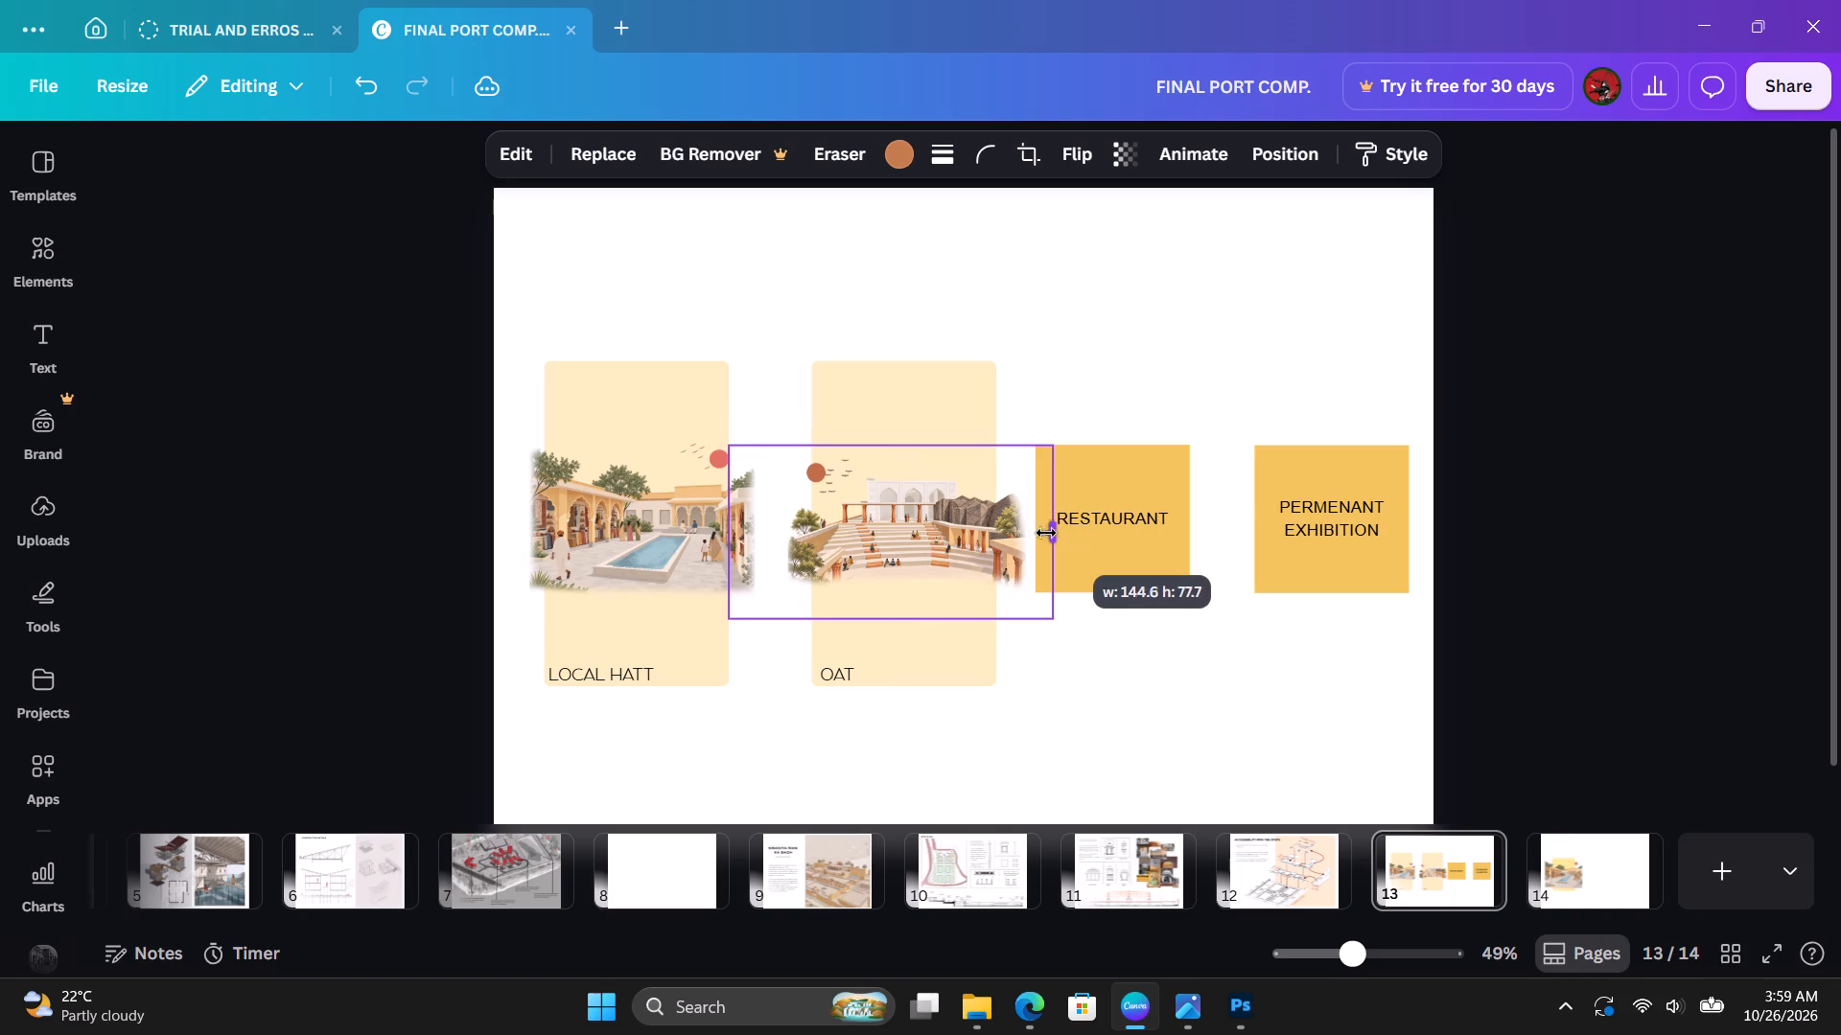
pyautogui.moveTo(1046, 533); pyautogui.dragTo(1060, 533)
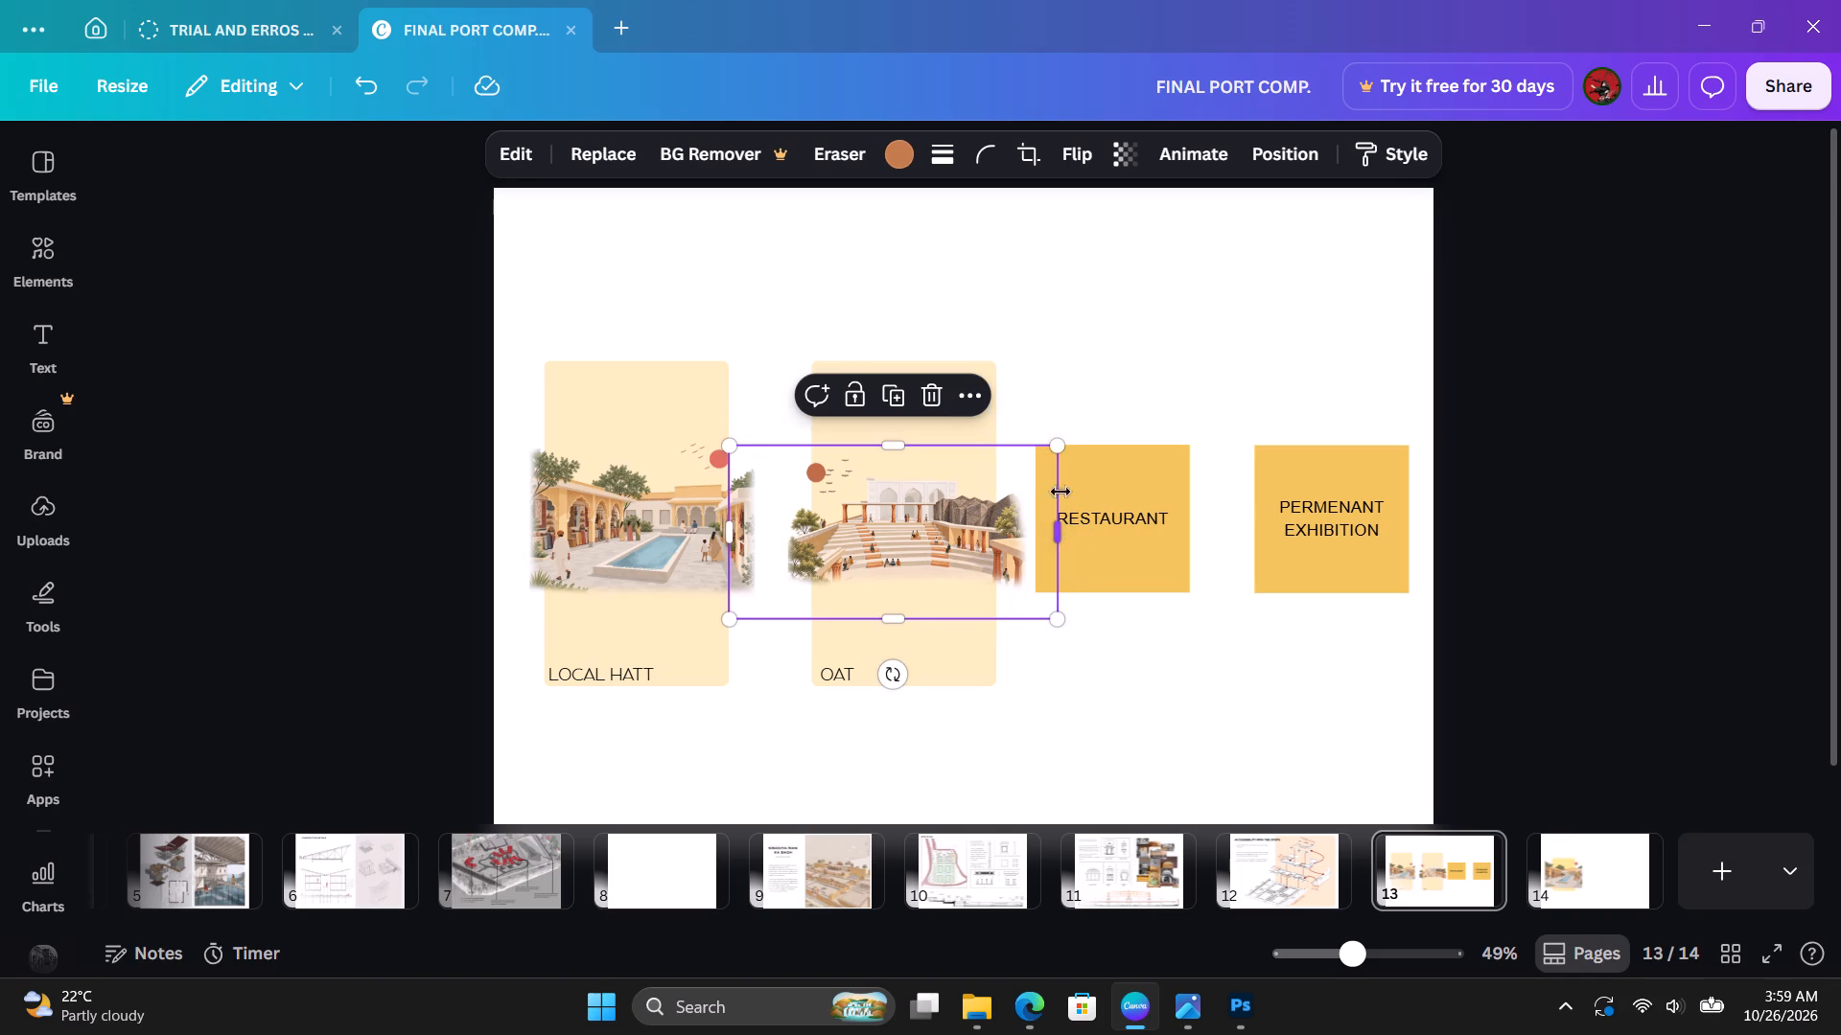
pyautogui.moveTo(1056, 447); pyautogui.dragTo(1040, 456)
pyautogui.moveTo(964, 533); pyautogui.dragTo(964, 527)
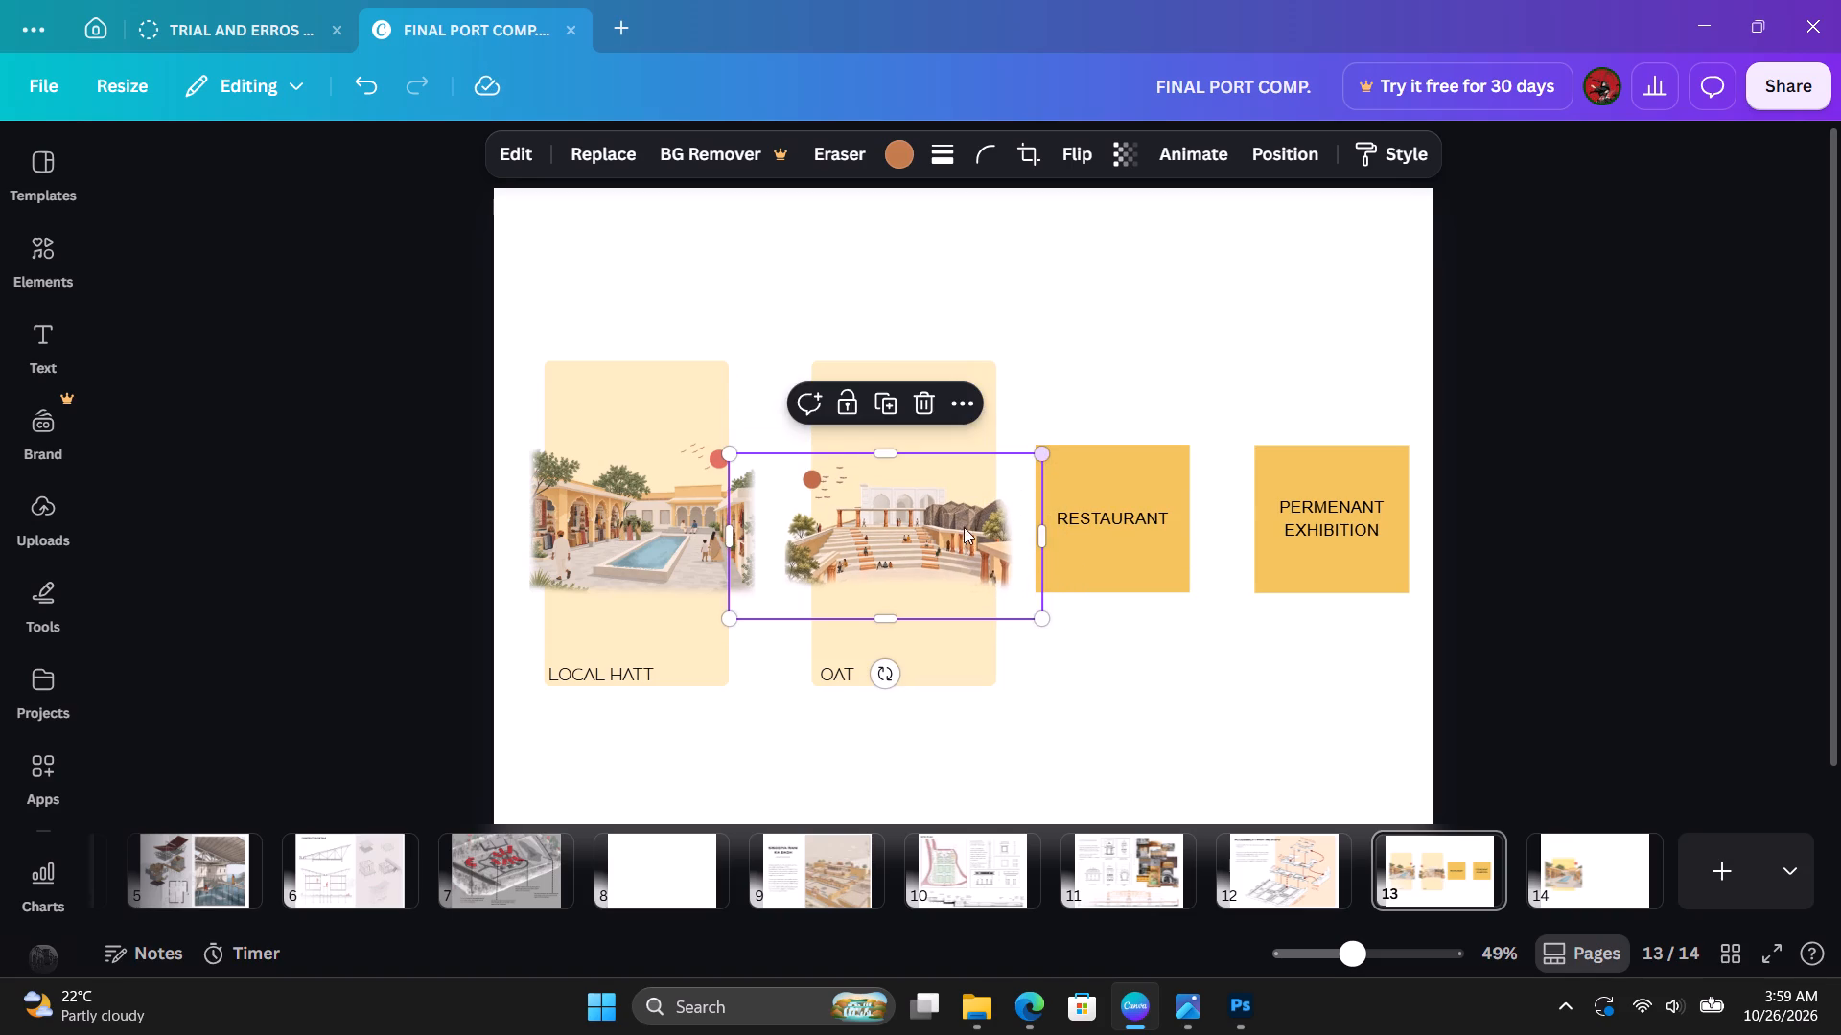
pyautogui.moveTo(964, 527); pyautogui.dragTo(964, 523)
# Scale the courtyard image down slightly and centre it on the LOCAL HATT panel.
pyautogui.click(607, 529)
pyautogui.moveTo(774, 420); pyautogui.dragTo(774, 423)
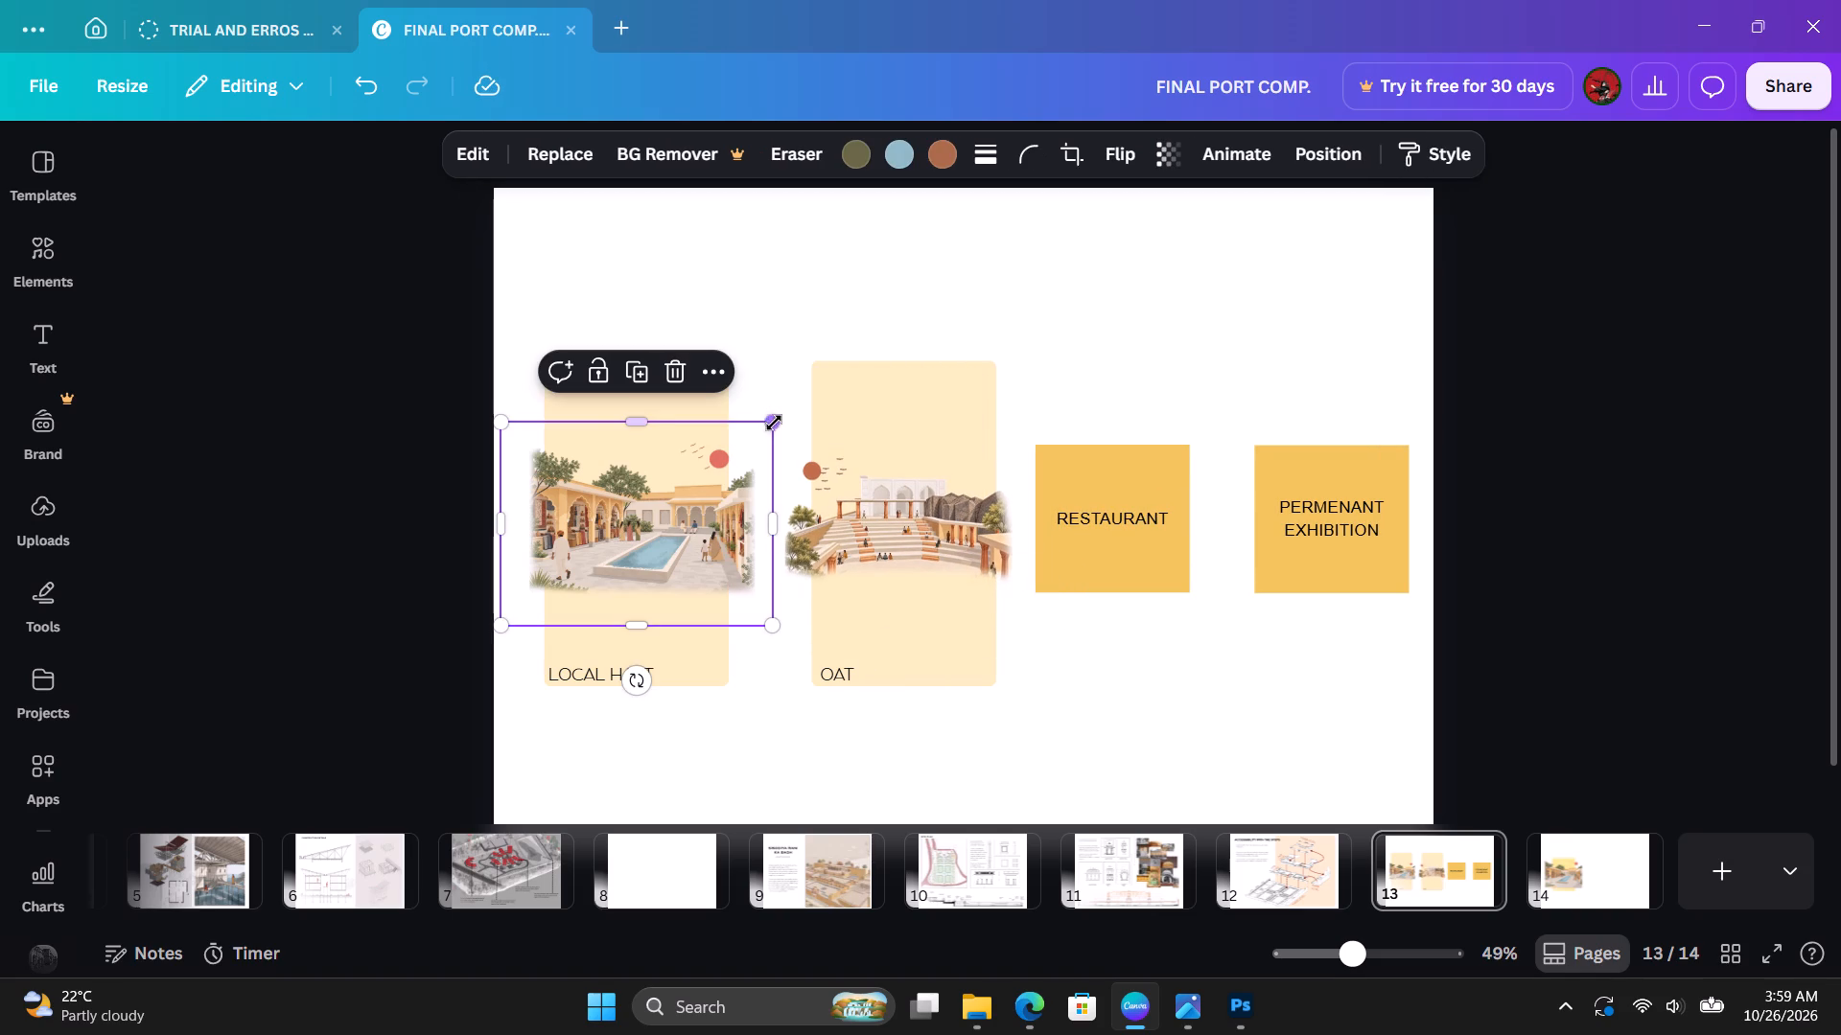
pyautogui.moveTo(774, 423); pyautogui.dragTo(762, 435)
pyautogui.click(704, 519)
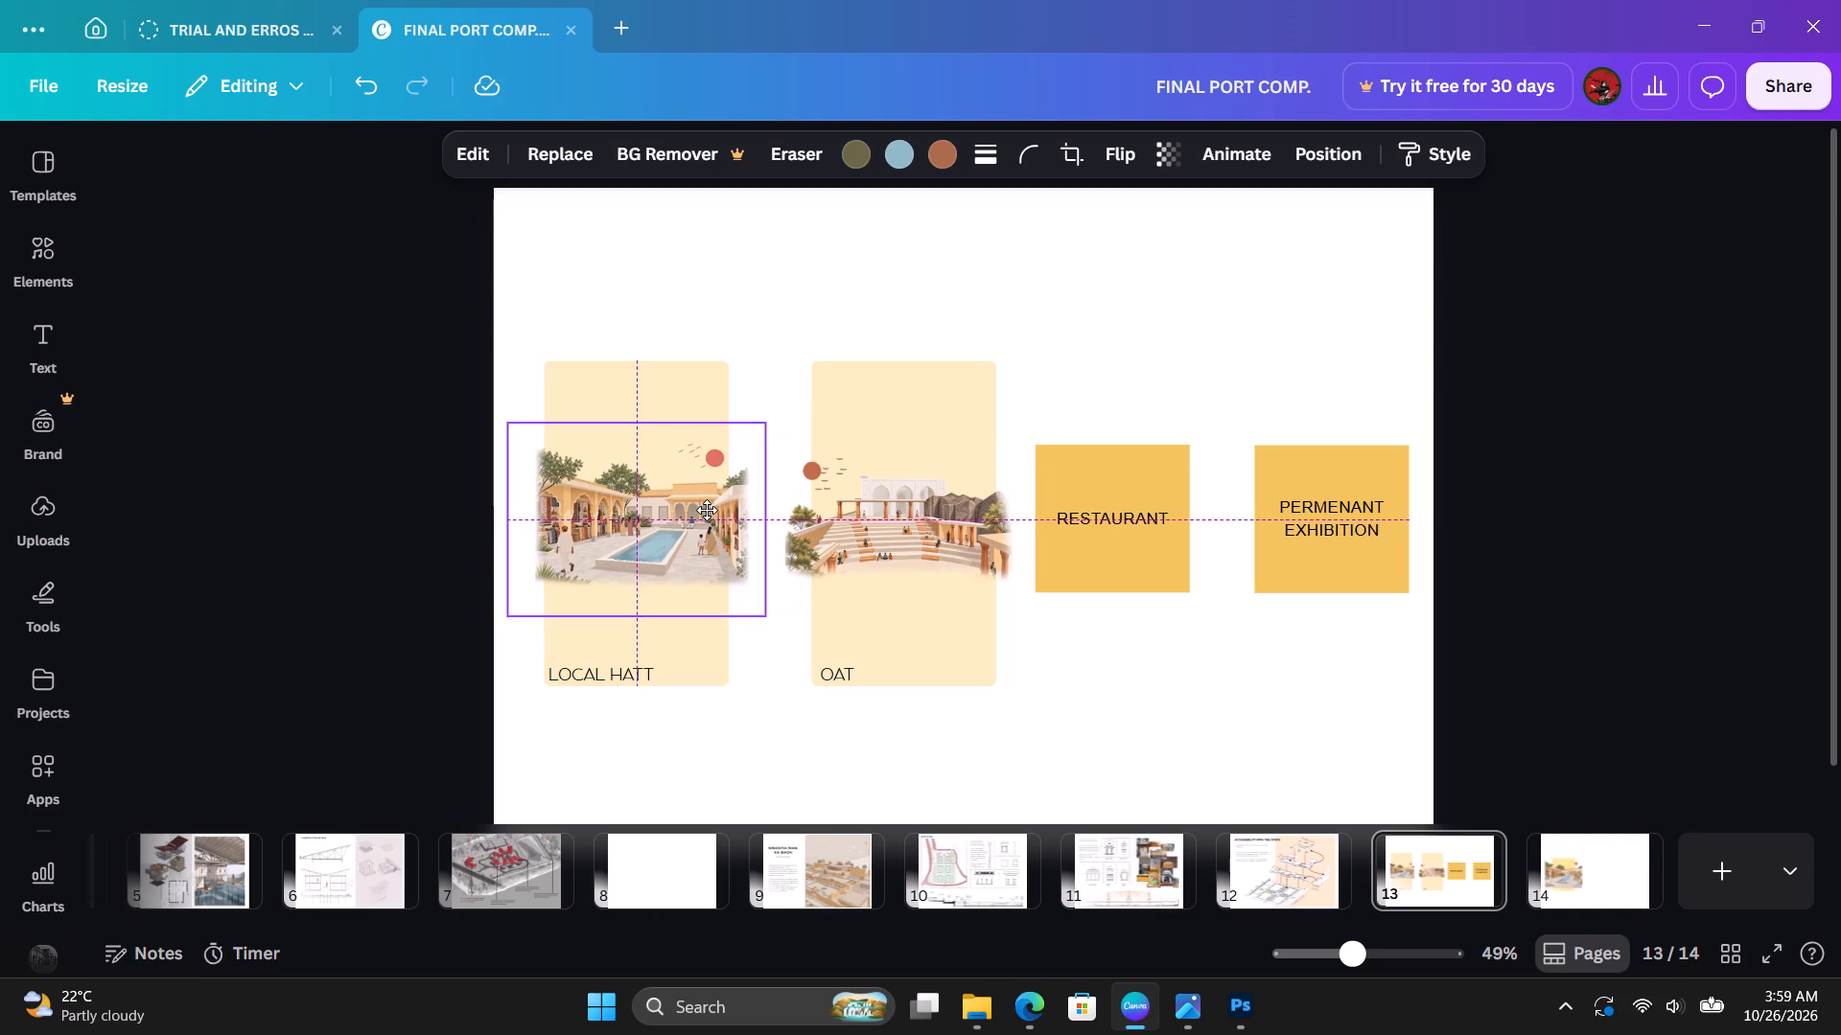
pyautogui.click(1271, 697)
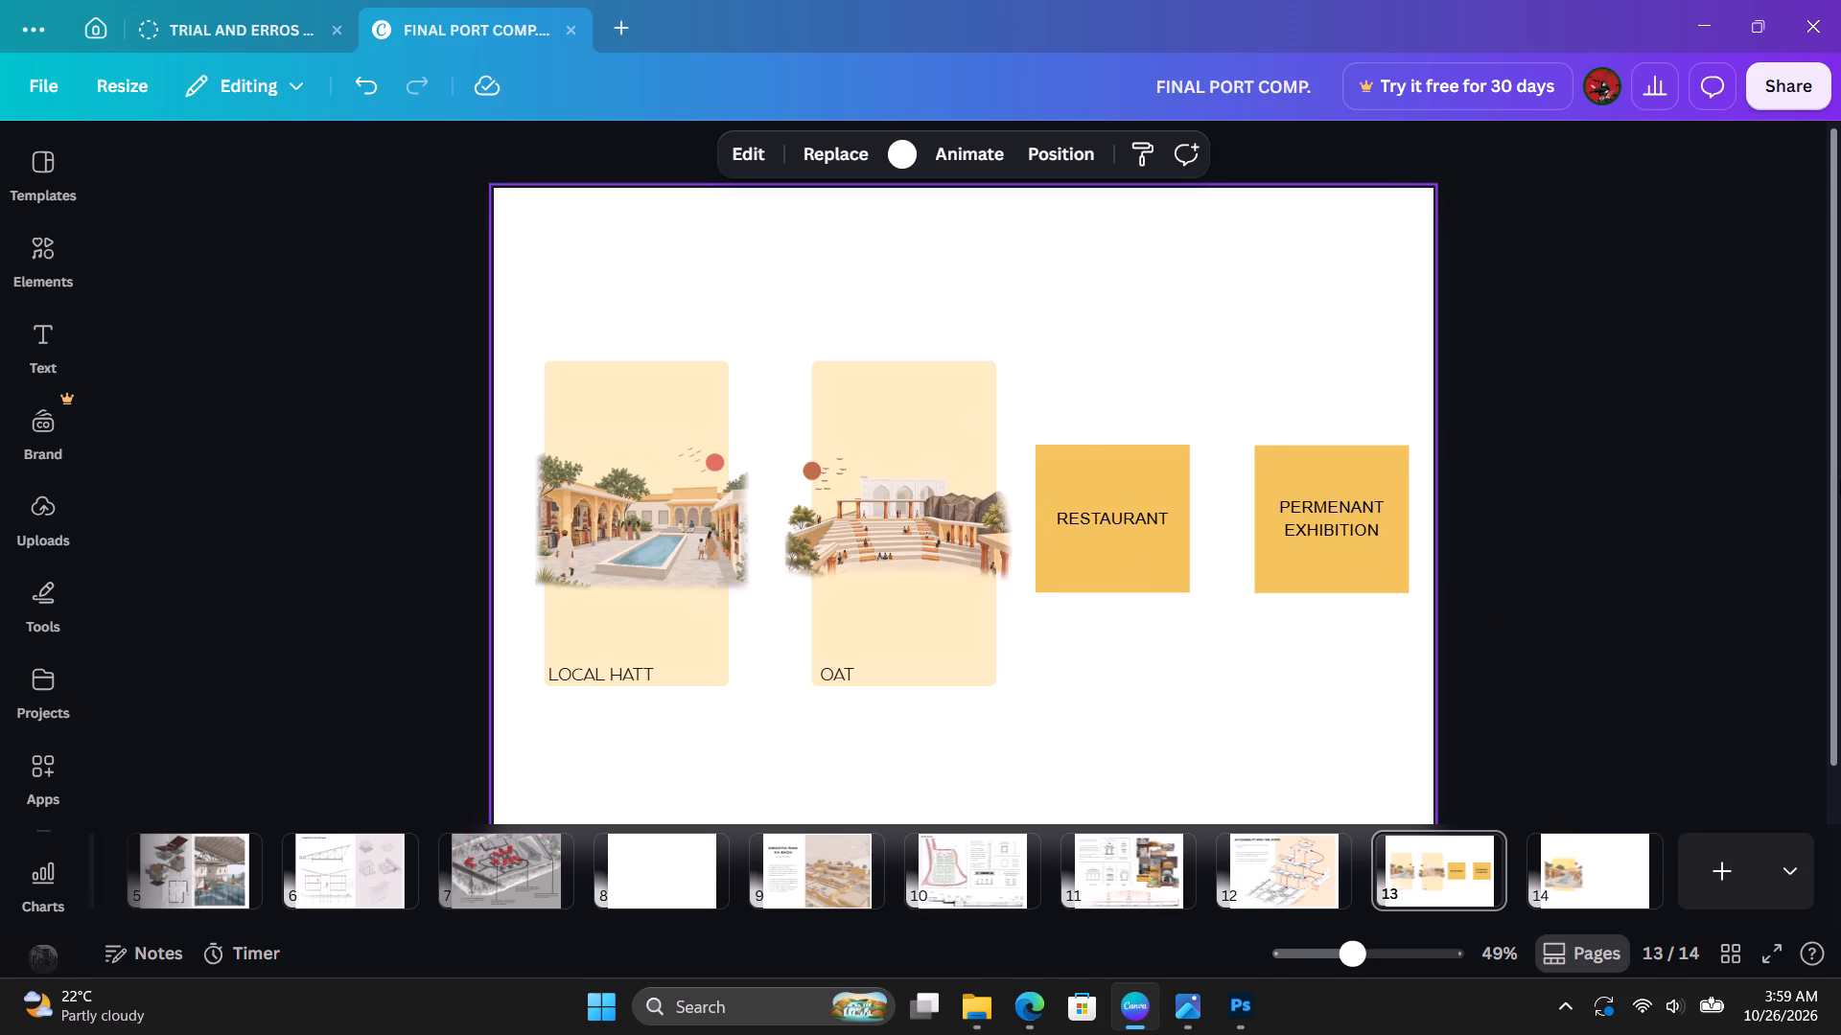
# Group the cream OAT panel with its label and send the group behind the amphitheatre image.
pyautogui.click(883, 385)
pyautogui.moveTo(875, 762); pyautogui.dragTo(829, 672)
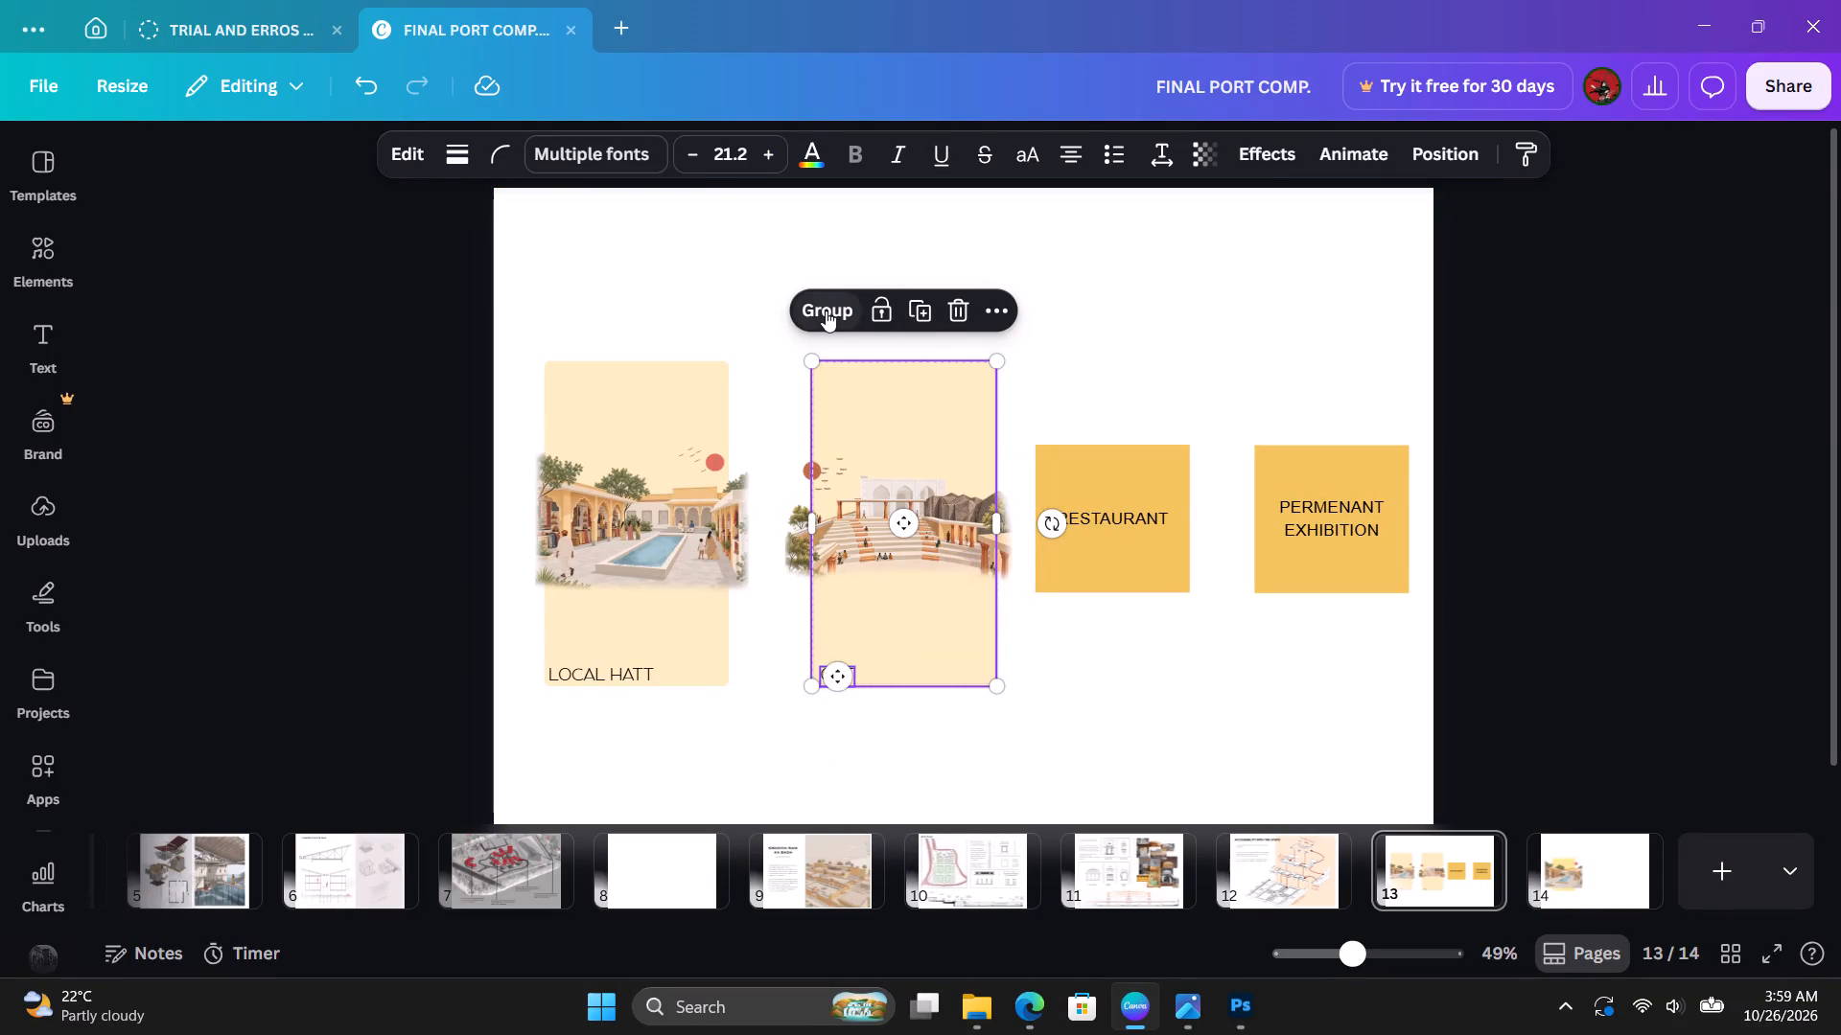
pyautogui.click(826, 310)
pyautogui.press('Left')
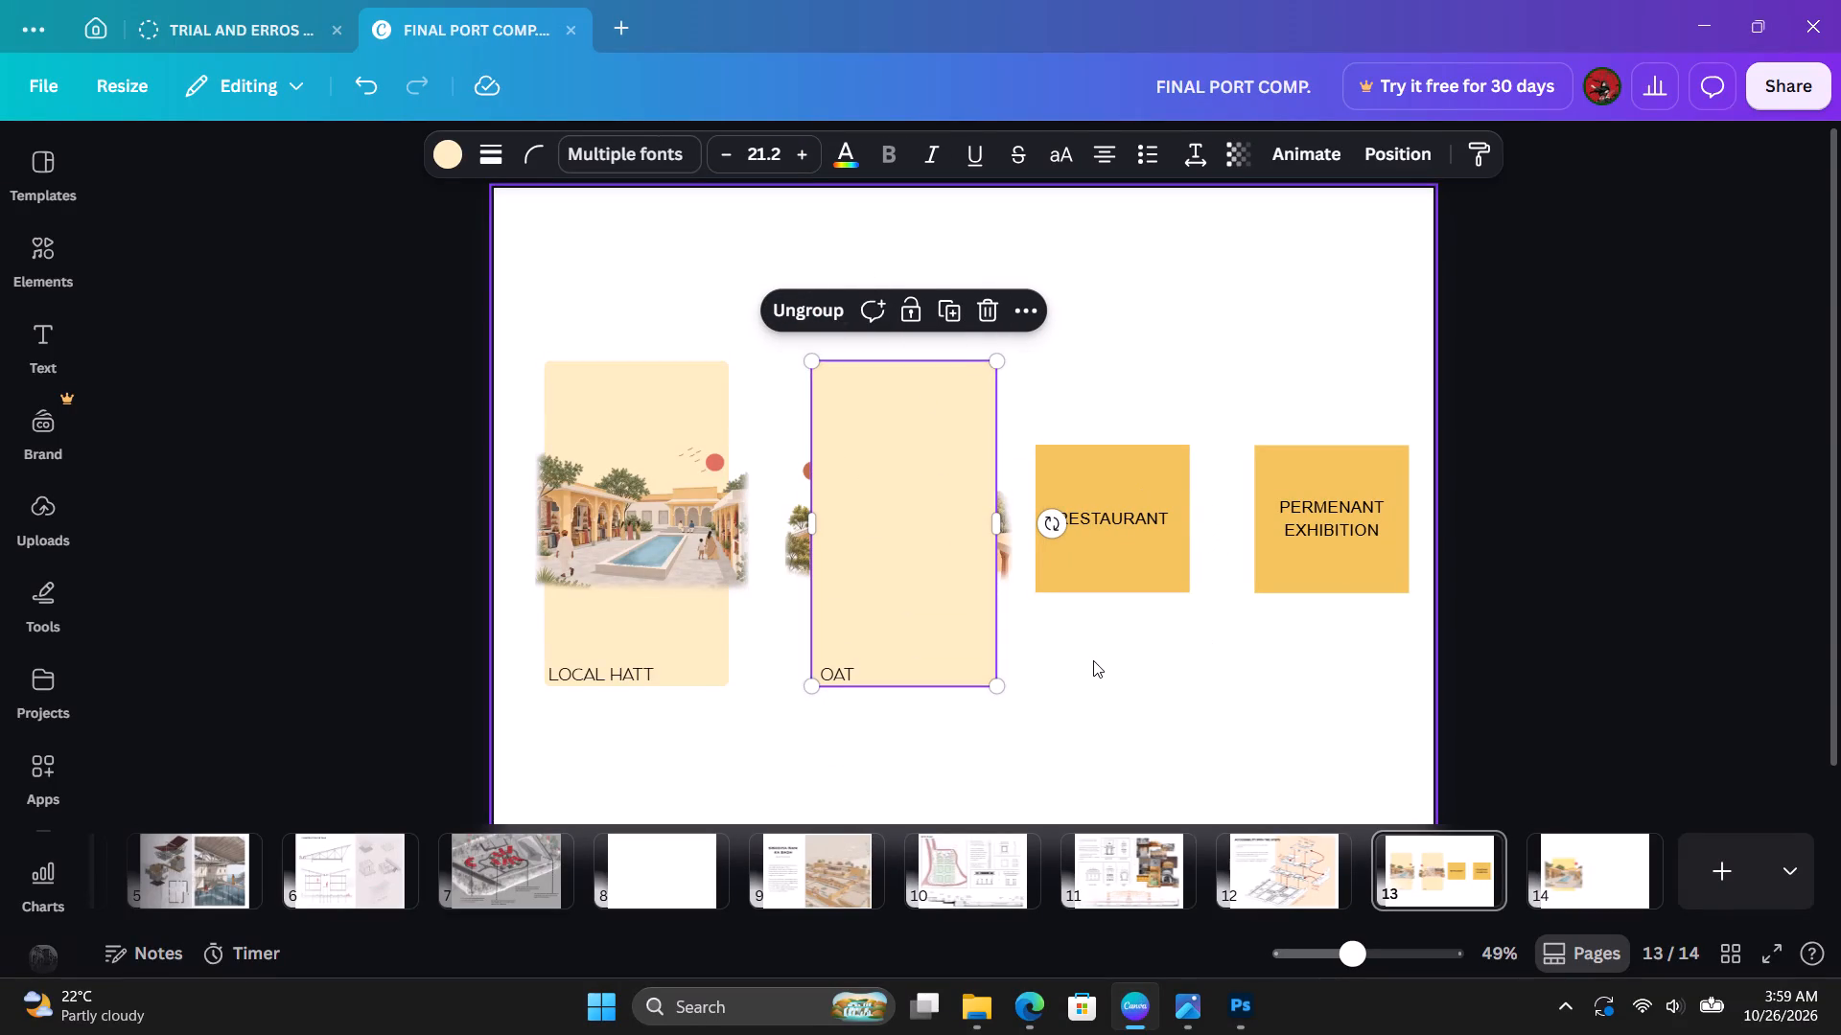
pyautogui.click(1095, 663)
pyautogui.click(905, 662)
pyautogui.rightClick(904, 656)
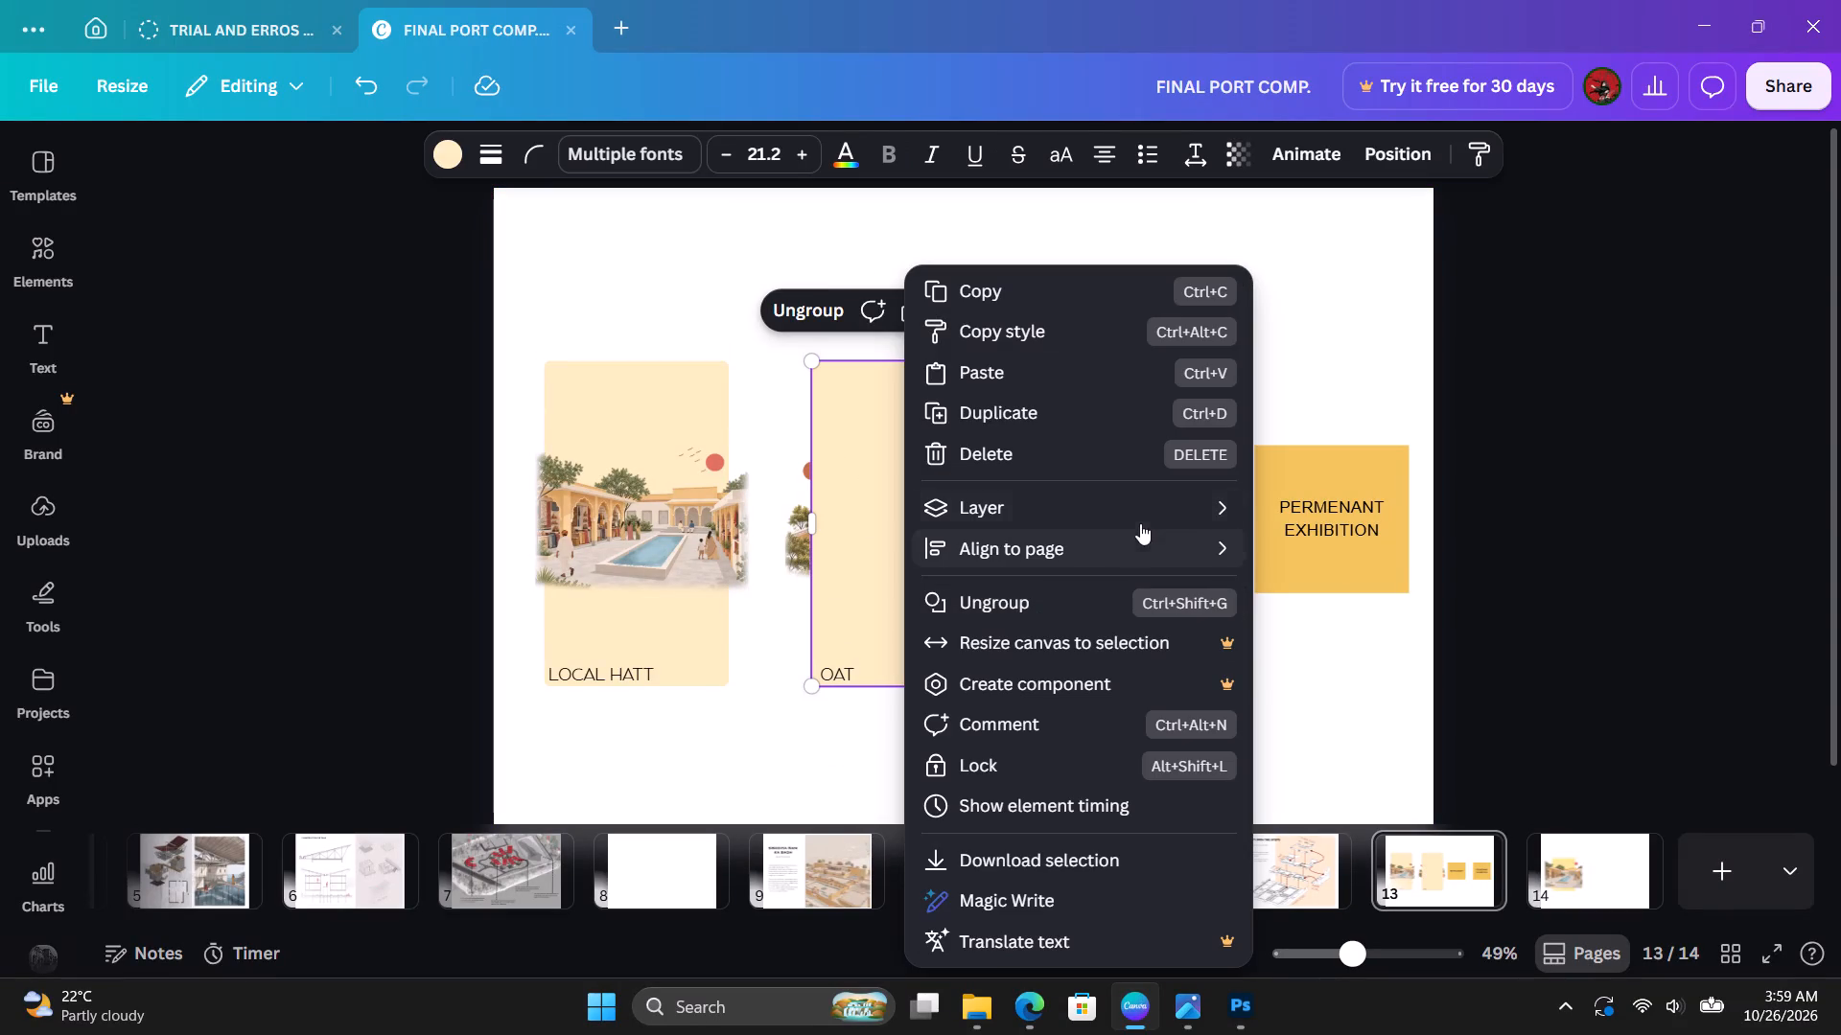
pyautogui.click(1303, 617)
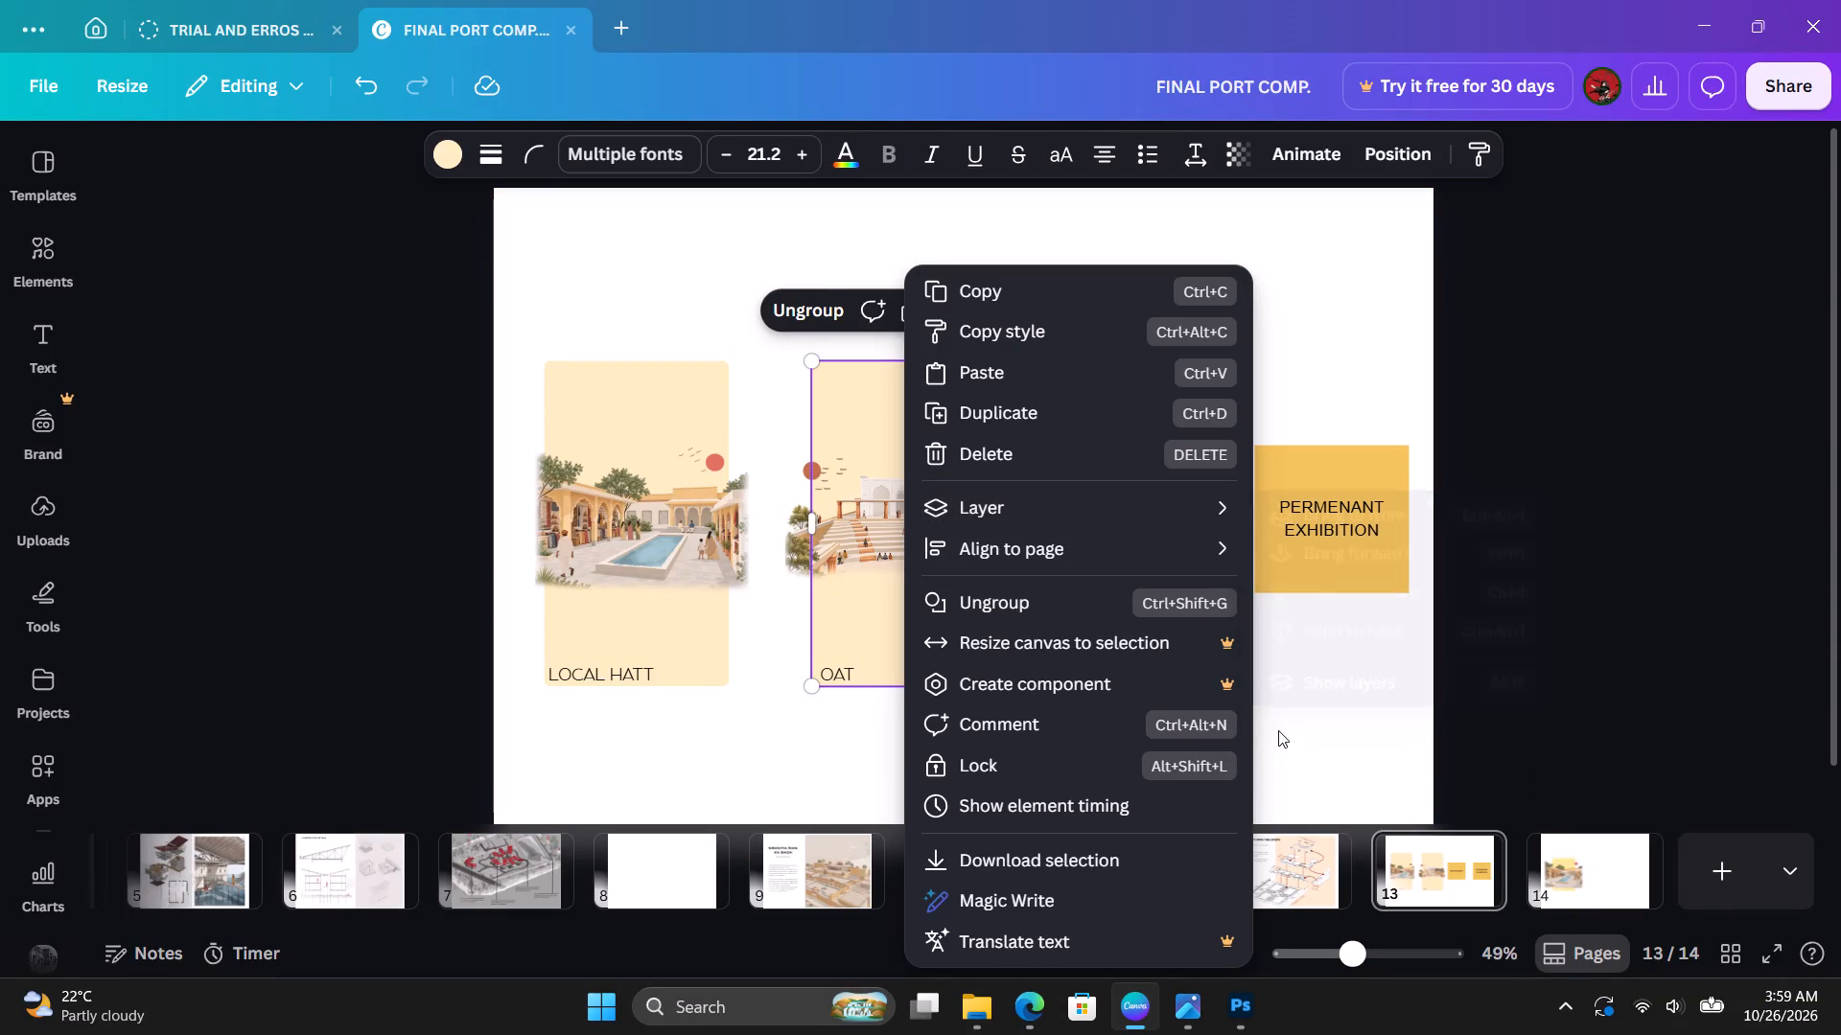
pyautogui.click(1279, 730)
# Nudge the OAT panel and label group slightly left behind the amphitheatre image.
pyautogui.press('Left')
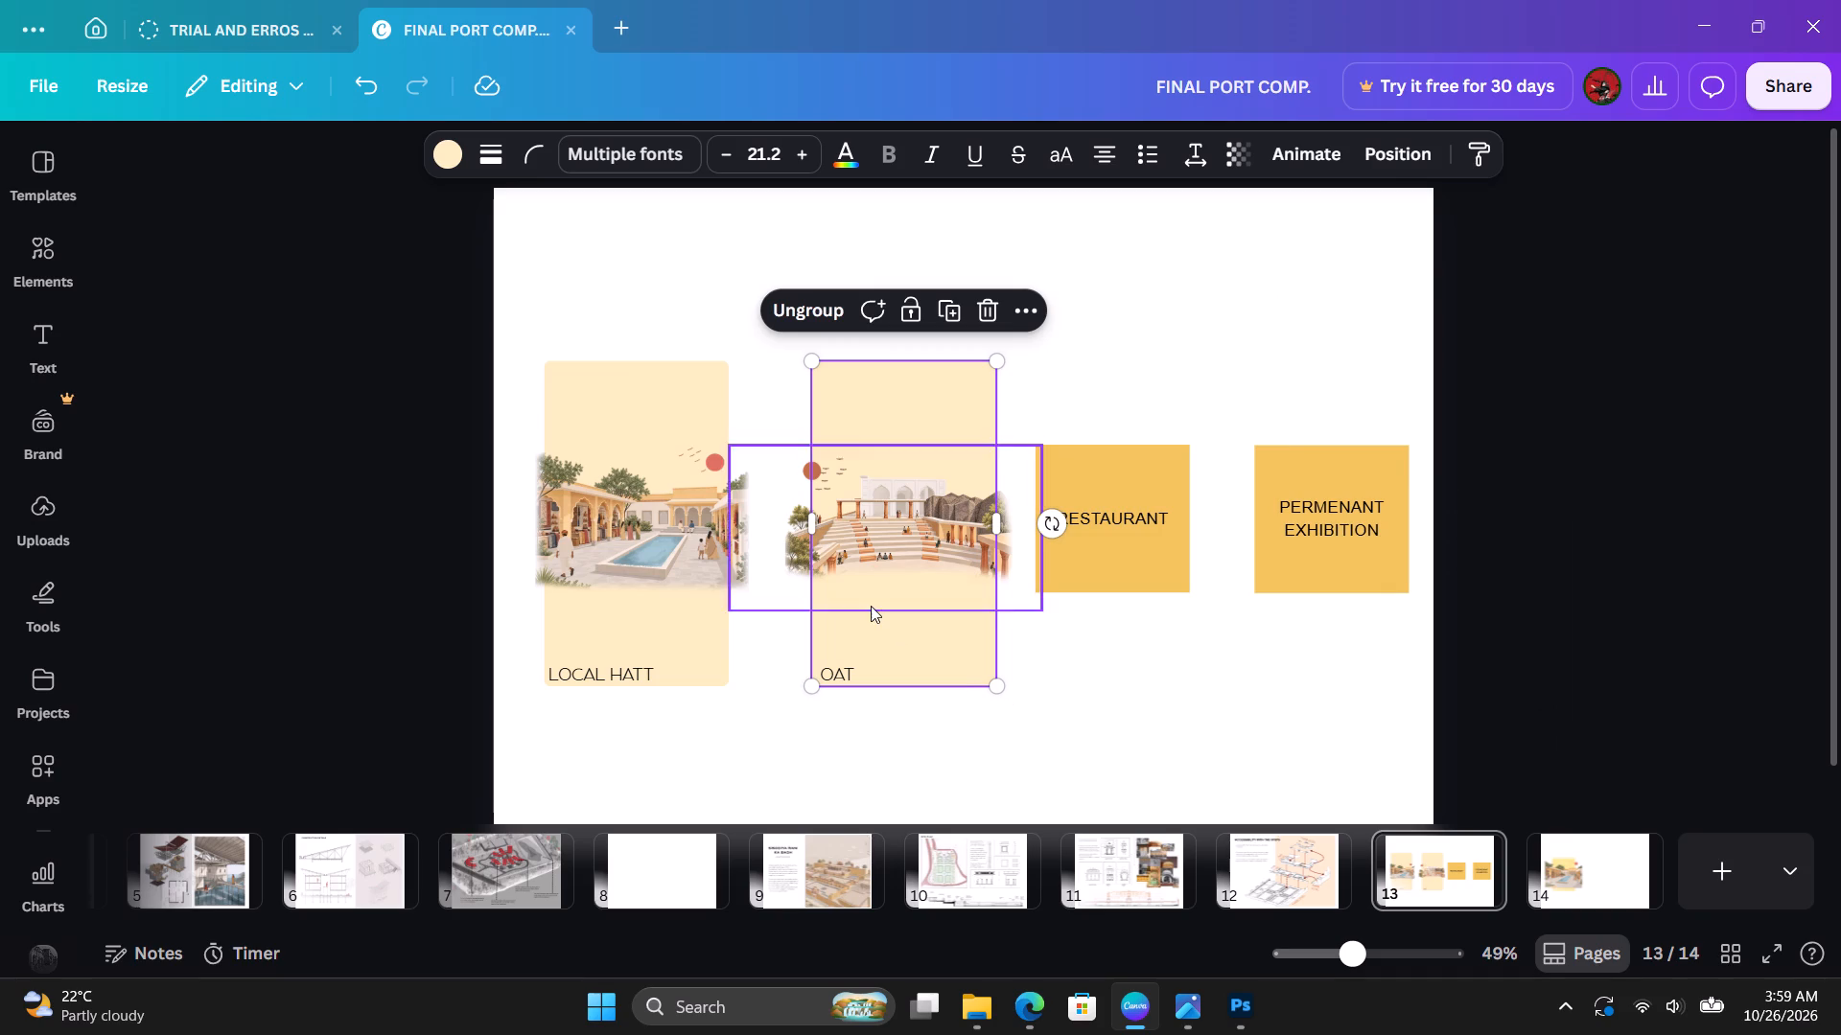
pyautogui.click(970, 676)
pyautogui.click(1058, 741)
pyautogui.click(886, 664)
pyautogui.press('Left')
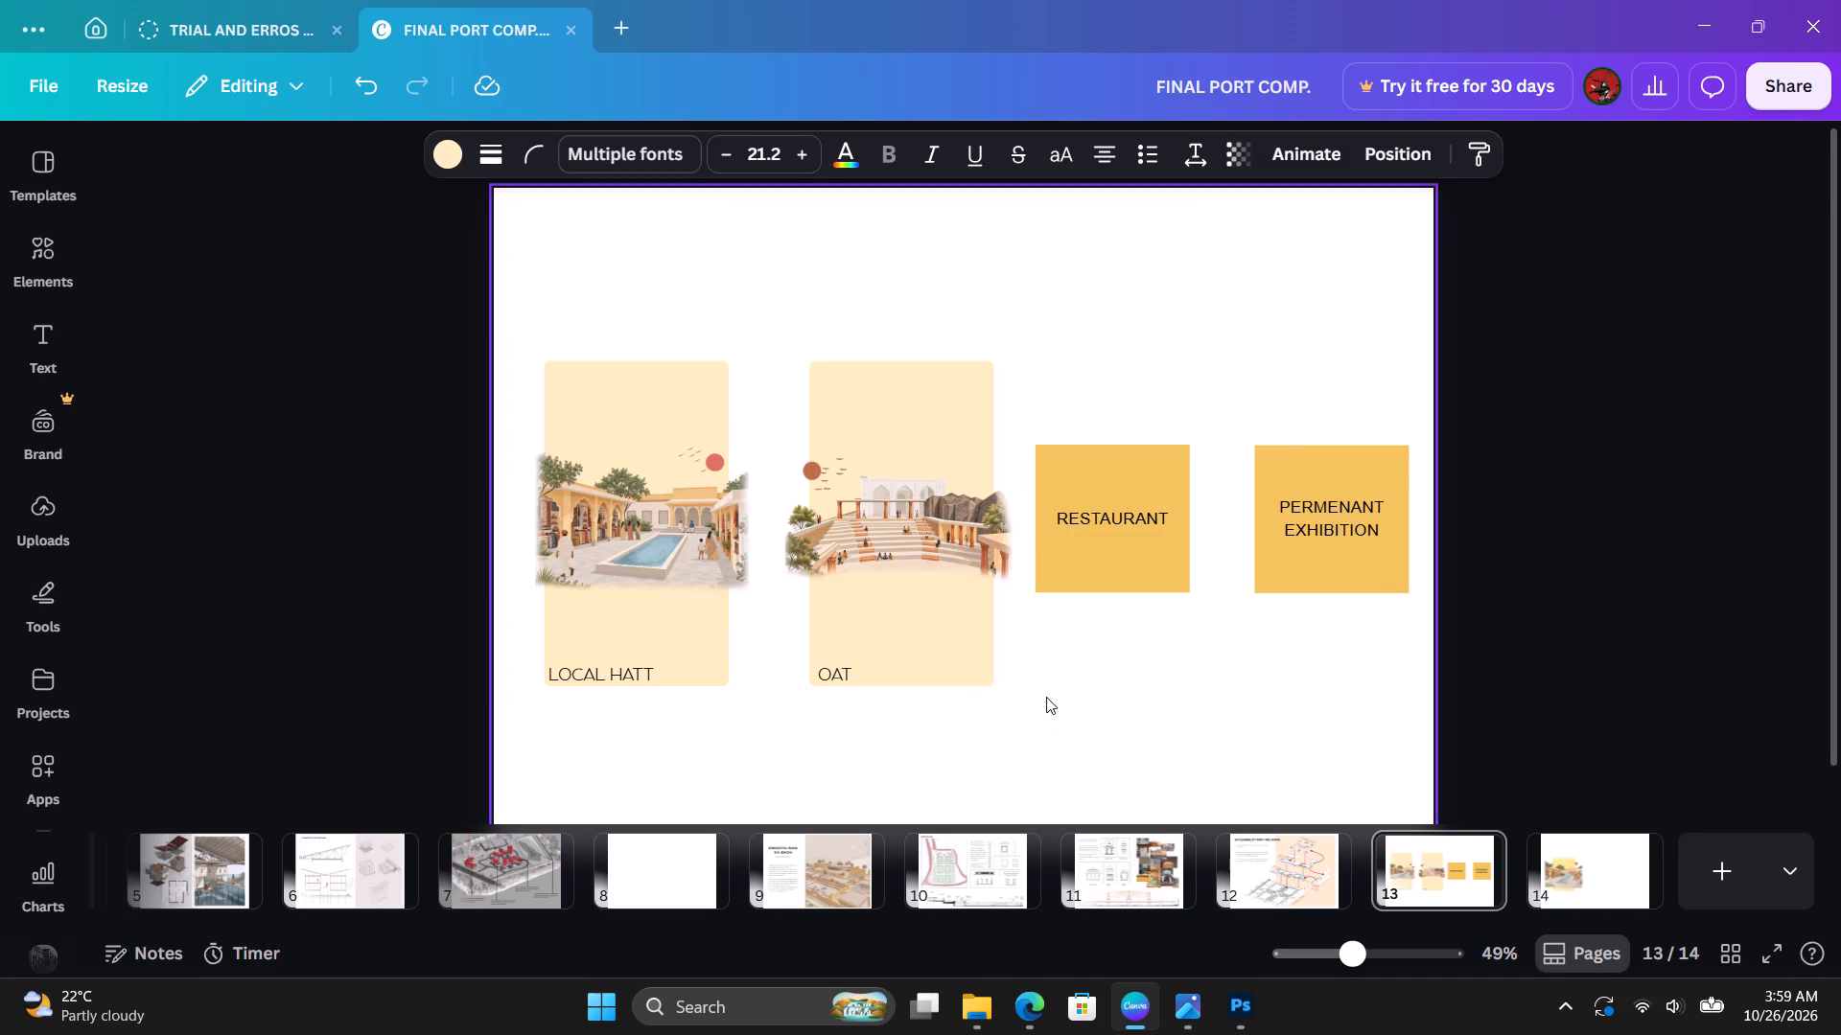
pyautogui.click(1048, 694)
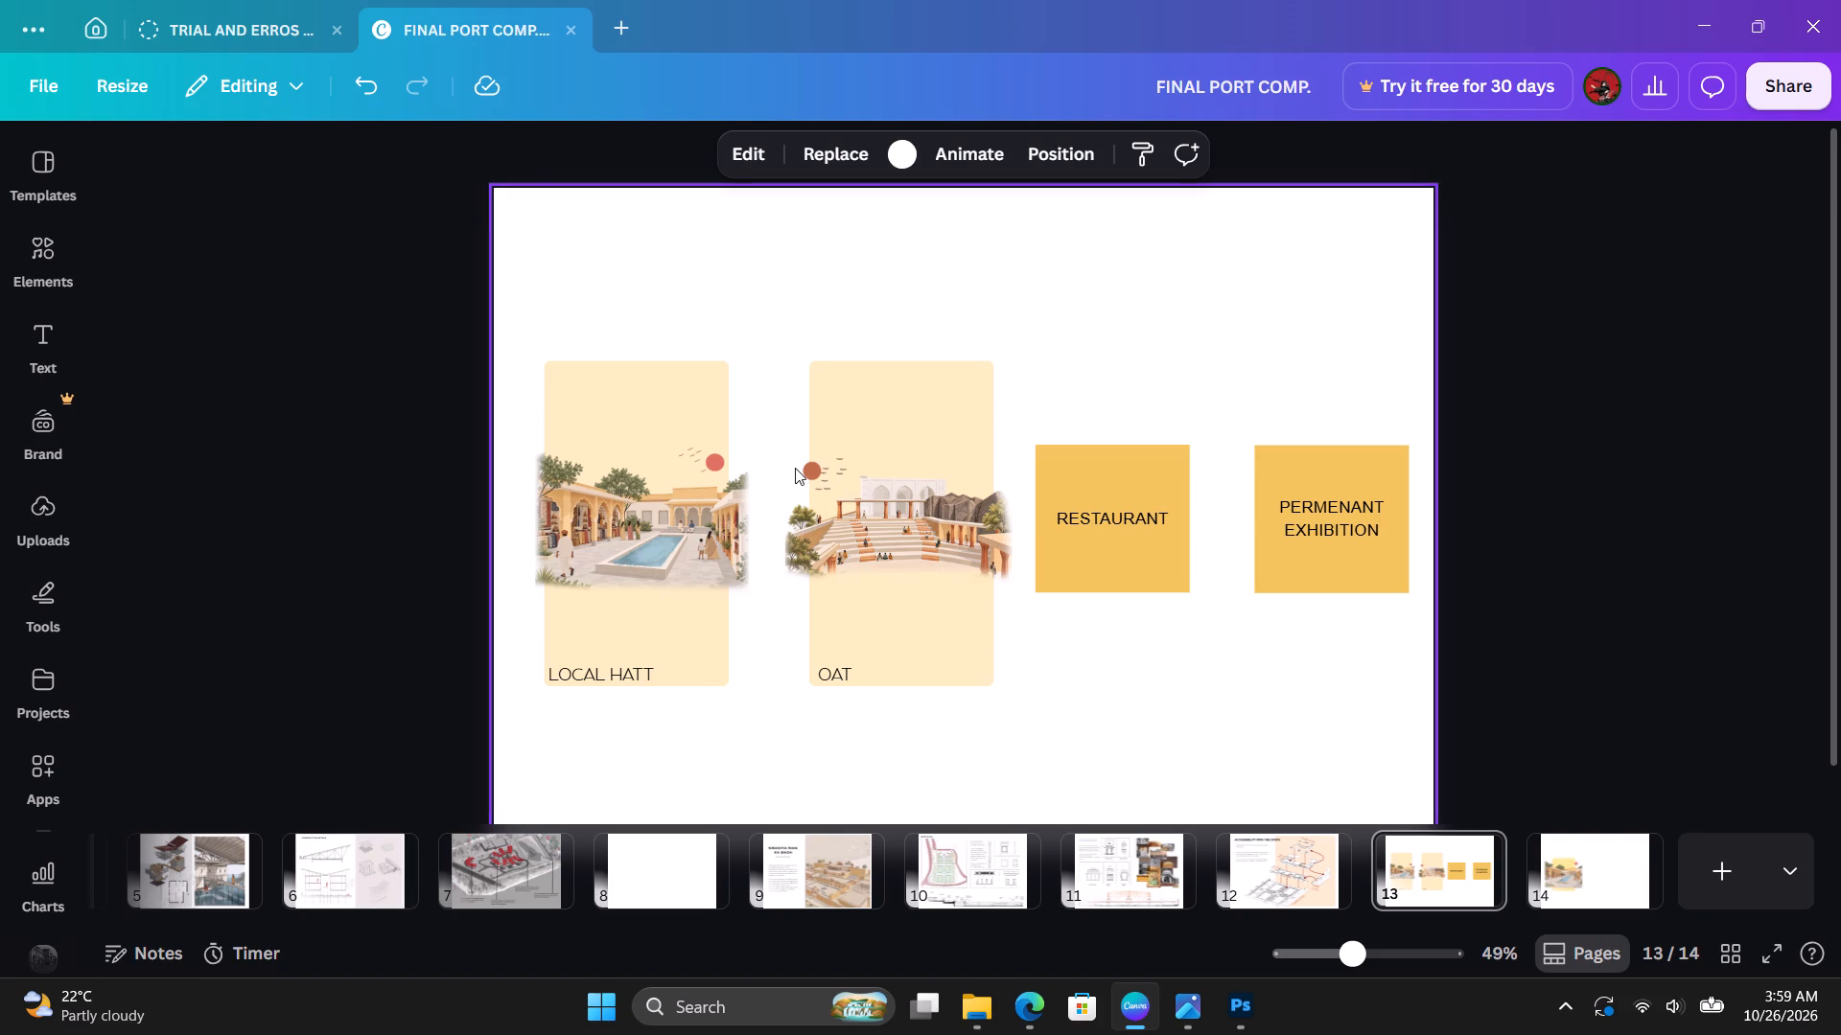
# Narrow the cream LOCAL HATT panel slightly by pulling in its left edge.
pyautogui.click(594, 522)
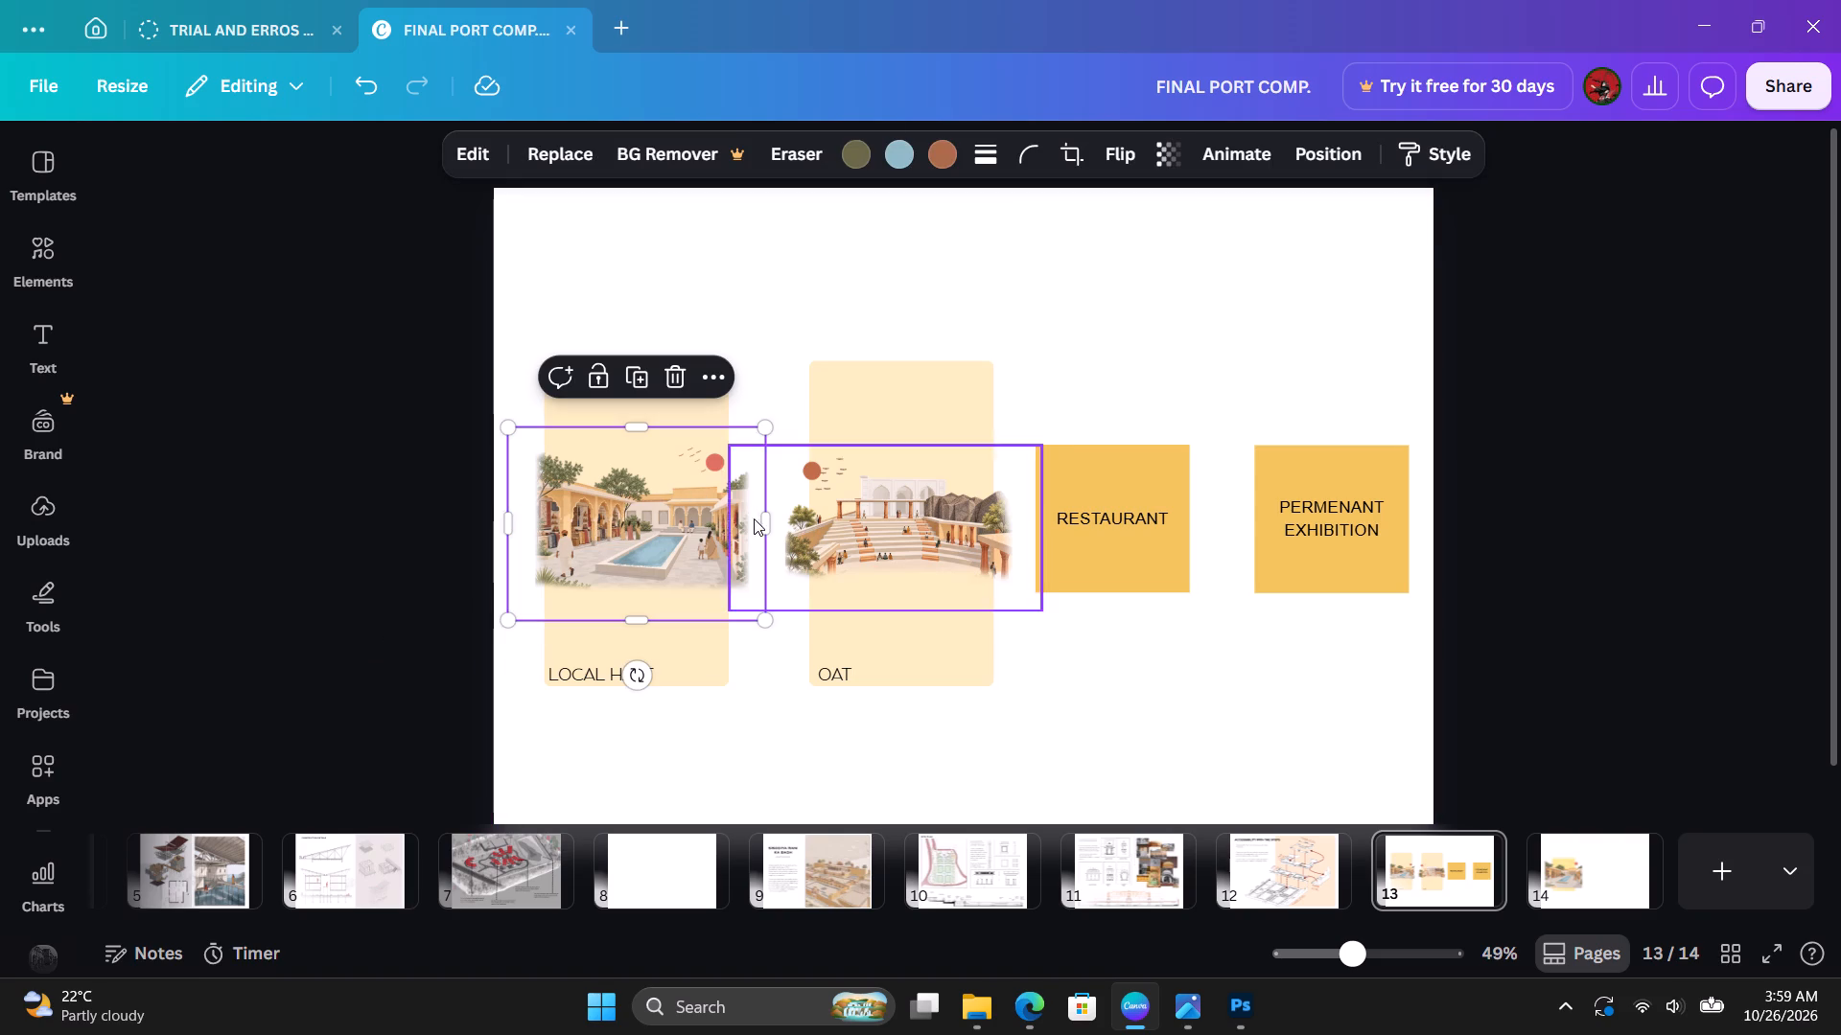
pyautogui.click(771, 313)
pyautogui.click(690, 384)
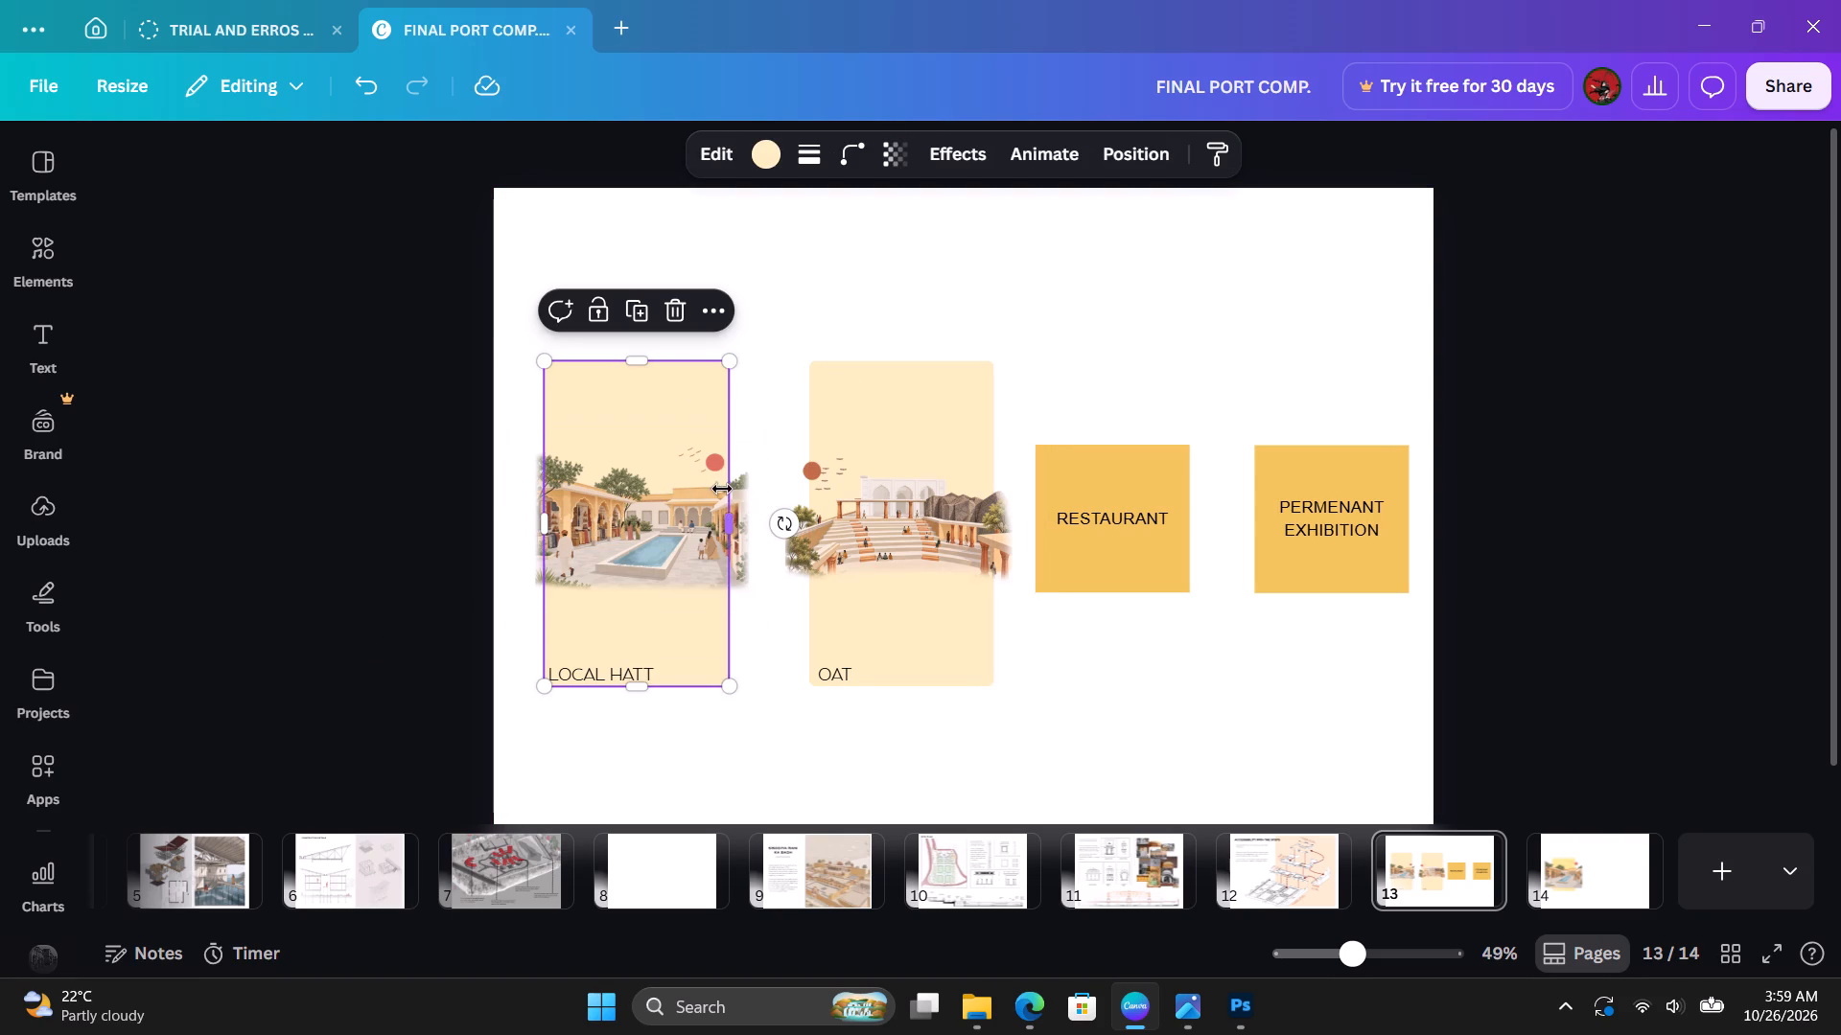
pyautogui.click(726, 517)
pyautogui.moveTo(547, 532); pyautogui.dragTo(555, 530)
pyautogui.click(271, 500)
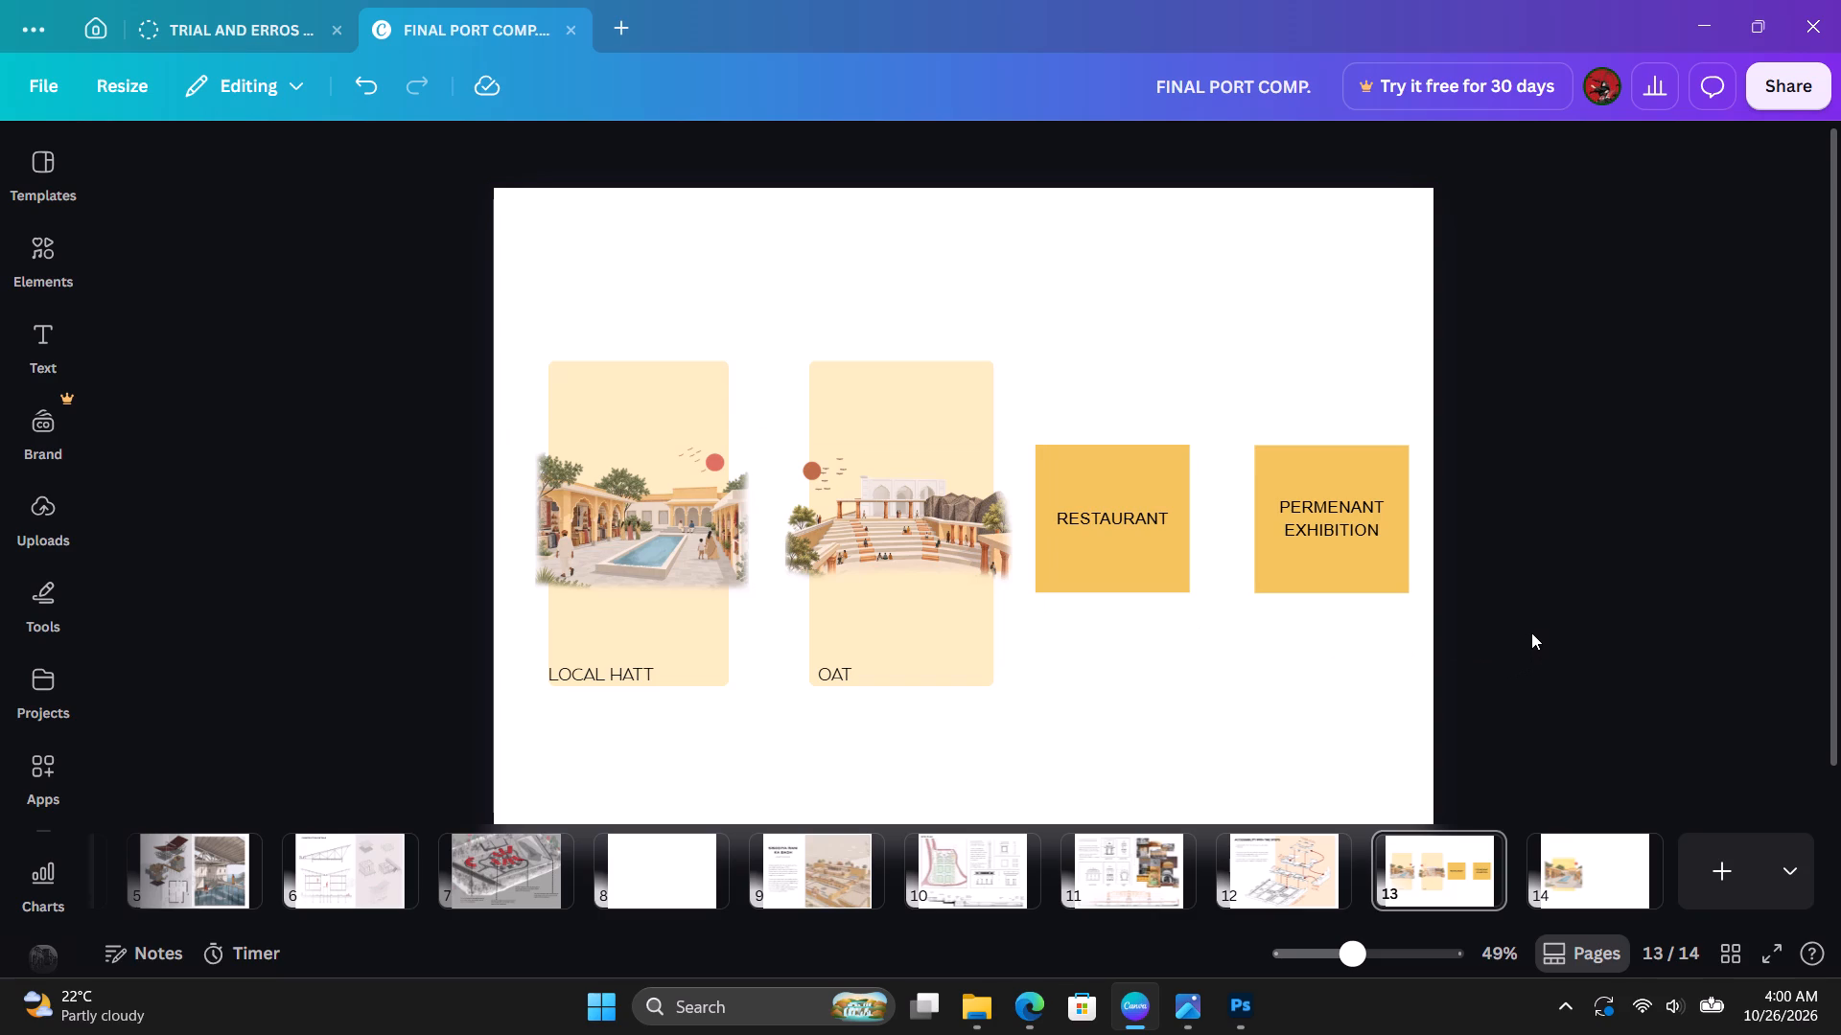
pyautogui.moveTo(902, 305); pyautogui.dragTo(851, 685)
pyautogui.click(1291, 679)
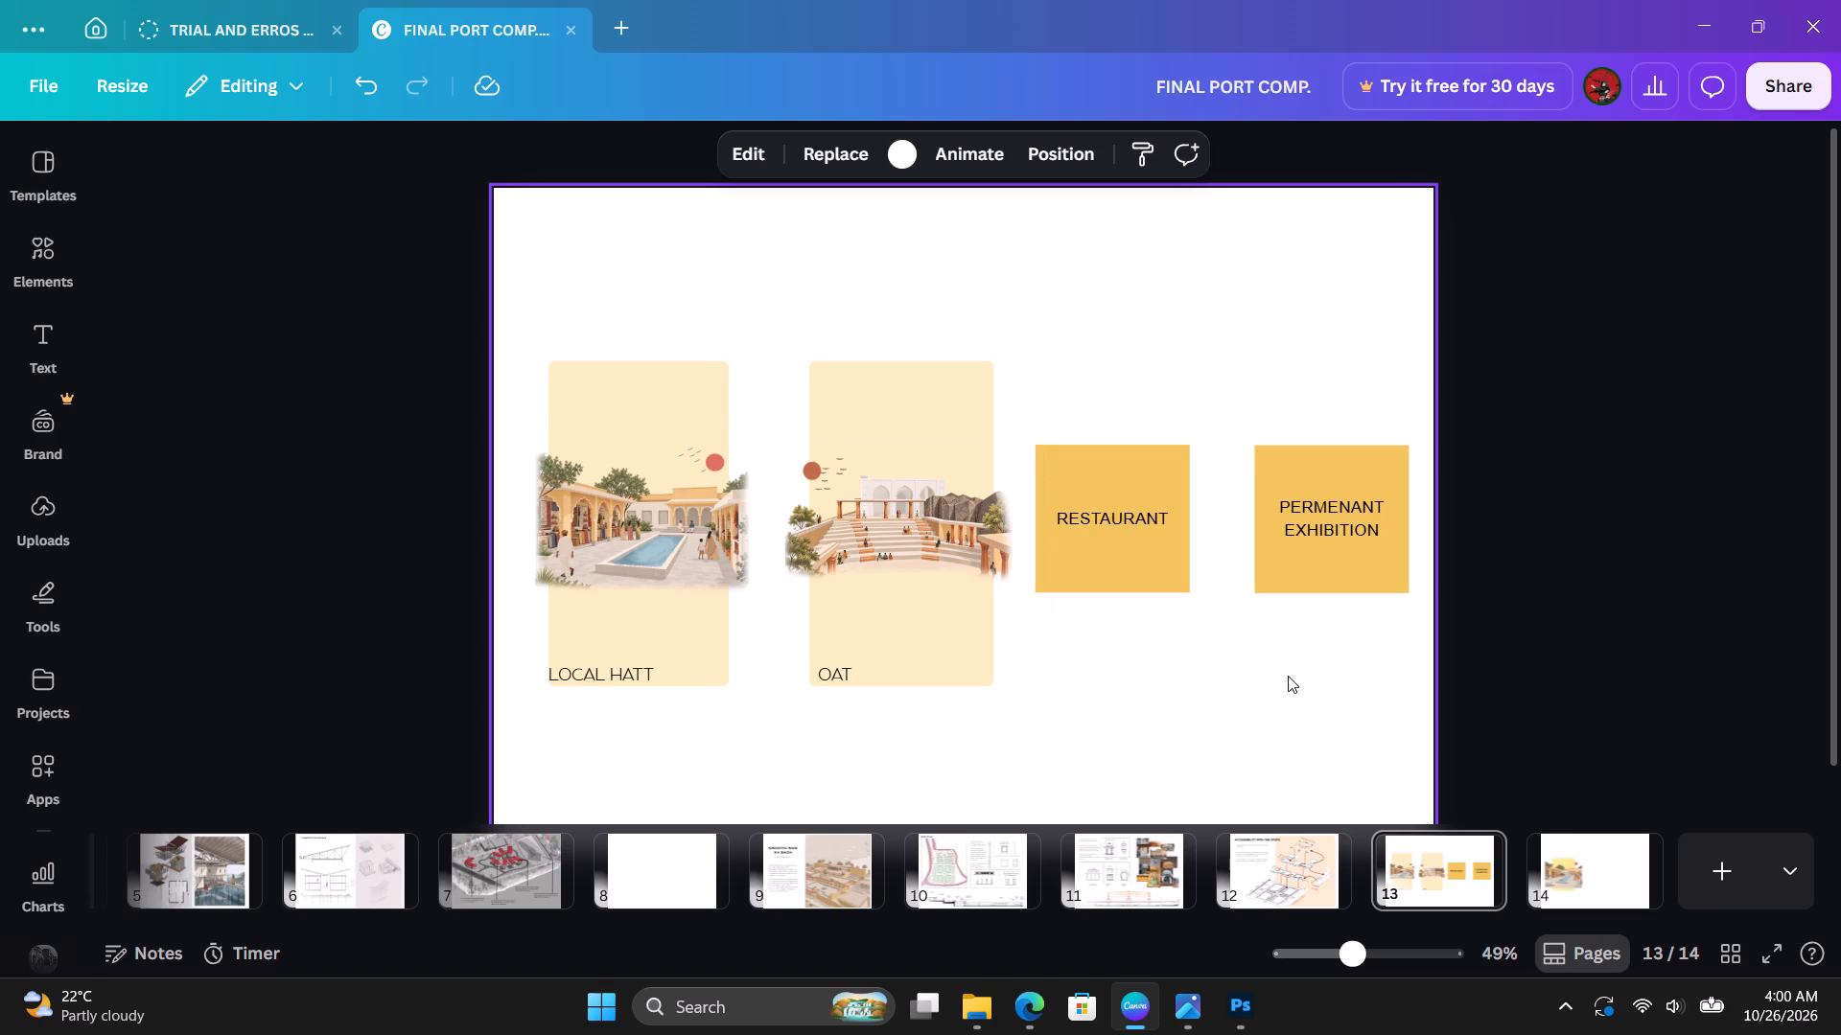
# Nudge the LOCAL HATT label slightly right, just inside its panel's left edge.
pyautogui.click(598, 679)
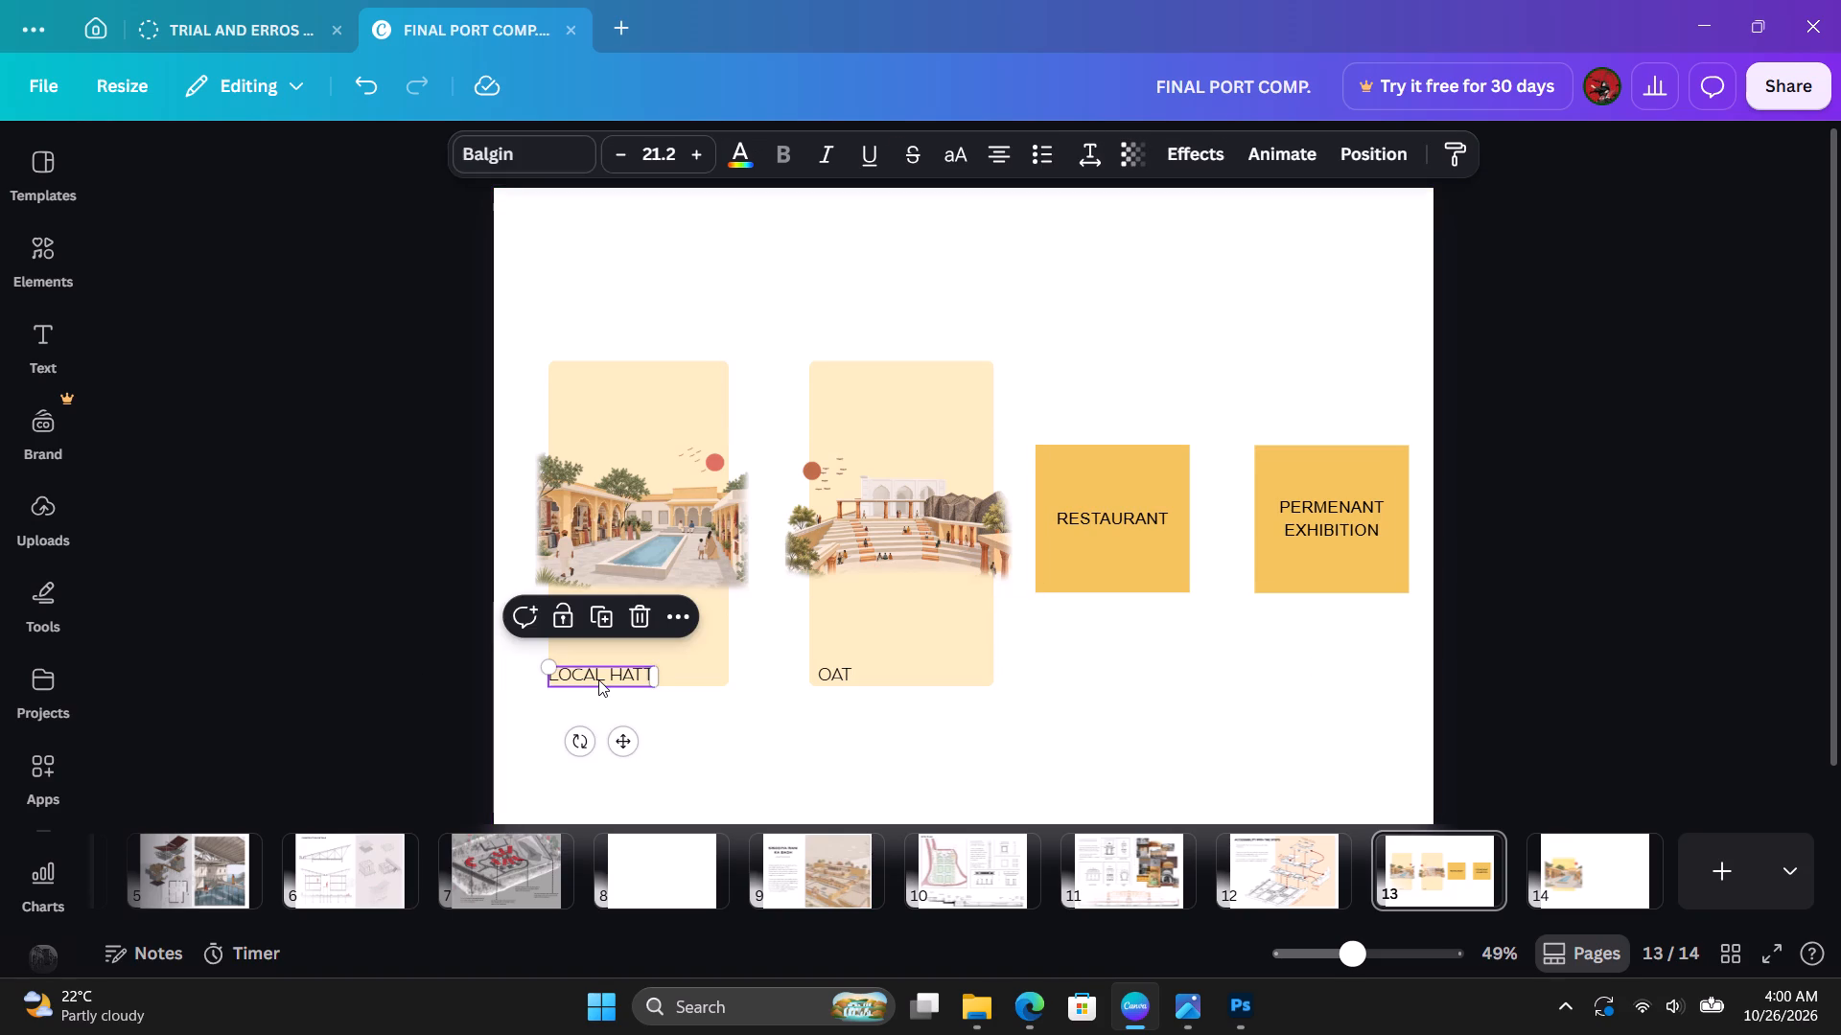
pyautogui.press('Right')
pyautogui.press('Right')
pyautogui.press('Right')
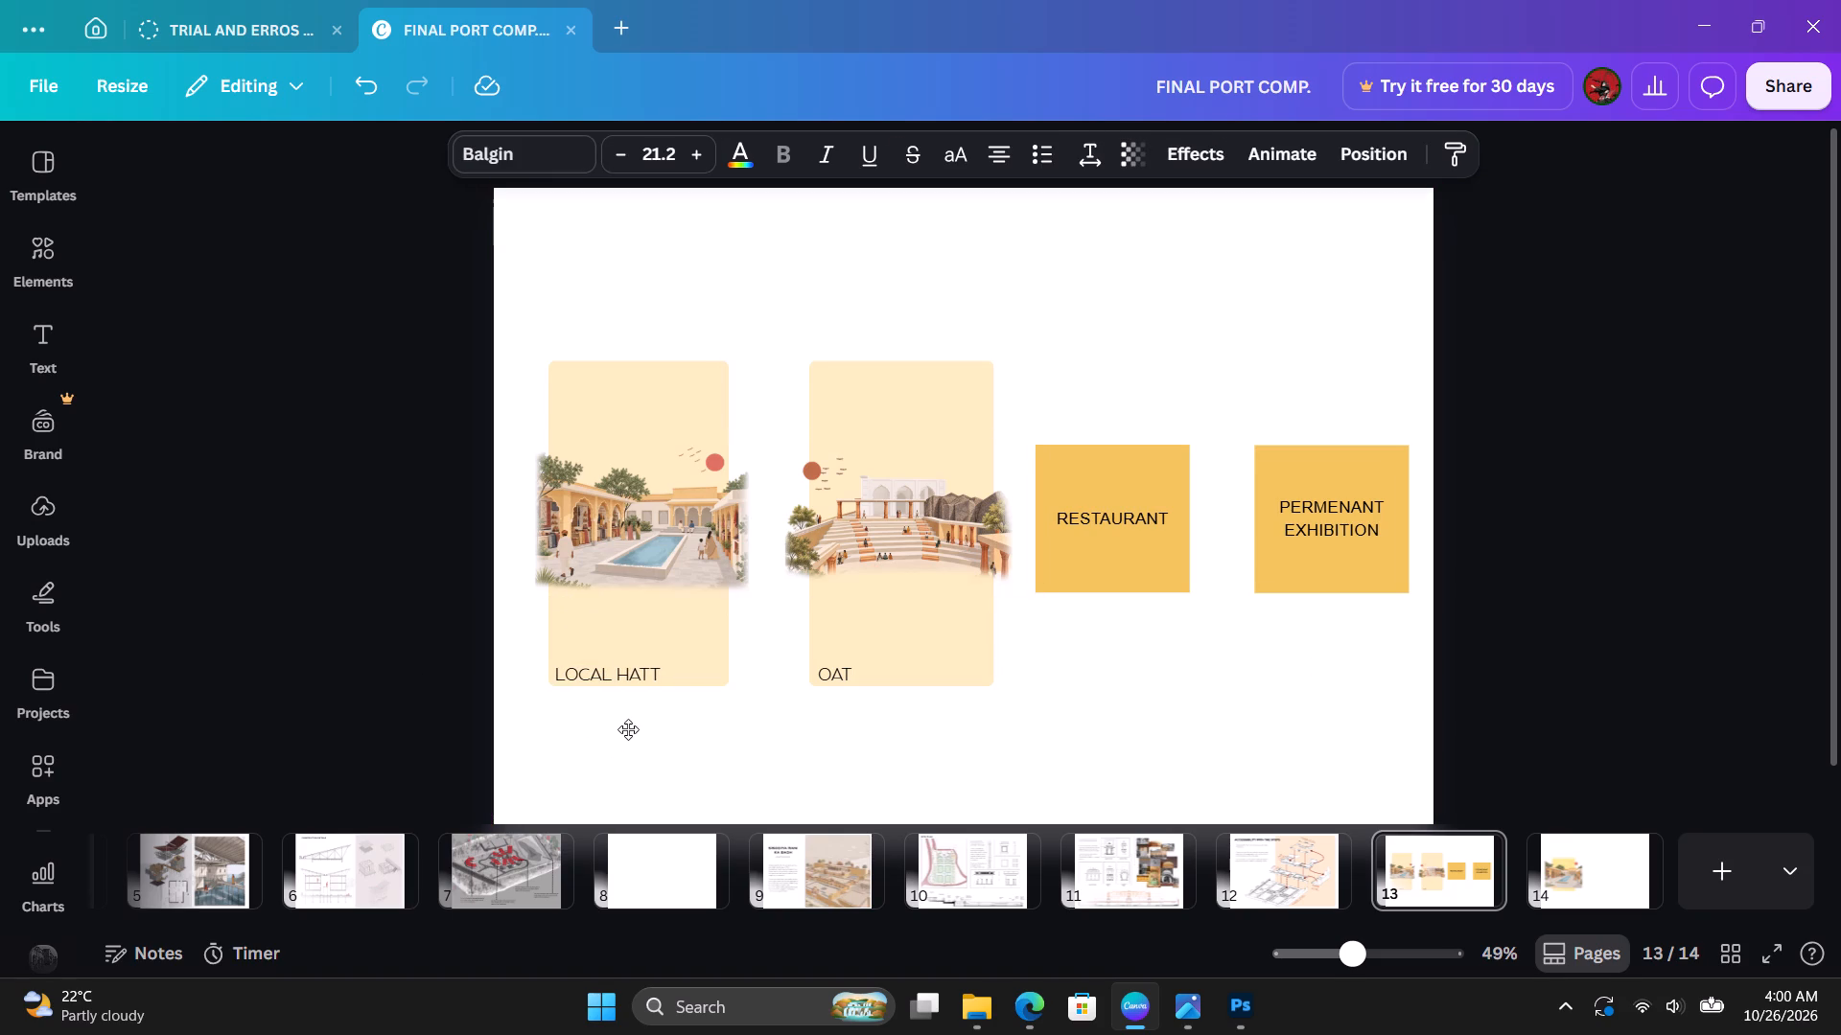
pyautogui.press('Left')
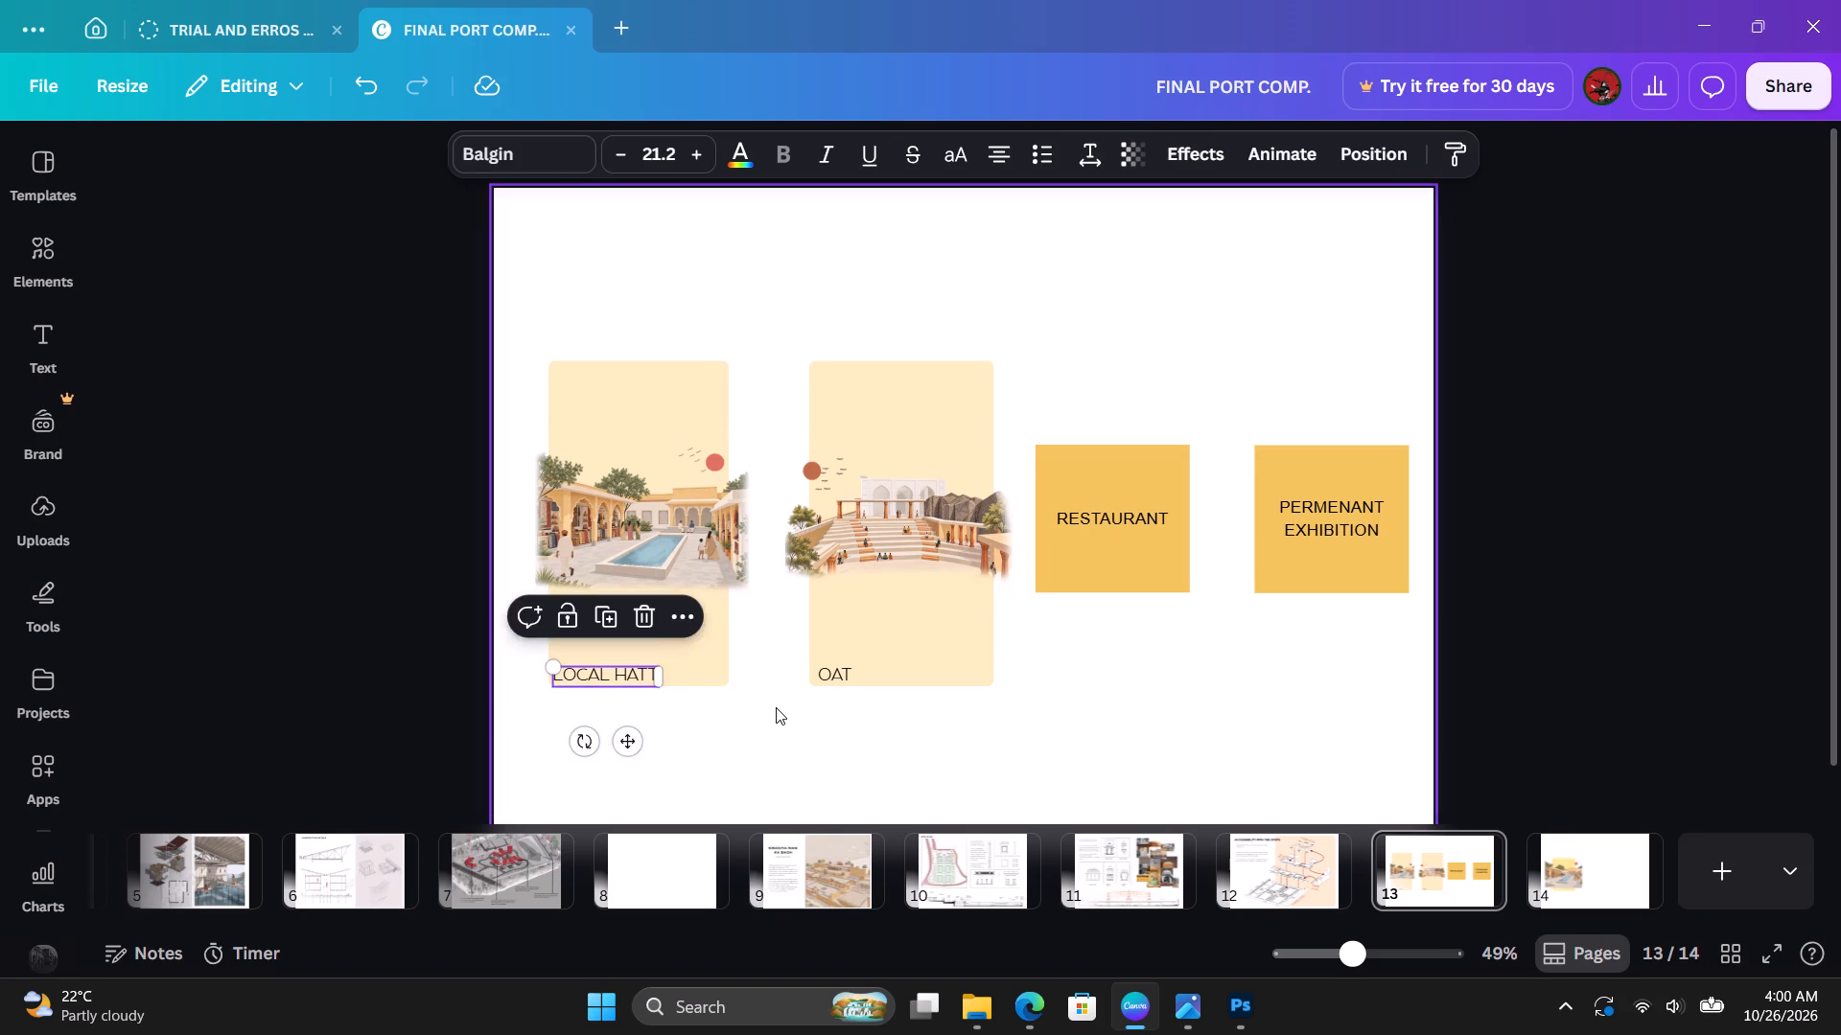
pyautogui.press('Left')
# Nudge the OAT label within its group slightly left, closer to its panel's left edge.
pyautogui.click(837, 671)
pyautogui.click(837, 671)
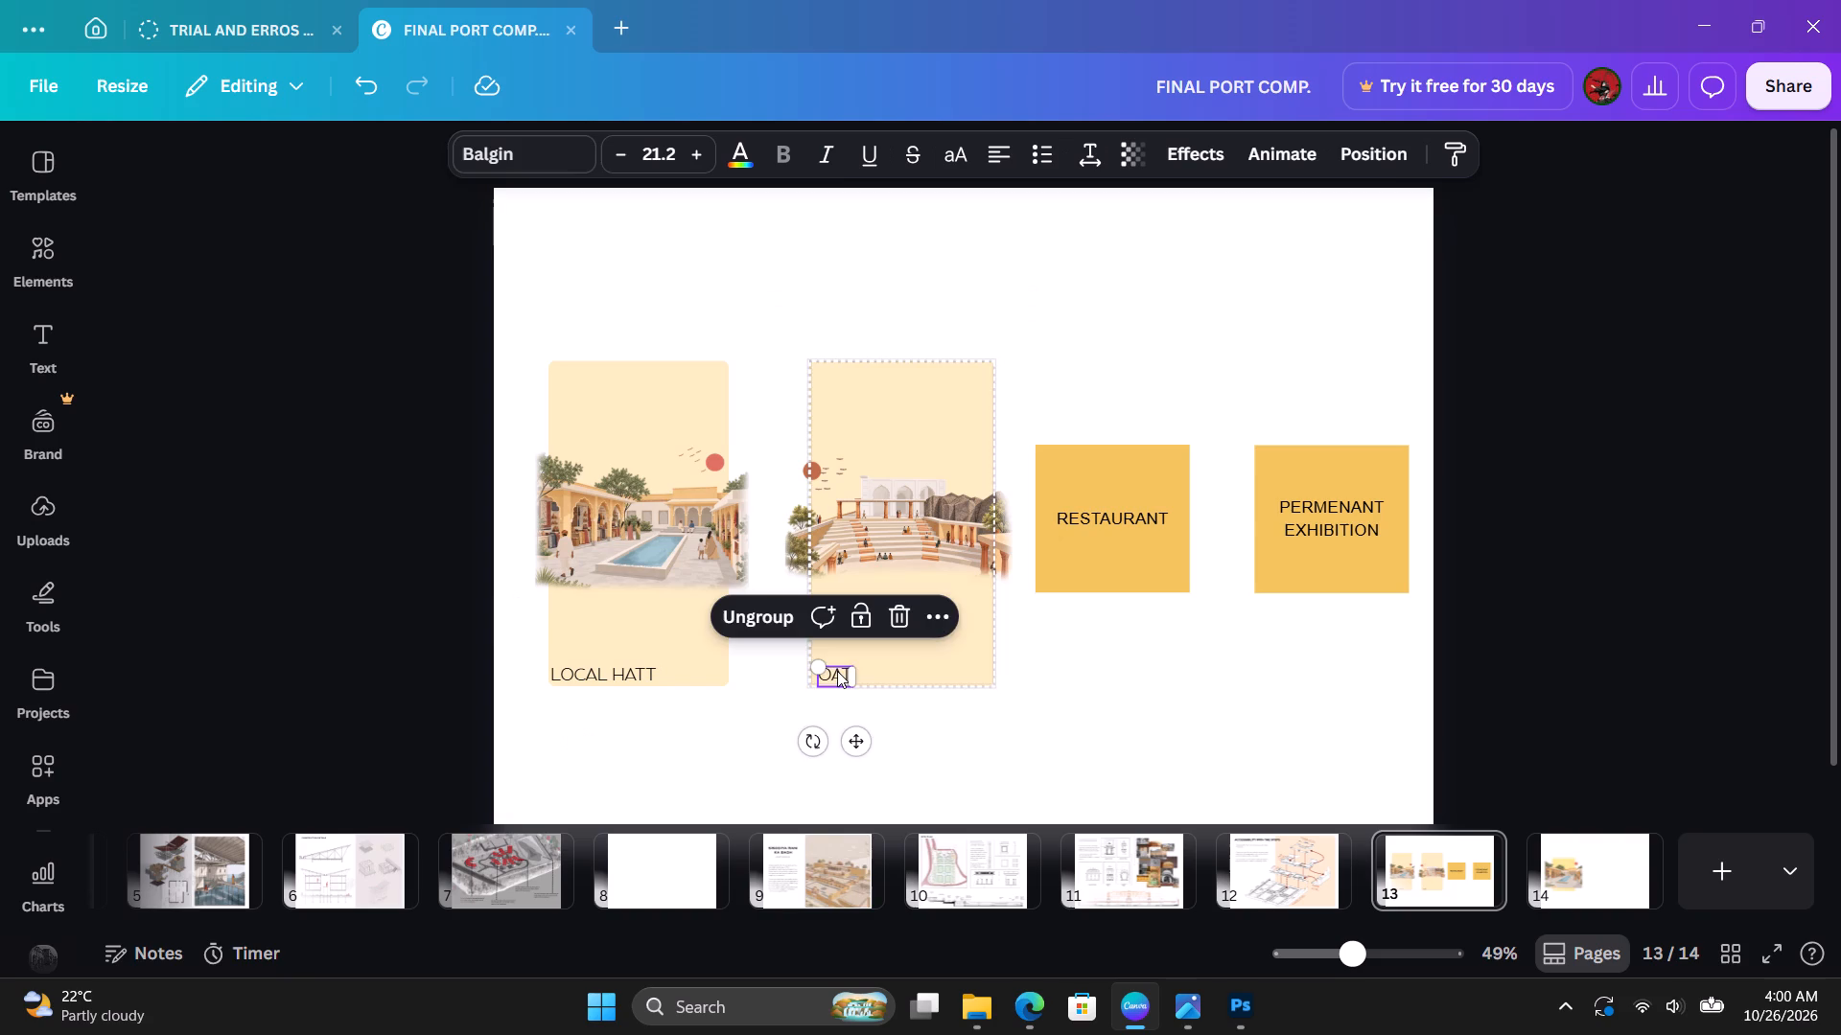
pyautogui.press('Left')
pyautogui.press('Left')
pyautogui.click(888, 727)
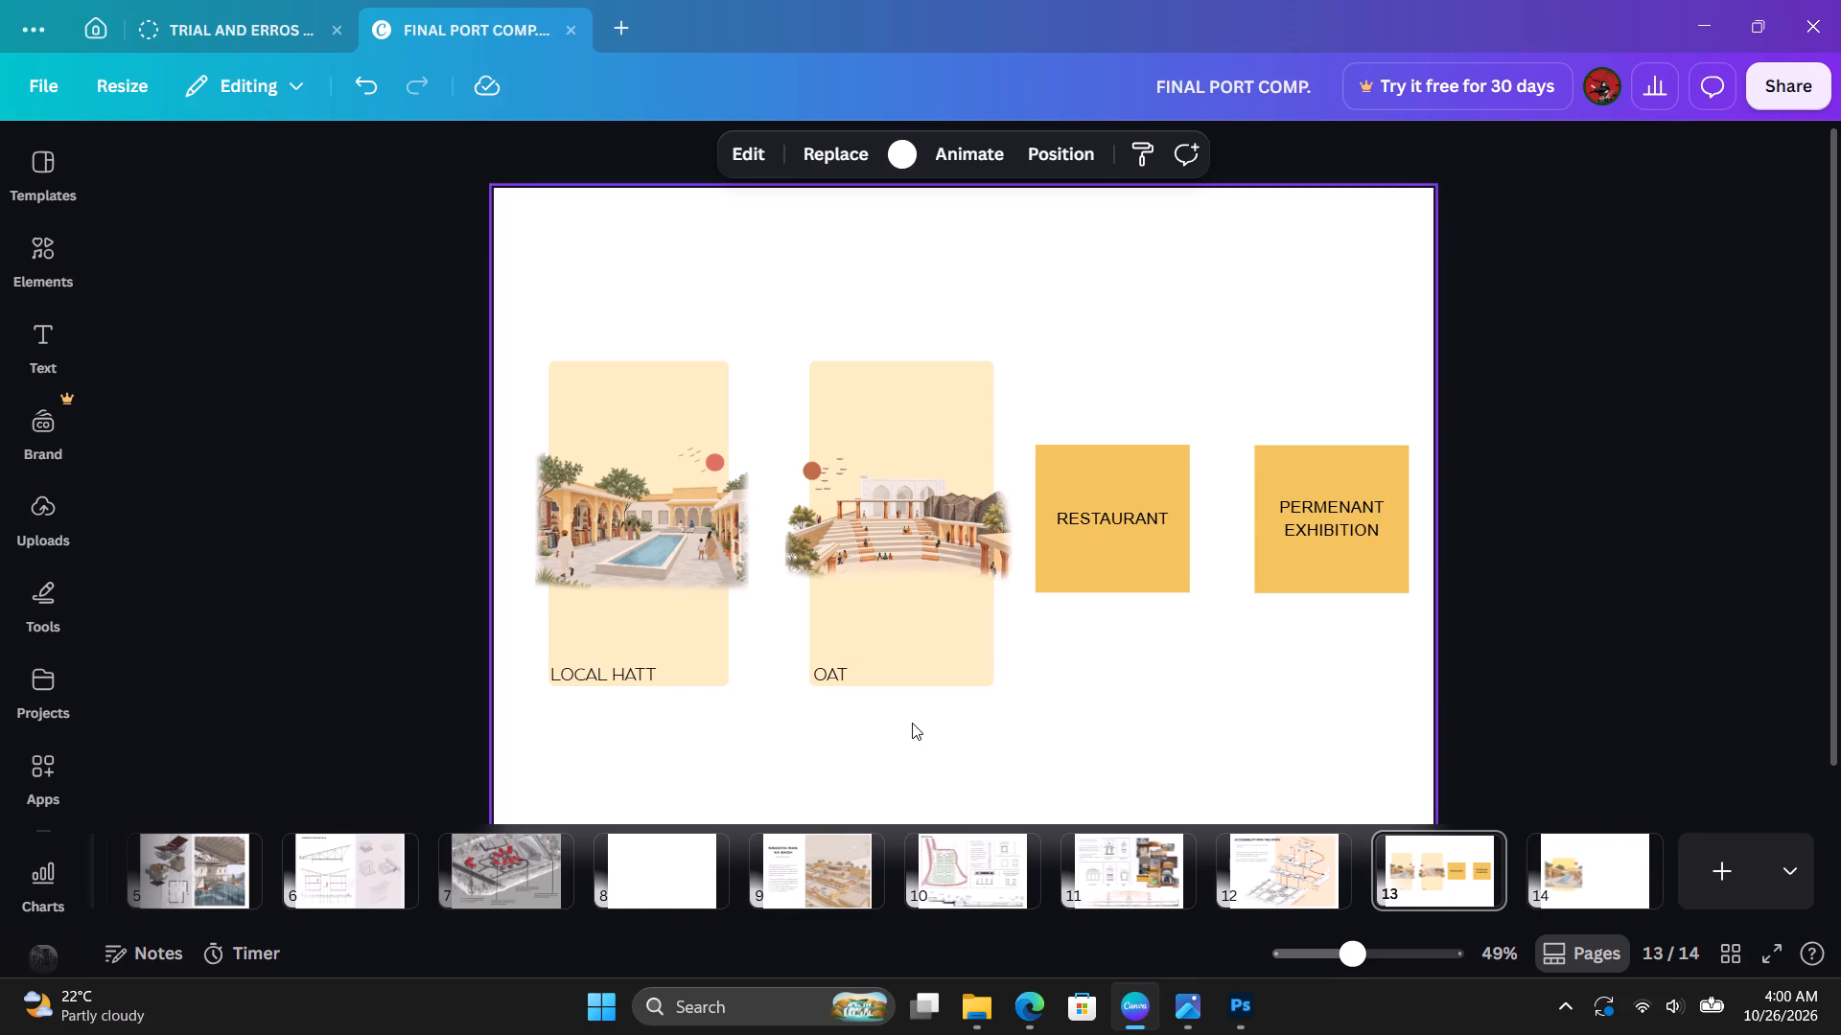
# Group the LOCAL HATT panel, courtyard image and label together.
pyautogui.moveTo(727, 736); pyautogui.dragTo(502, 330)
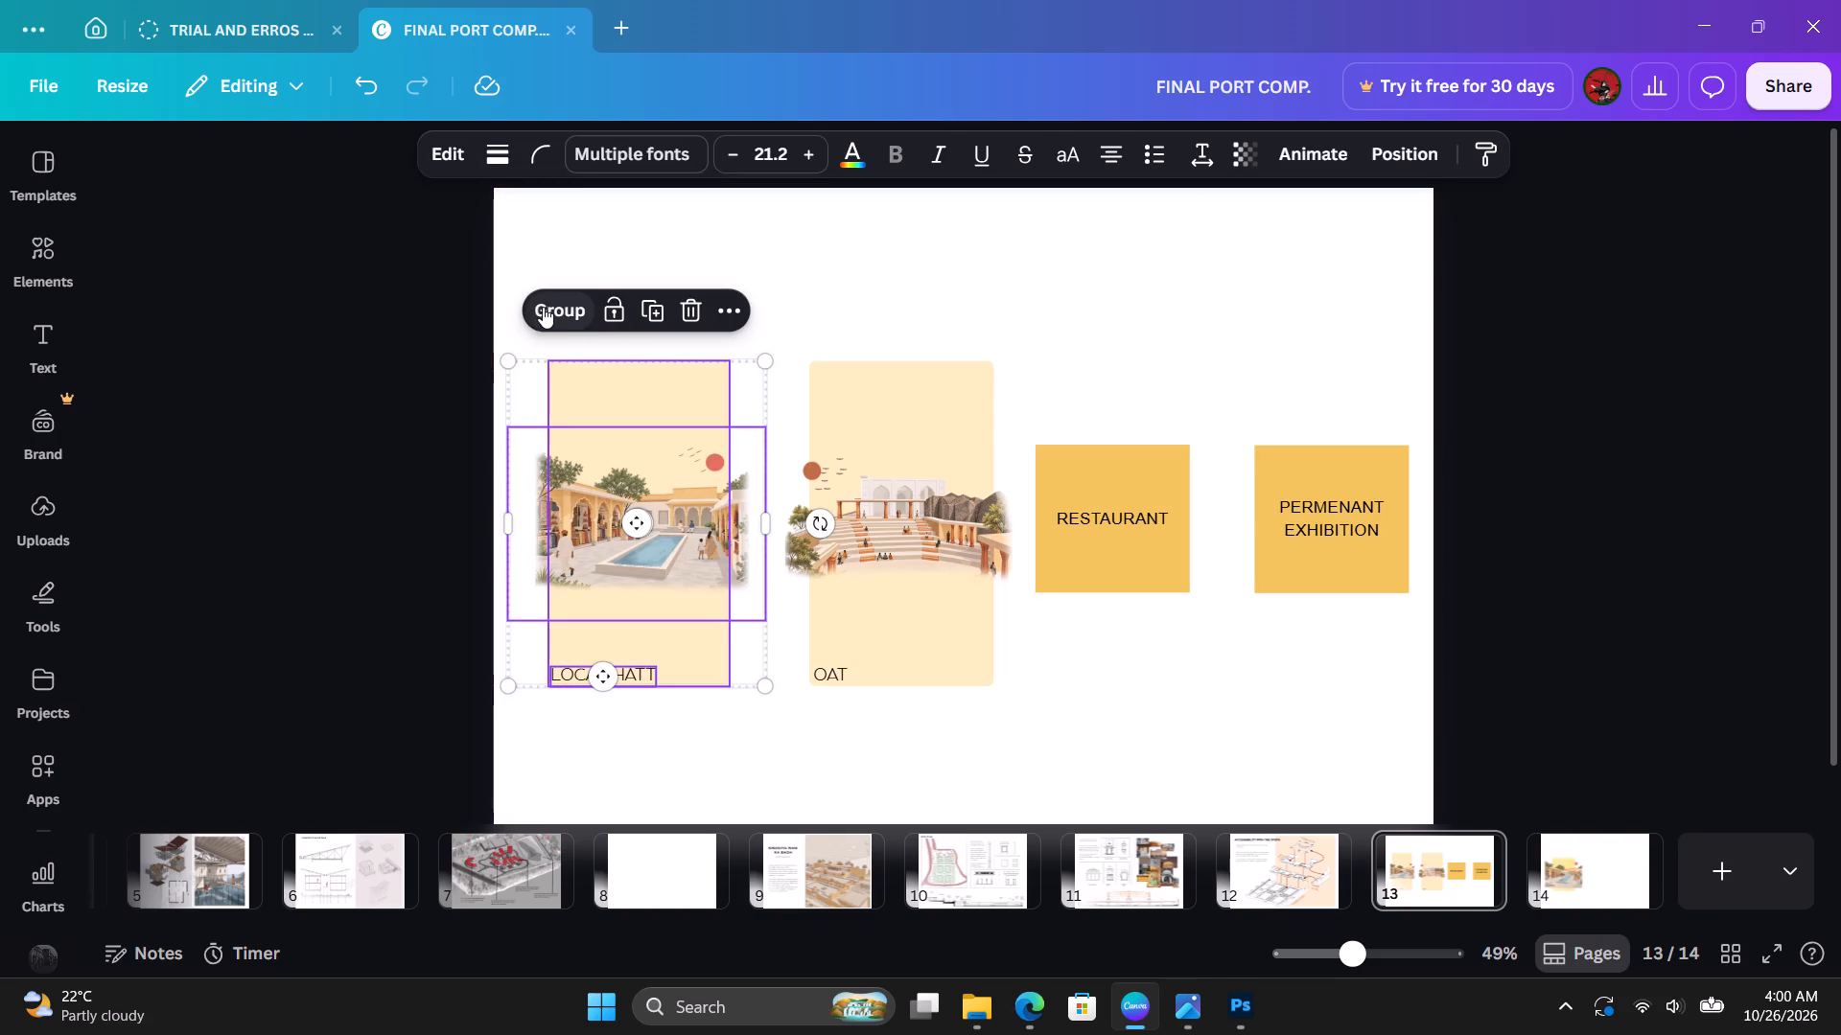
pyautogui.click(545, 320)
# Group the OAT panel, amphitheatre image and label together.
pyautogui.click(947, 717)
pyautogui.moveTo(964, 731); pyautogui.dragTo(773, 357)
pyautogui.click(794, 316)
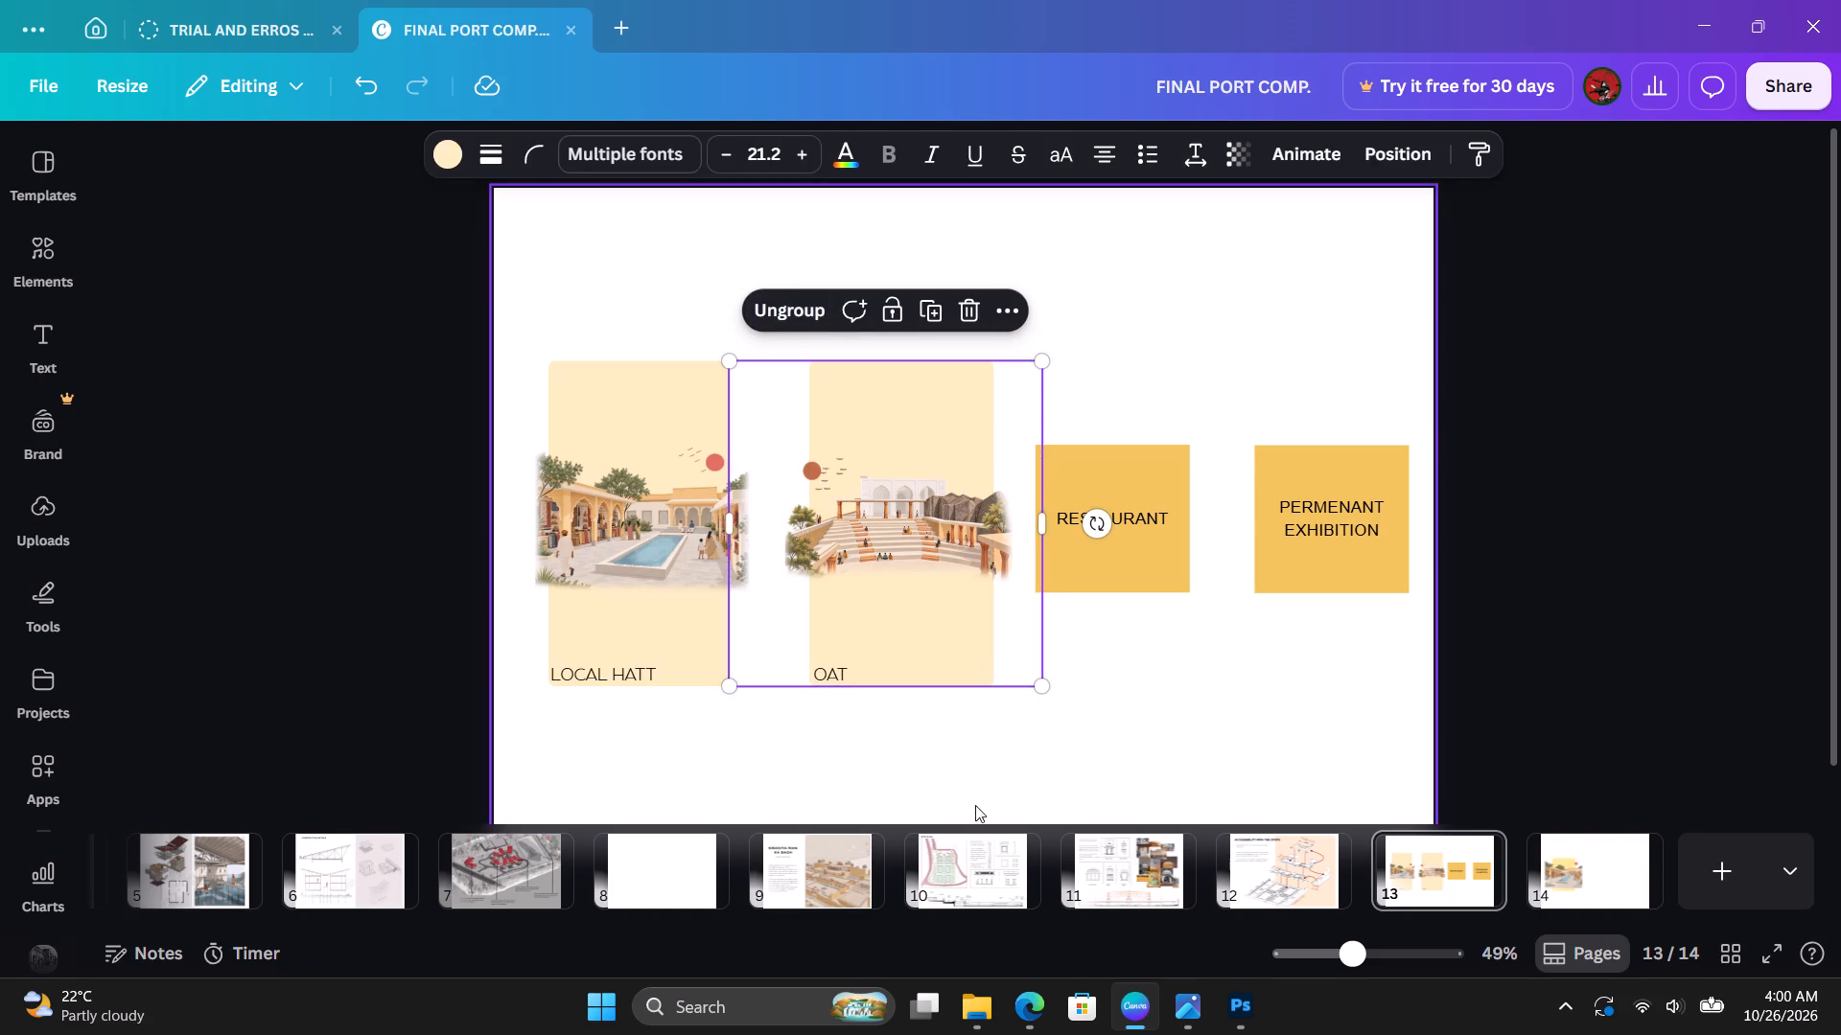
pyautogui.click(975, 805)
pyautogui.click(890, 641)
pyautogui.click(630, 590)
pyautogui.click(988, 767)
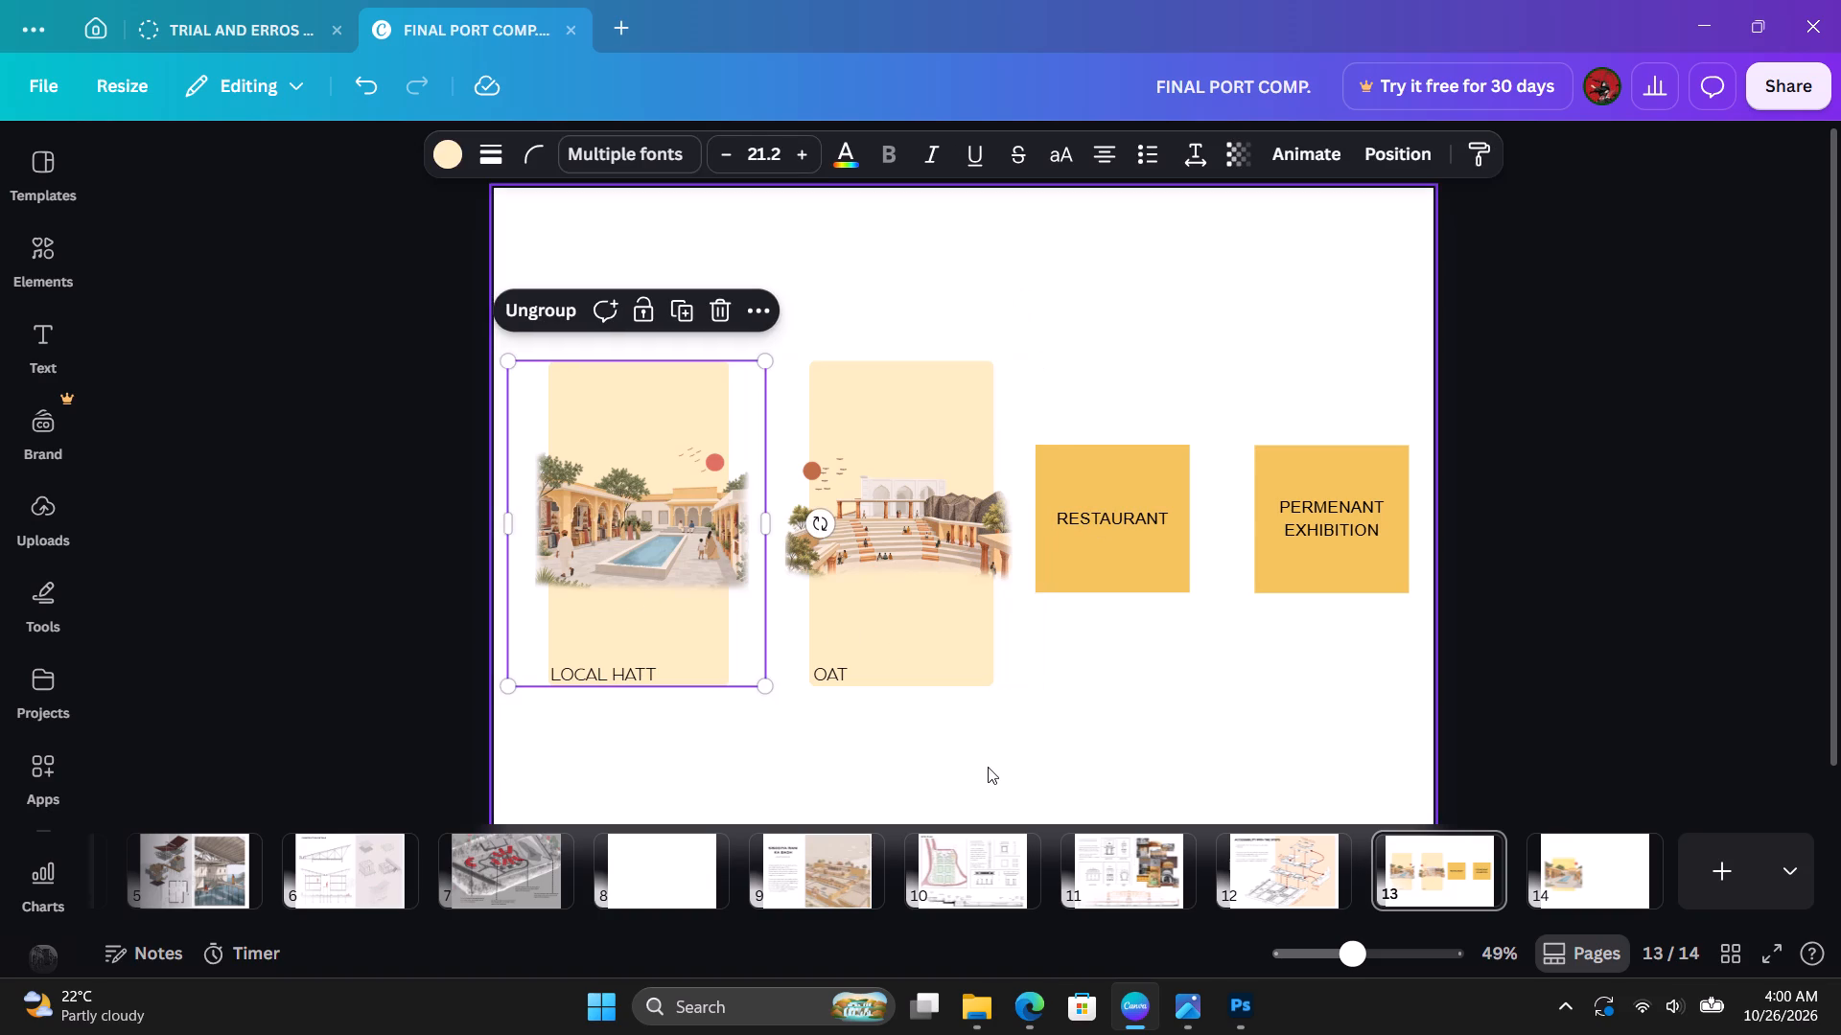
pyautogui.click(840, 622)
pyautogui.click(1205, 722)
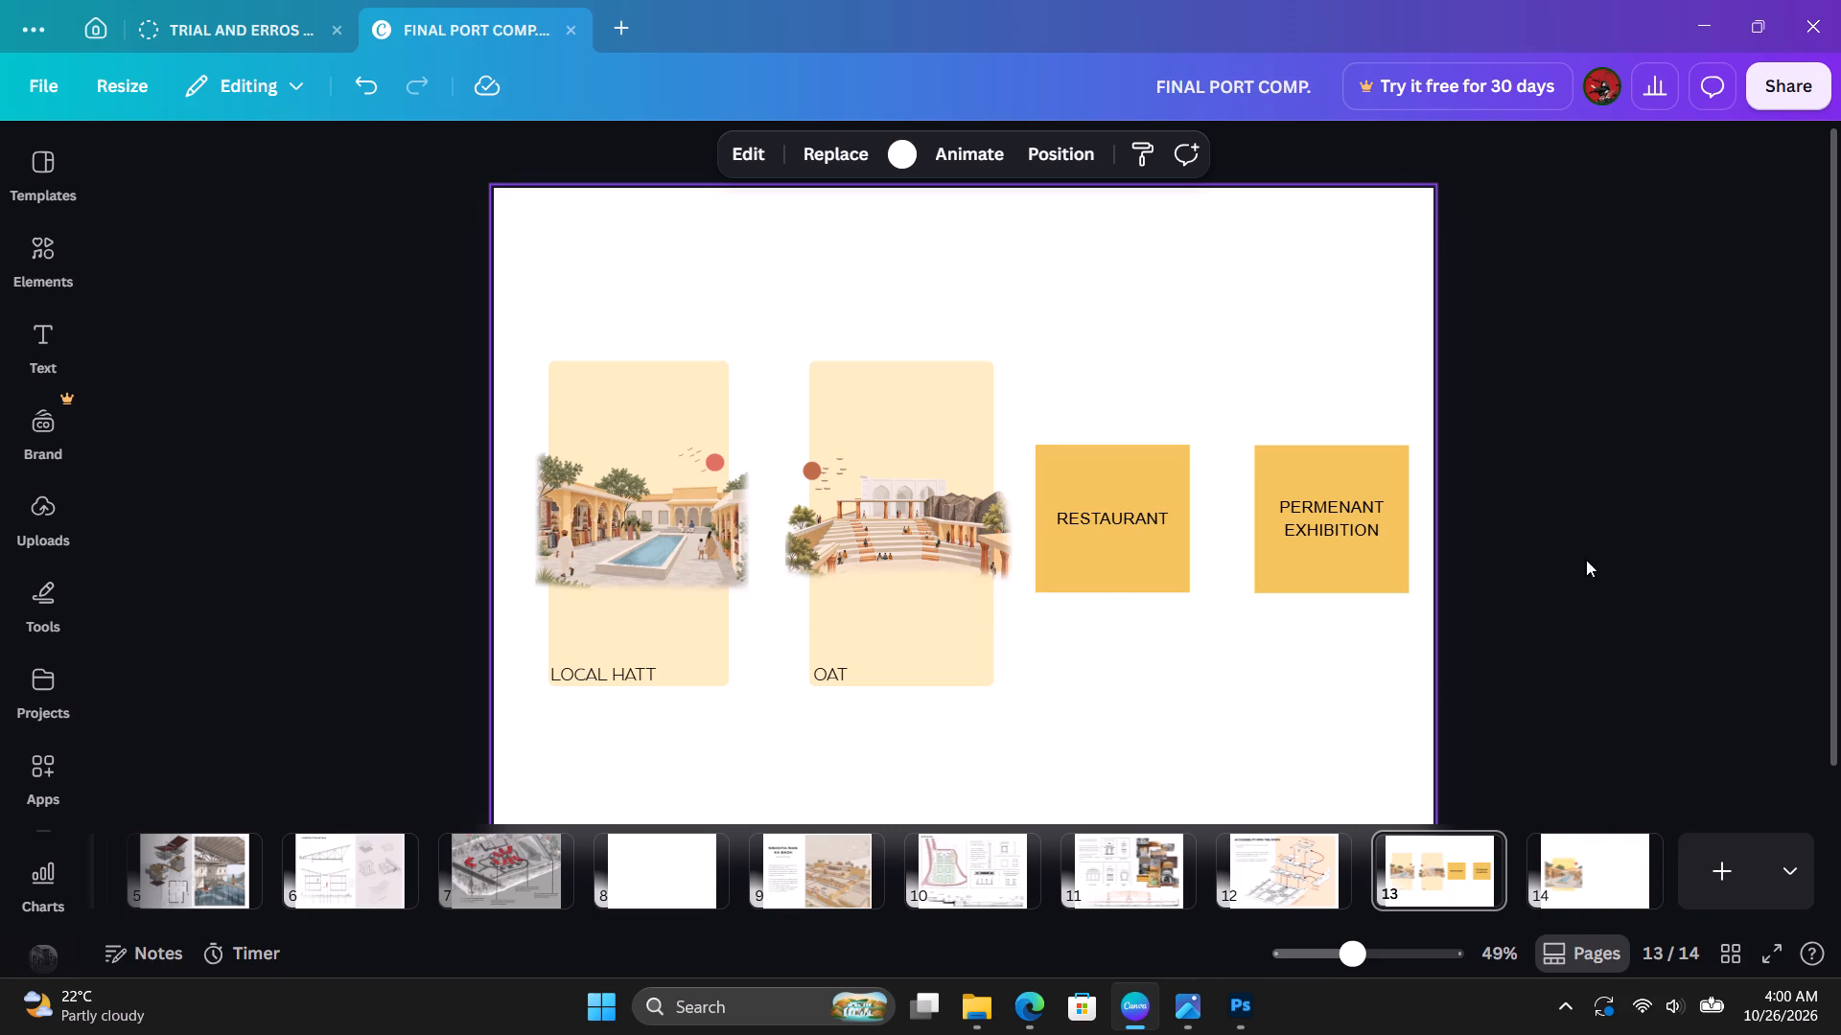
# Look through the preceding portfolio pages back to page 10 and return to page 13 to compare layouts.
pyautogui.click(1140, 847)
pyautogui.click(998, 862)
pyautogui.click(858, 863)
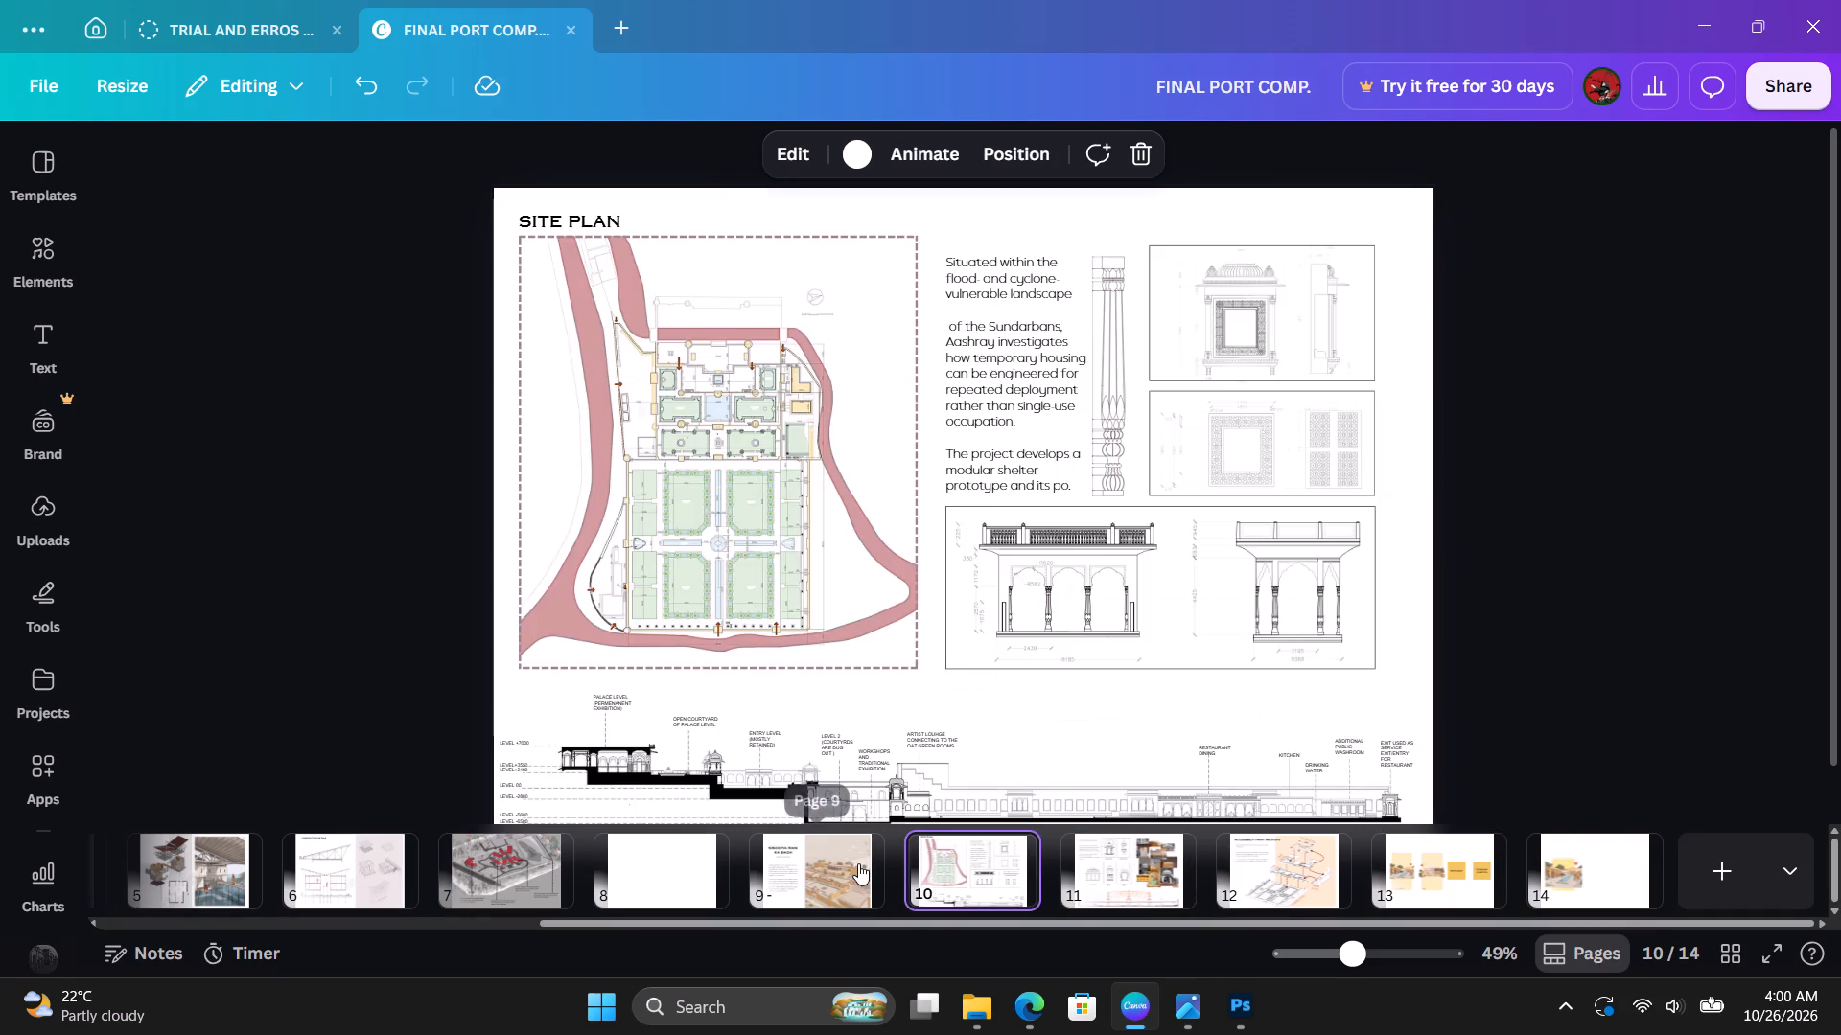
pyautogui.press('Right')
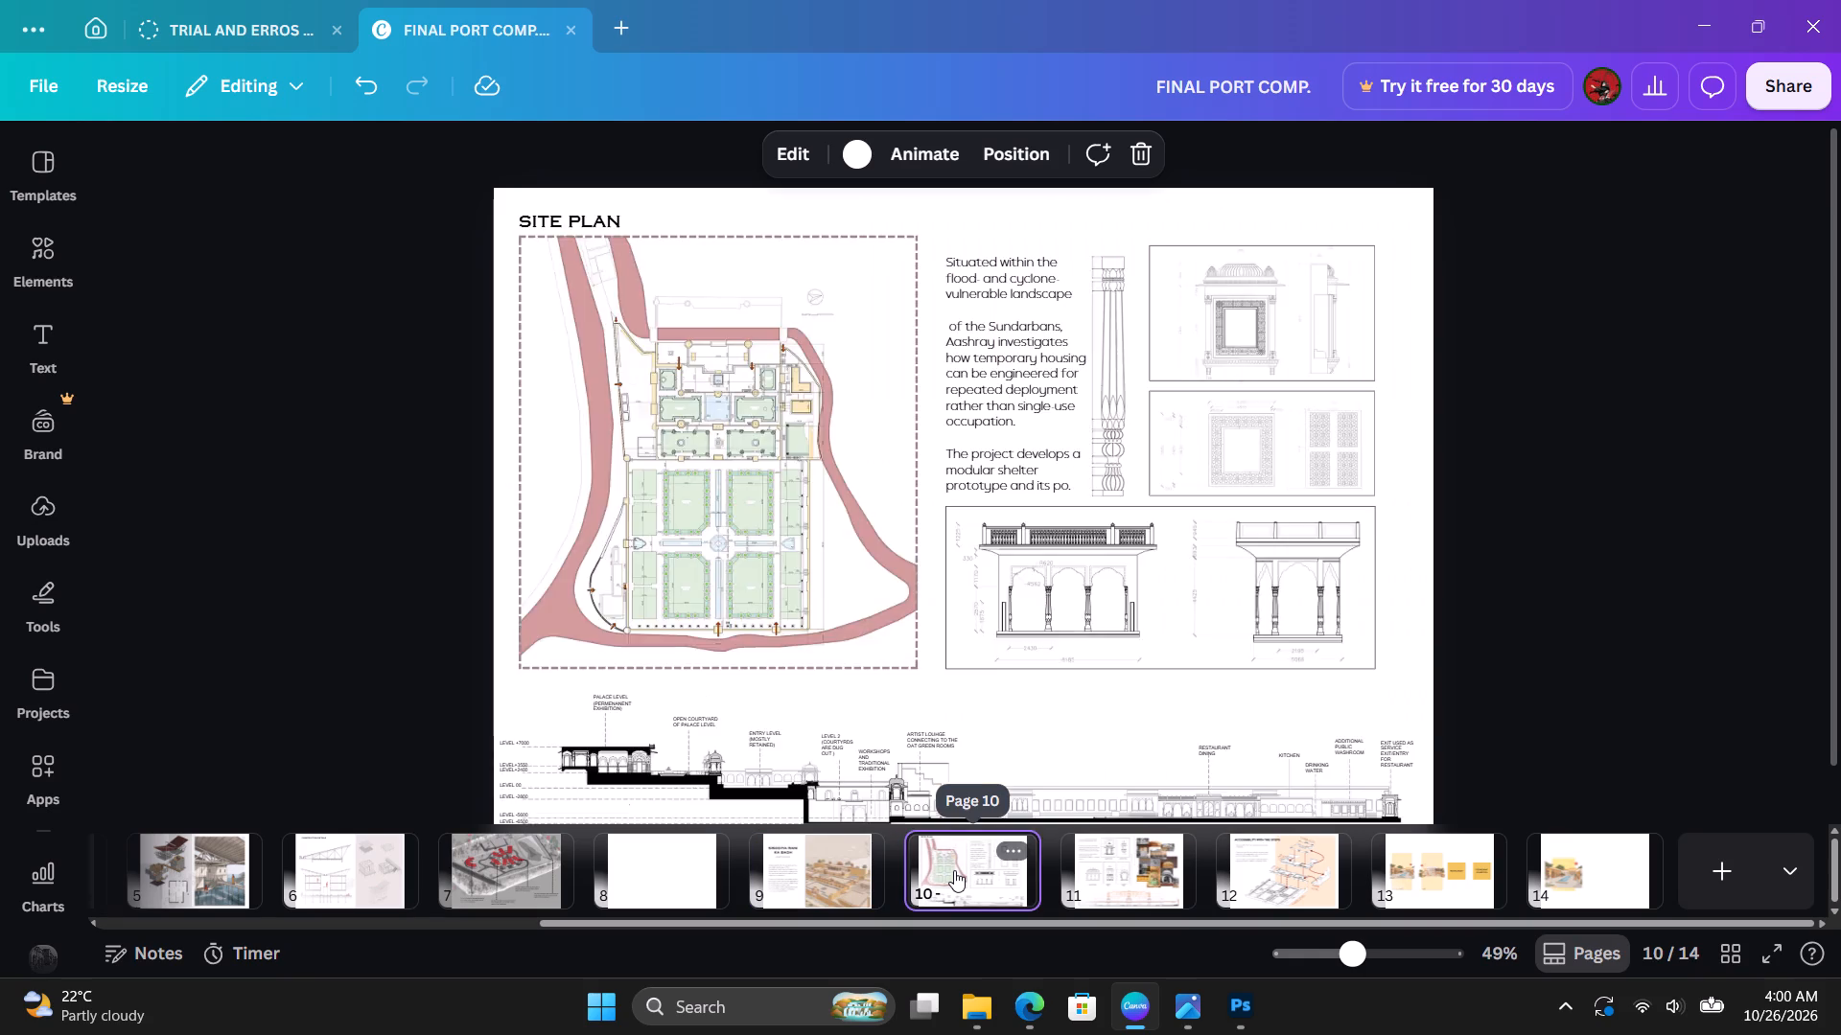
pyautogui.press('Right')
pyautogui.press('Right')
pyautogui.press('Right')
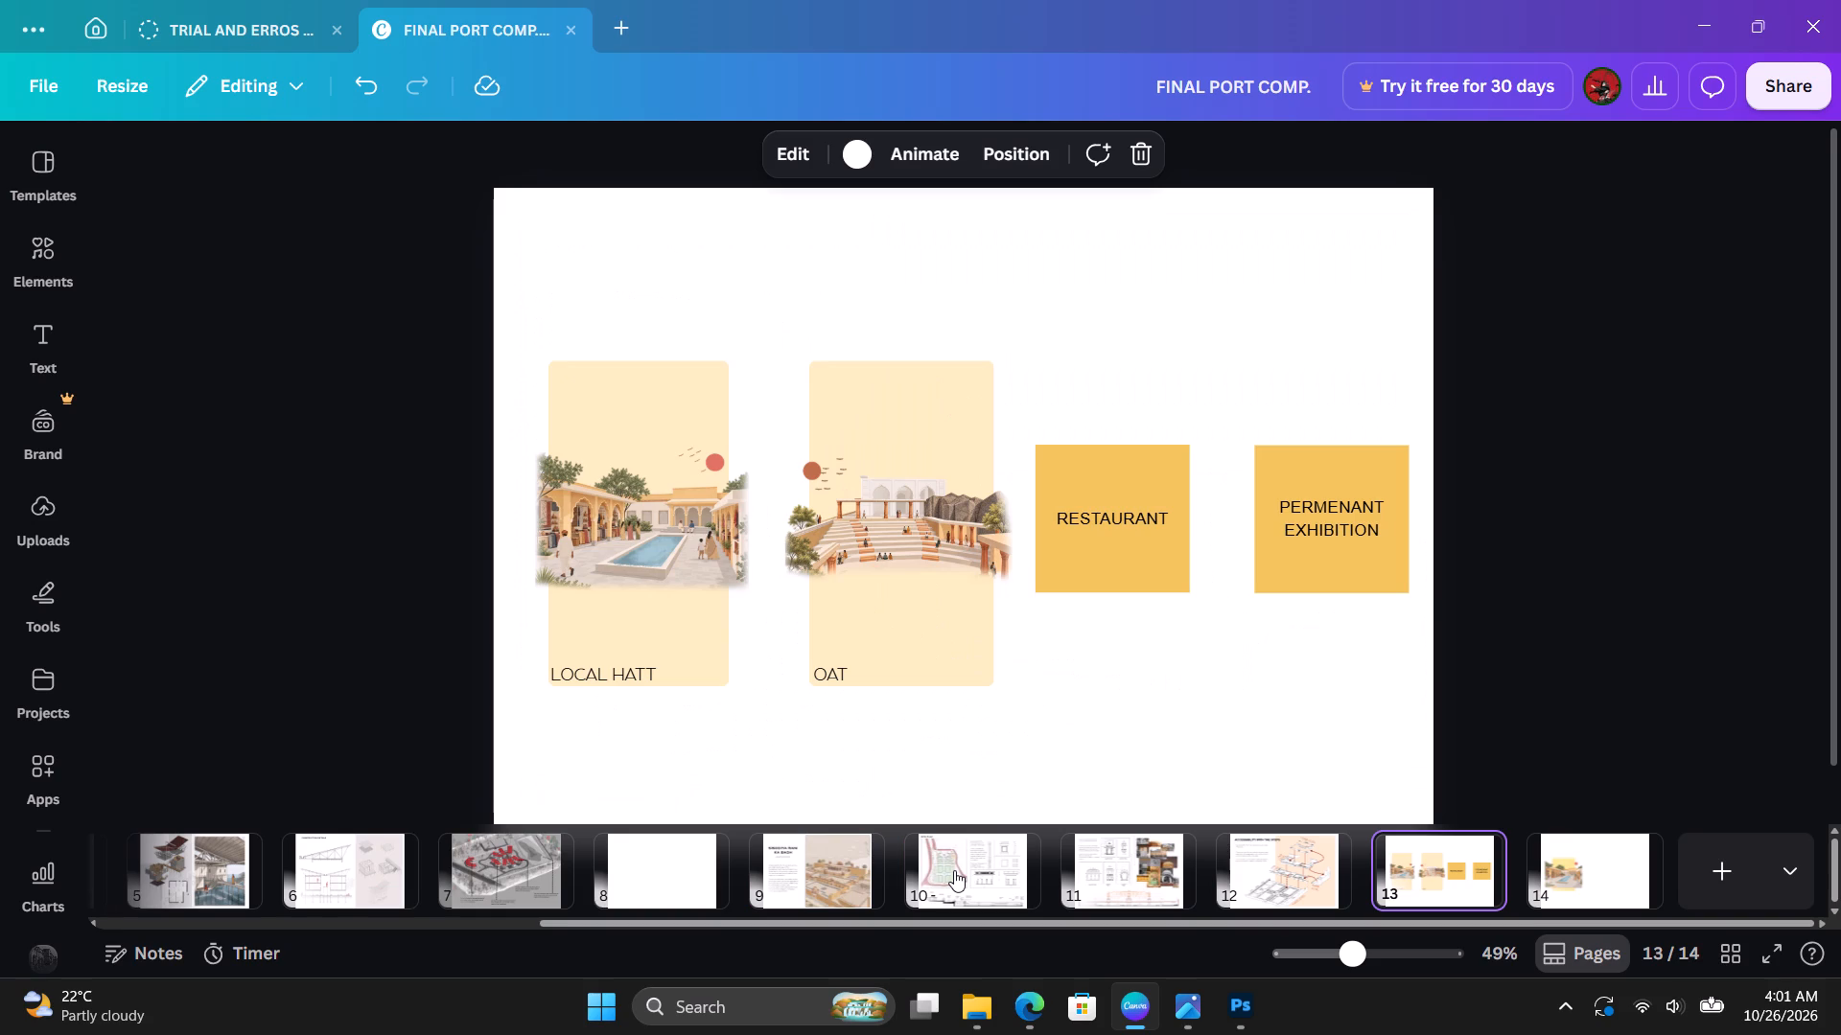
# Delete the blank page 8 from the portfolio.
pyautogui.press('Left')
pyautogui.press('Left')
pyautogui.press('Left')
pyautogui.press('Left')
pyautogui.press('Left')
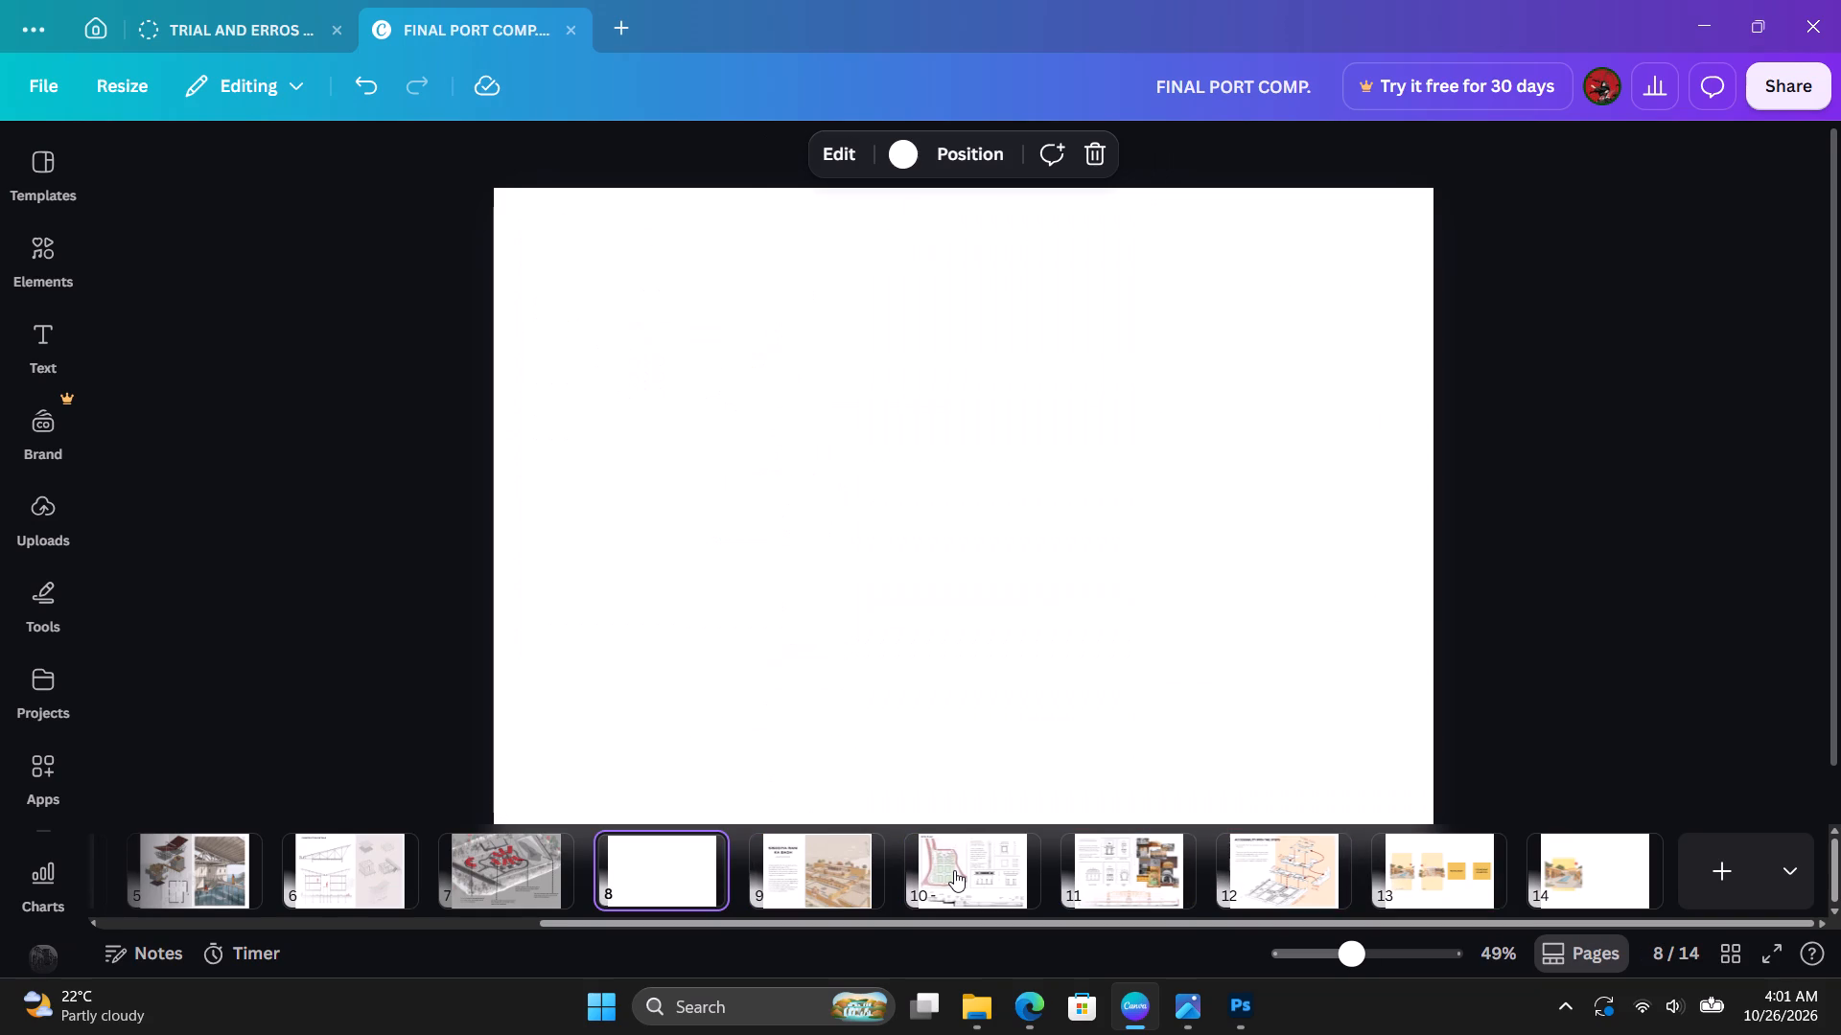
pyautogui.press('Delete')
# Page back to page 4 and through to the last page to review the portfolio's layouts and page sequence.
pyautogui.press('Left')
pyautogui.press('Left')
pyautogui.press('Left')
pyautogui.press('Left')
pyautogui.press('Left')
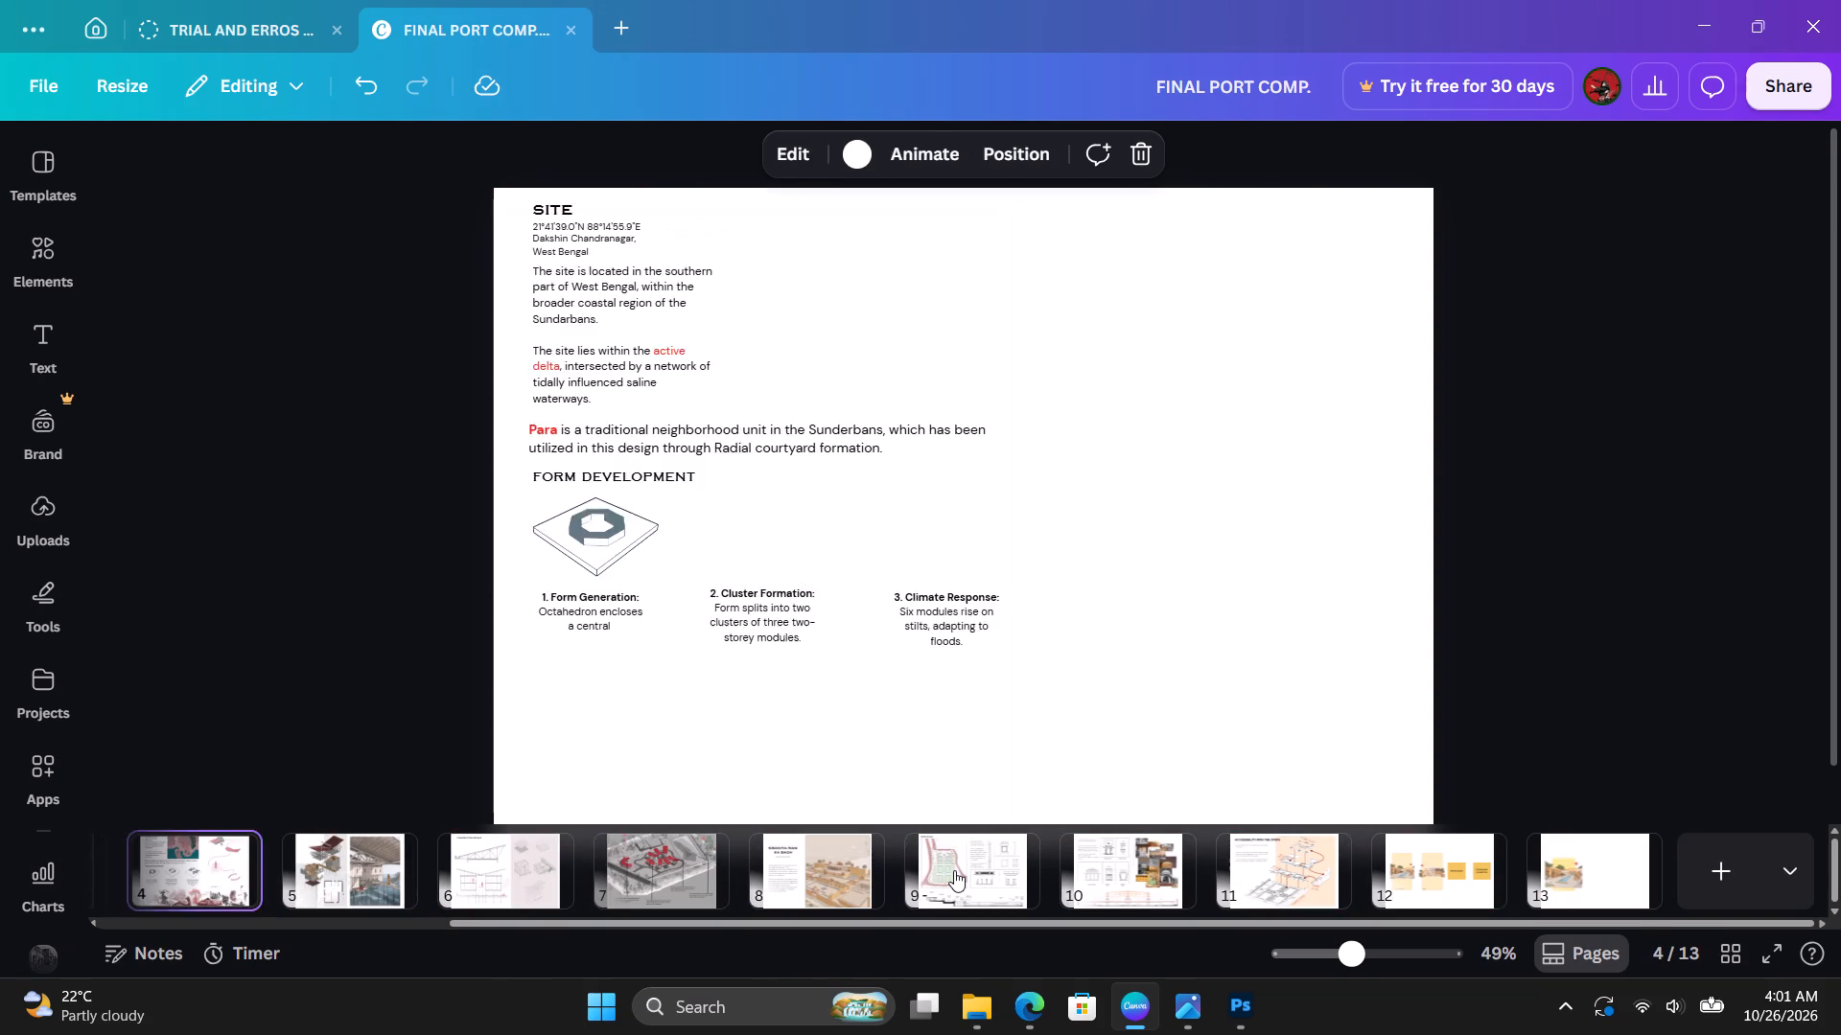
pyautogui.press('Right')
pyautogui.press('Right')
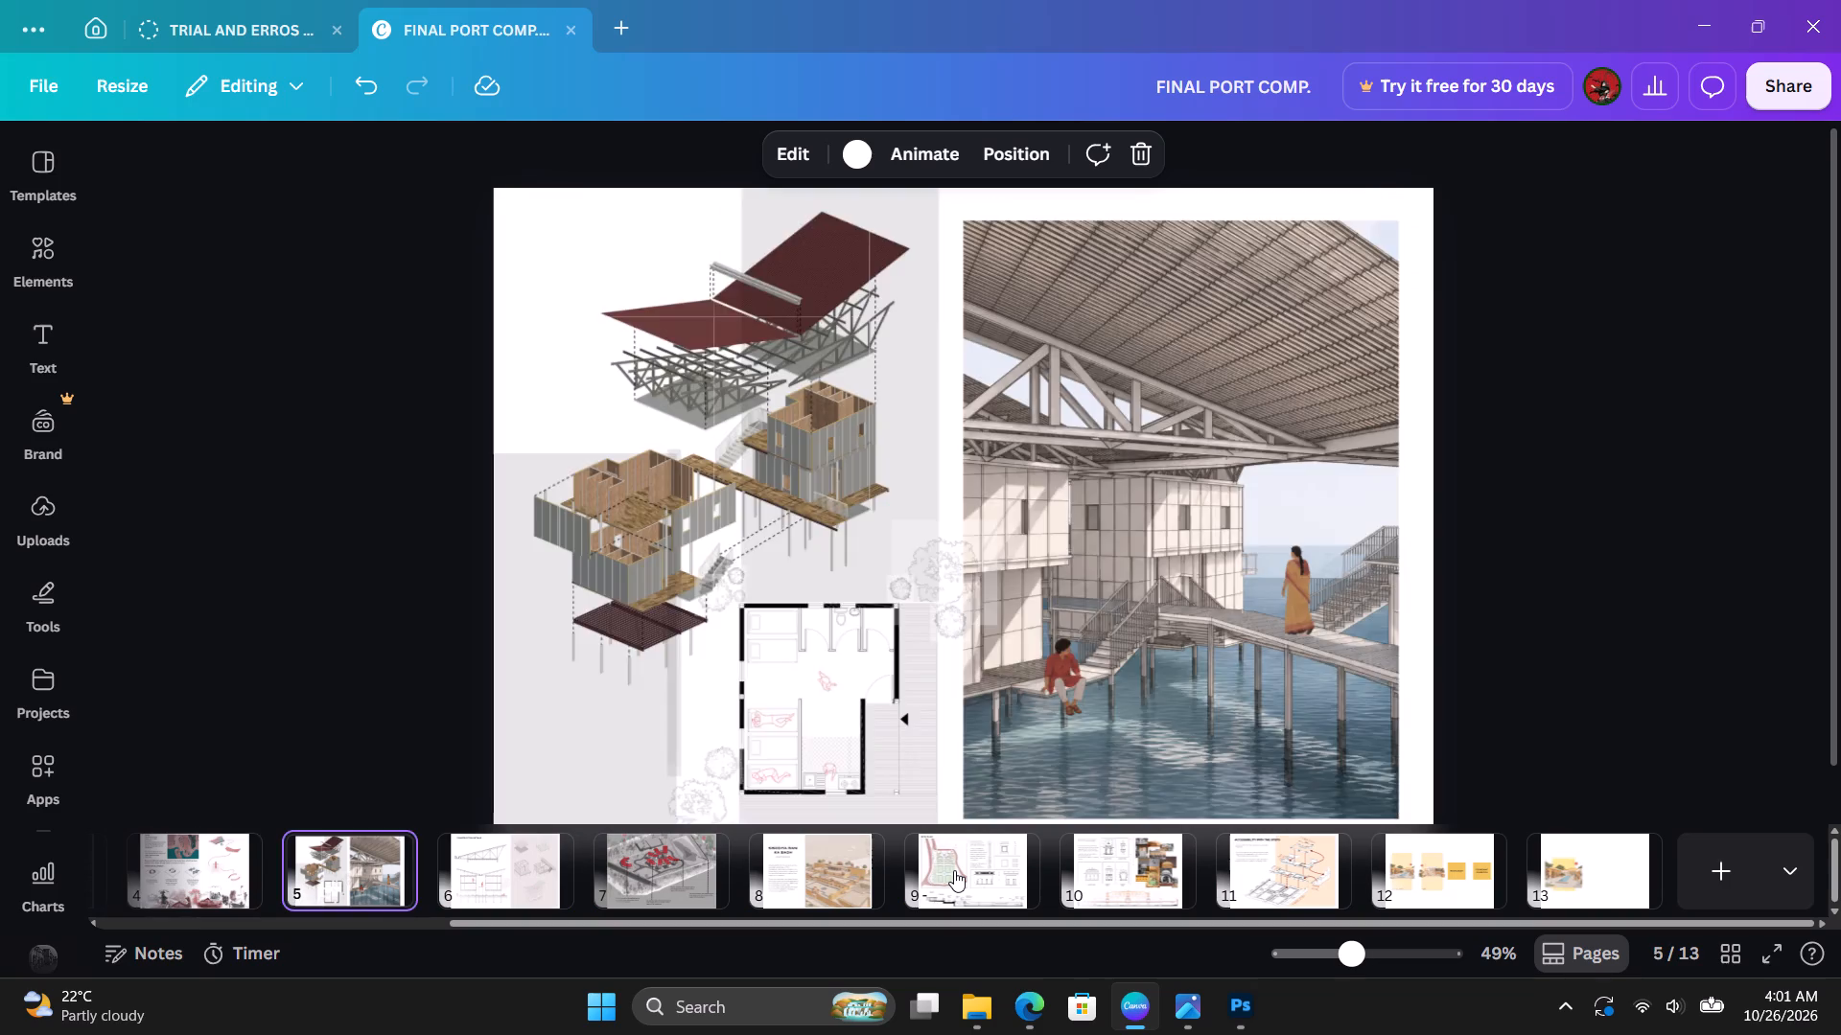
pyautogui.press('Right')
pyautogui.press('Right')
pyautogui.press('Right')
pyautogui.press('Right')
pyautogui.press('Right')
pyautogui.press('Right')
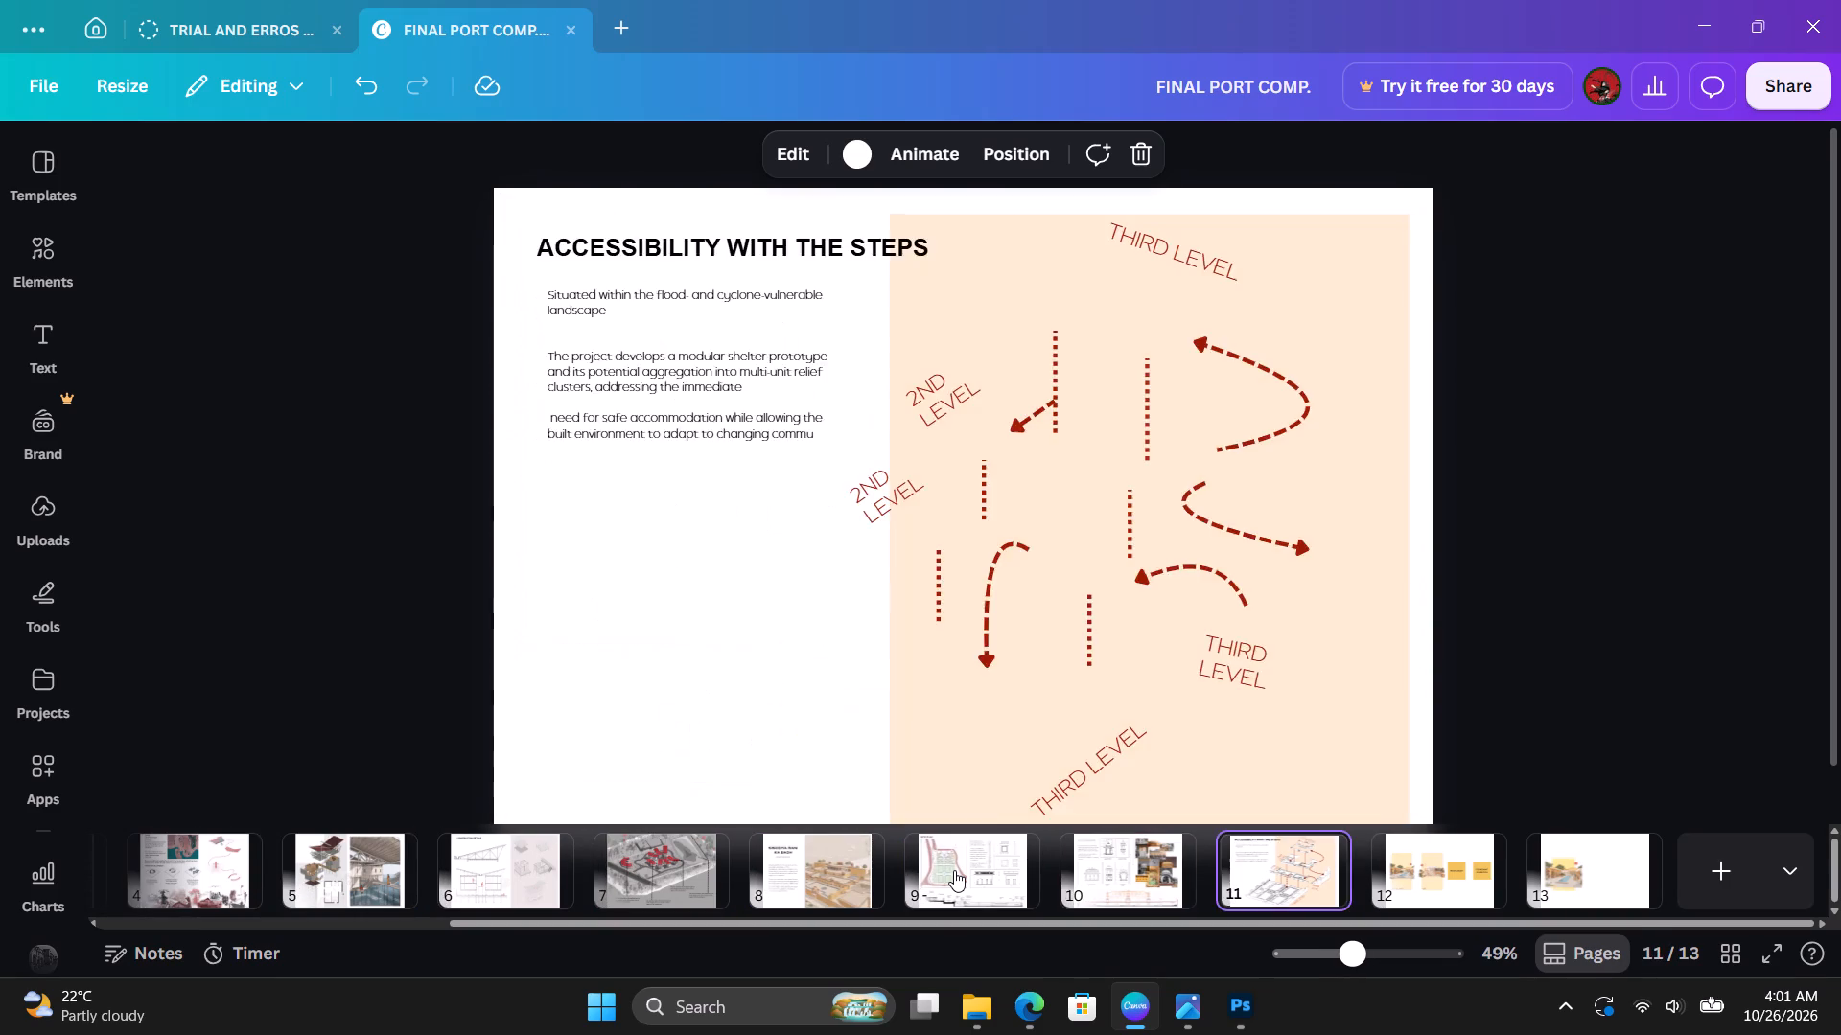
pyautogui.press('Right')
pyautogui.press('Right')
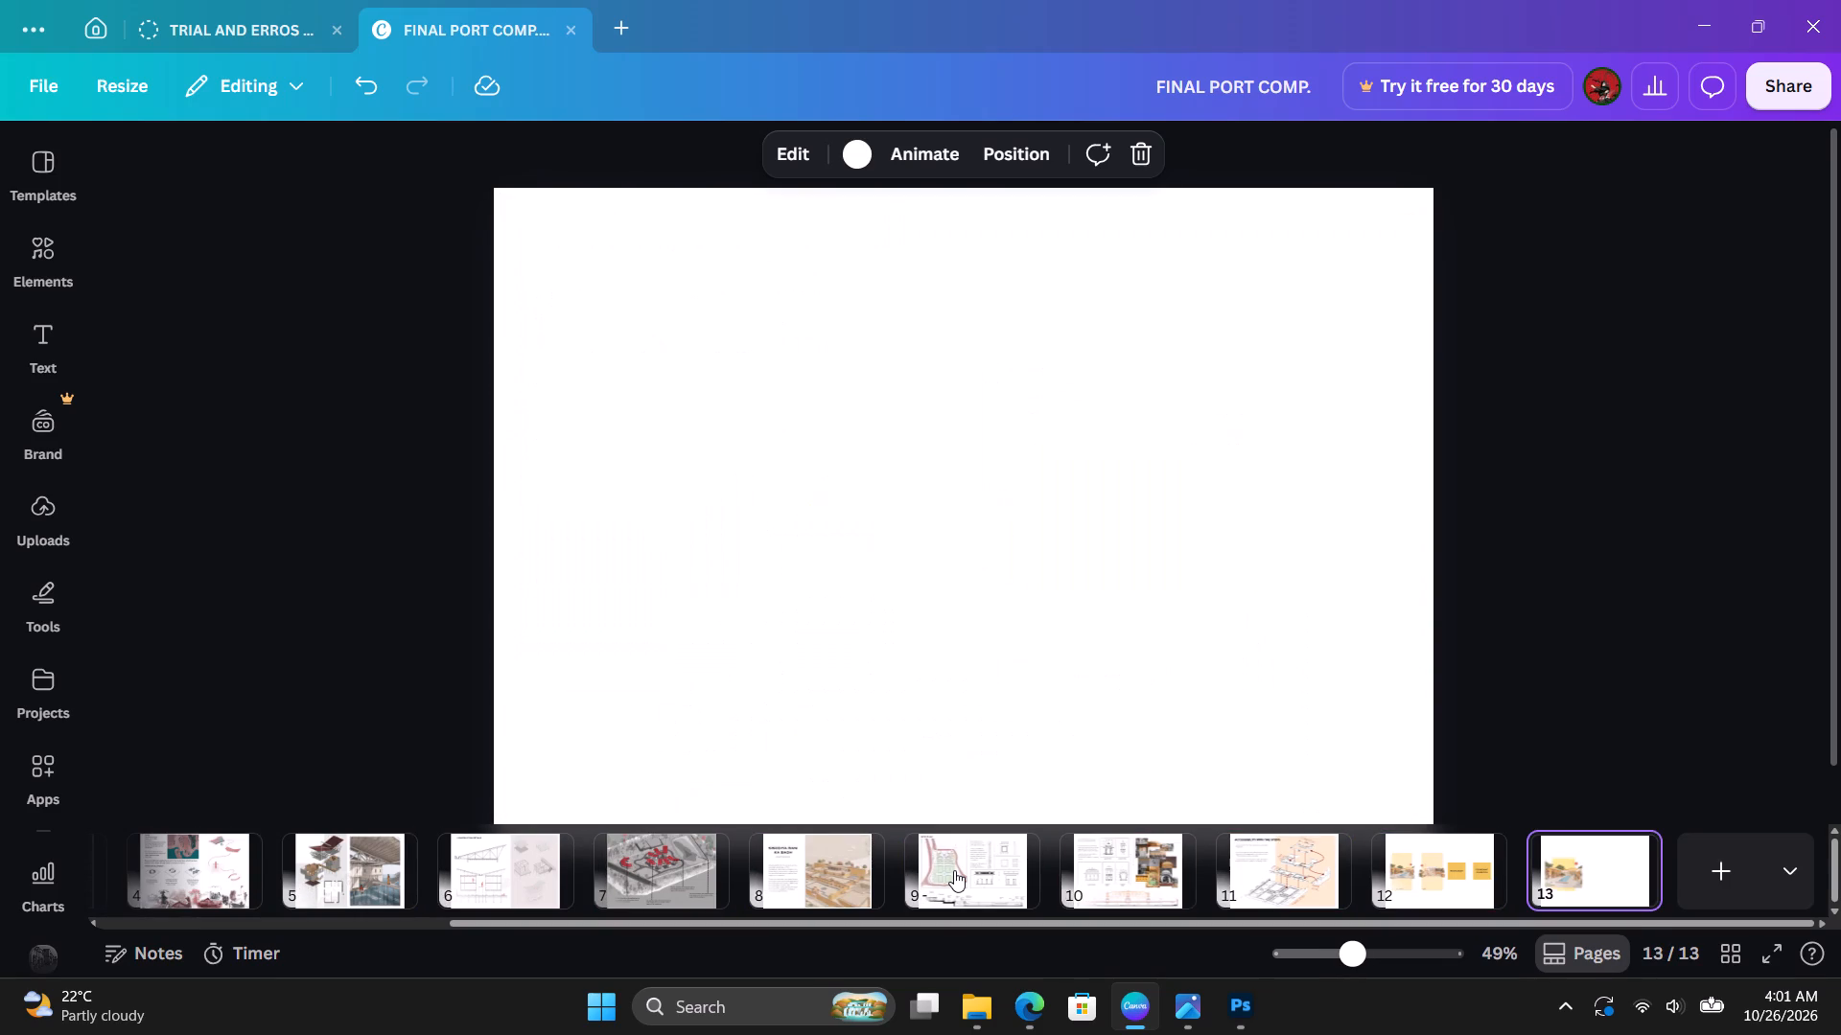
# Delete the last page, page 13, holding the leftover courtyard illustration on its yellow panel.
pyautogui.press('Left')
pyautogui.press('Right')
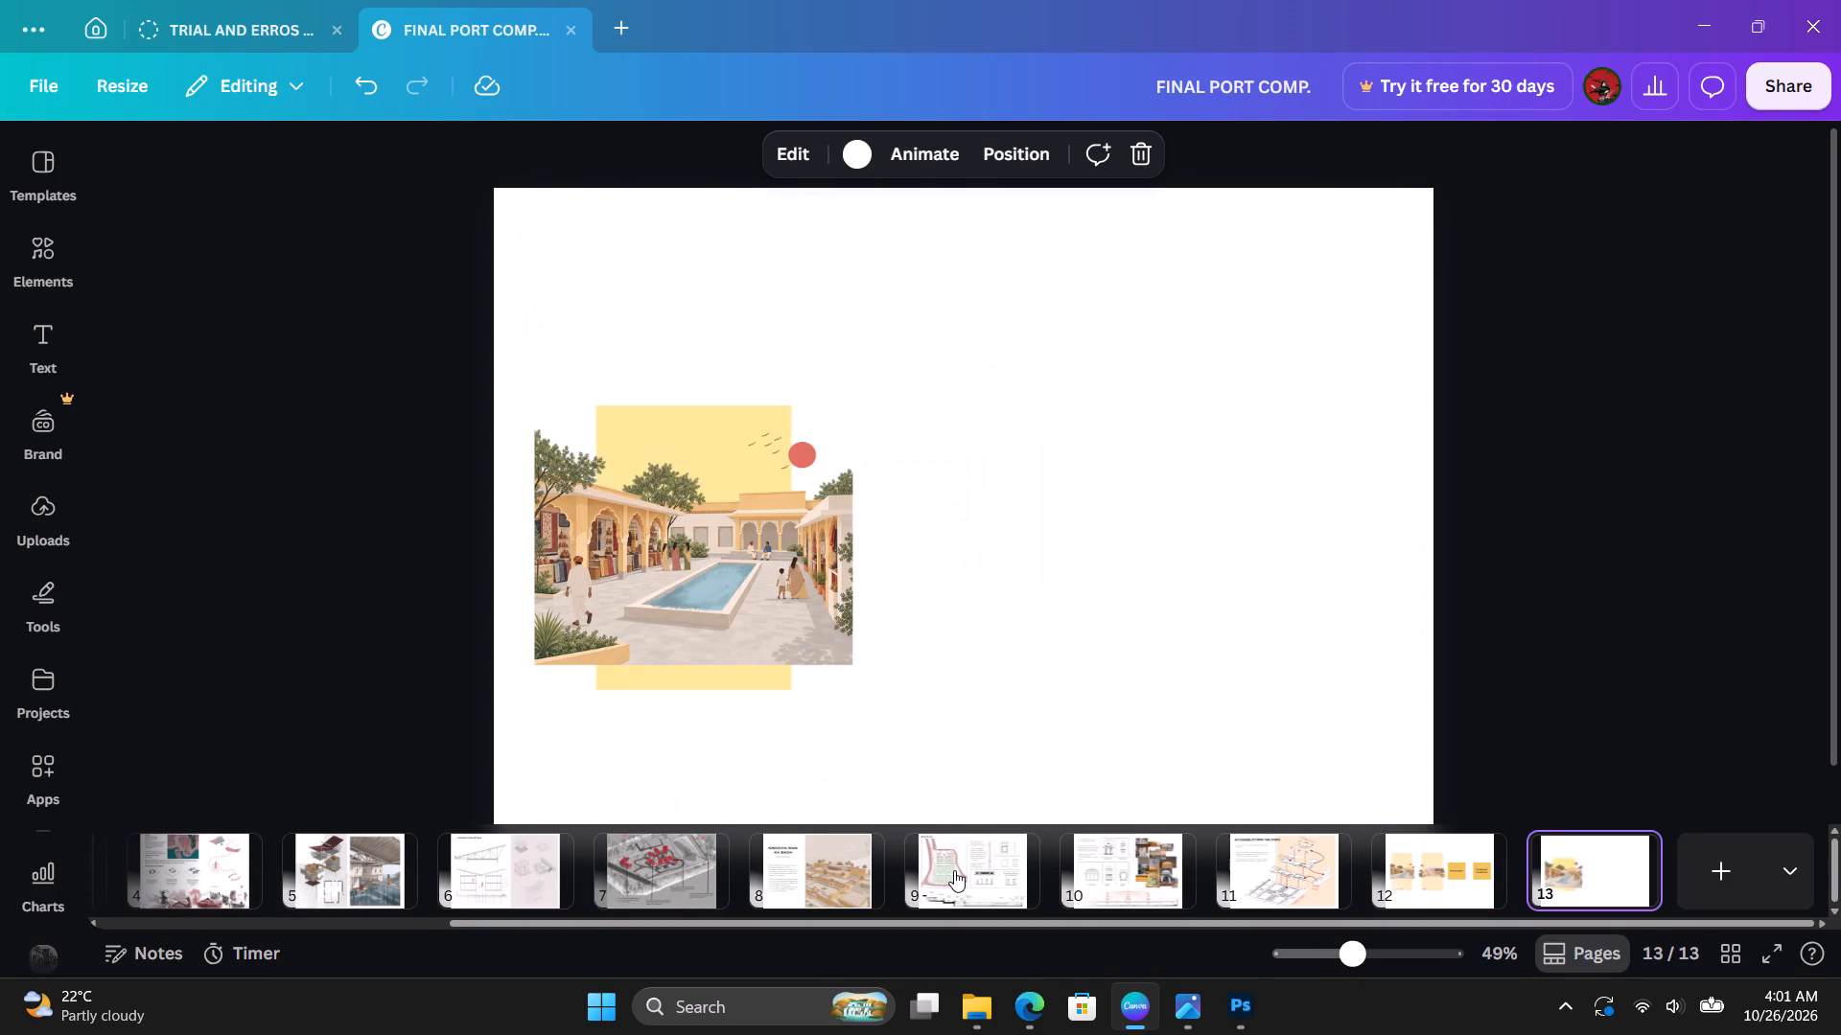
pyautogui.press('Delete')
# Page back and forth between page 12 and page 2 to review the portfolio's page sequence and layouts.
pyautogui.press('Left')
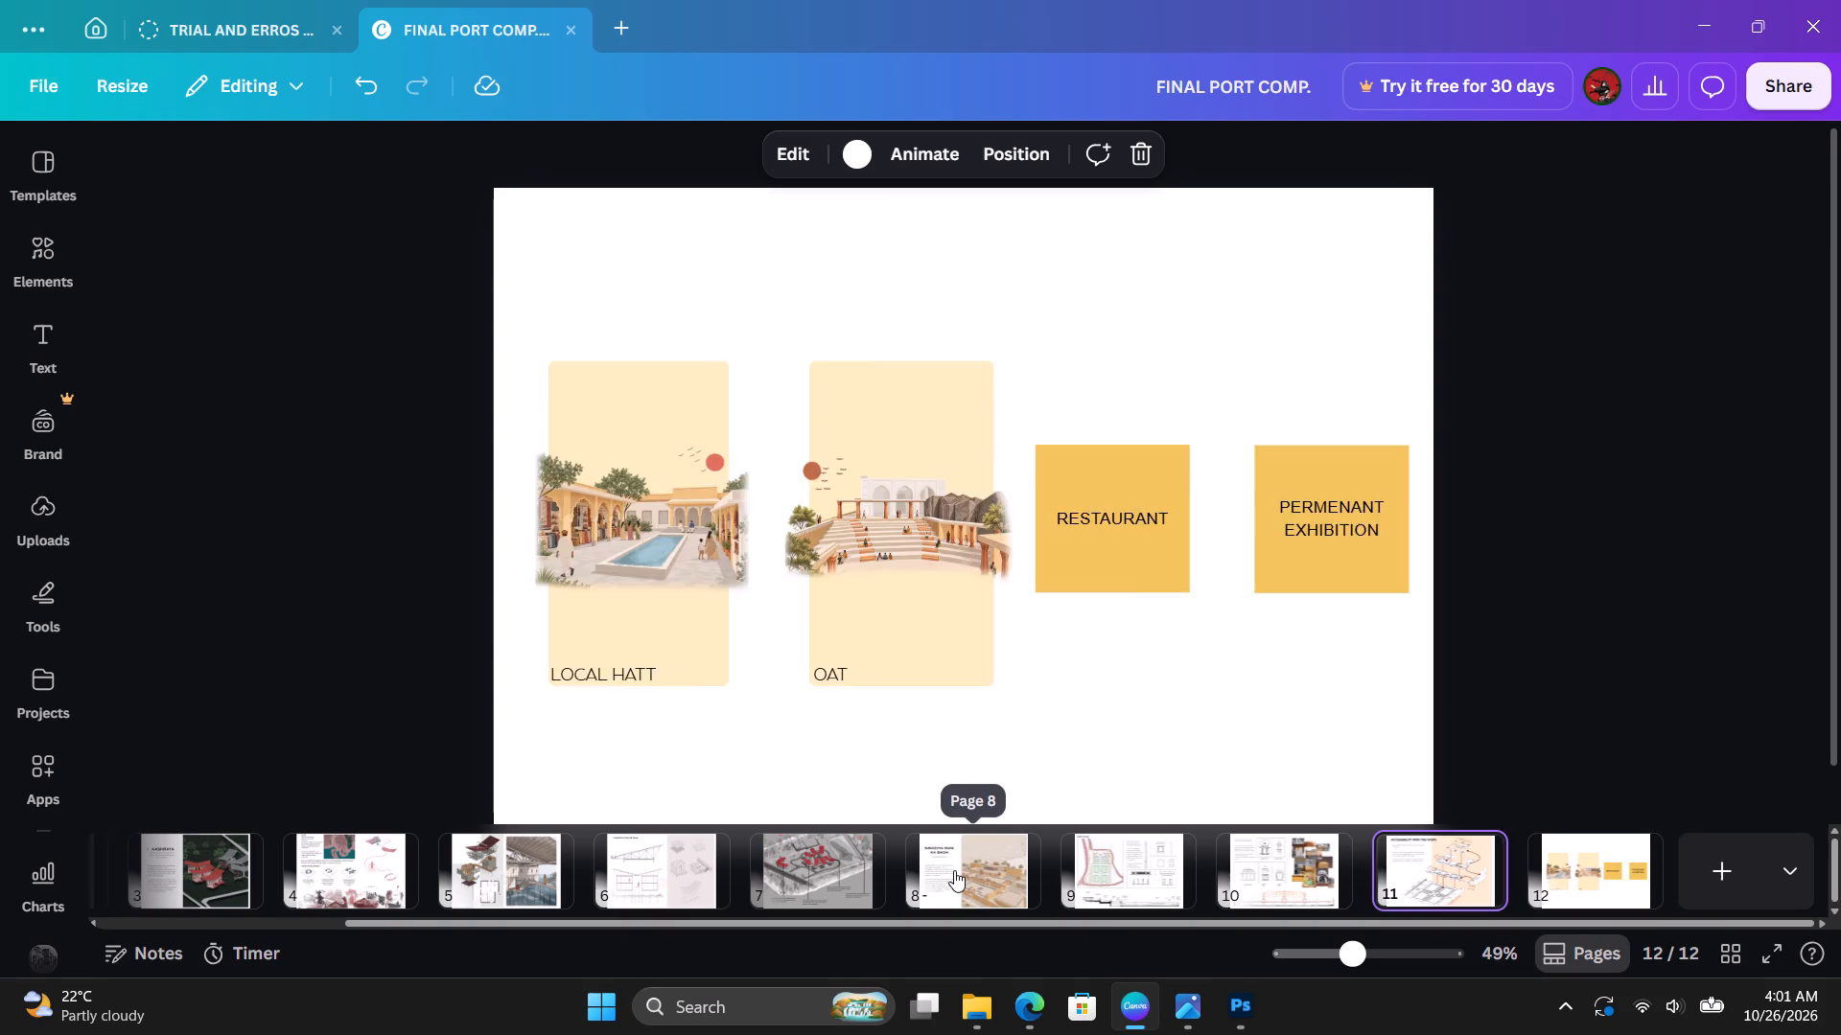
pyautogui.press('Left')
pyautogui.press('Left')
pyautogui.press('Left')
pyautogui.press('Right')
pyautogui.press('Right')
pyautogui.press('Right')
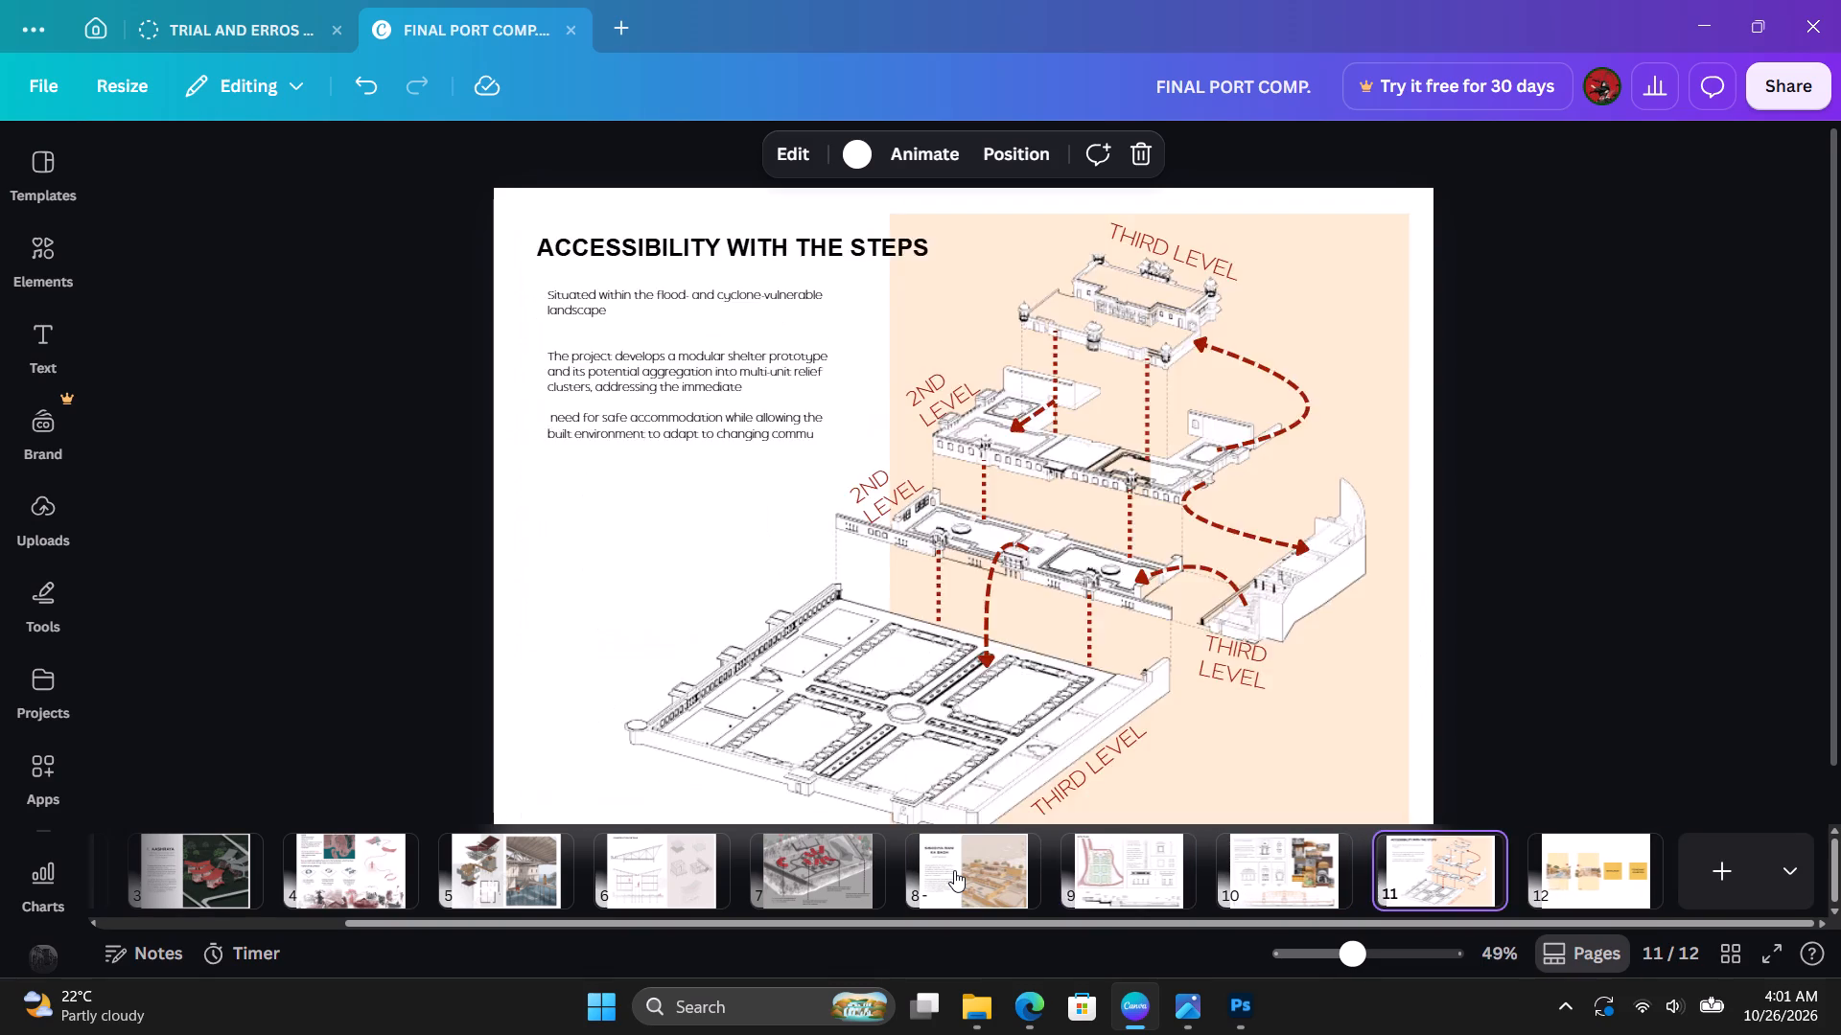
pyautogui.press('Right')
pyautogui.press('Right')
pyautogui.press('Left')
pyautogui.press('Left')
pyautogui.press('Left')
pyautogui.press('Left')
pyautogui.press('Left')
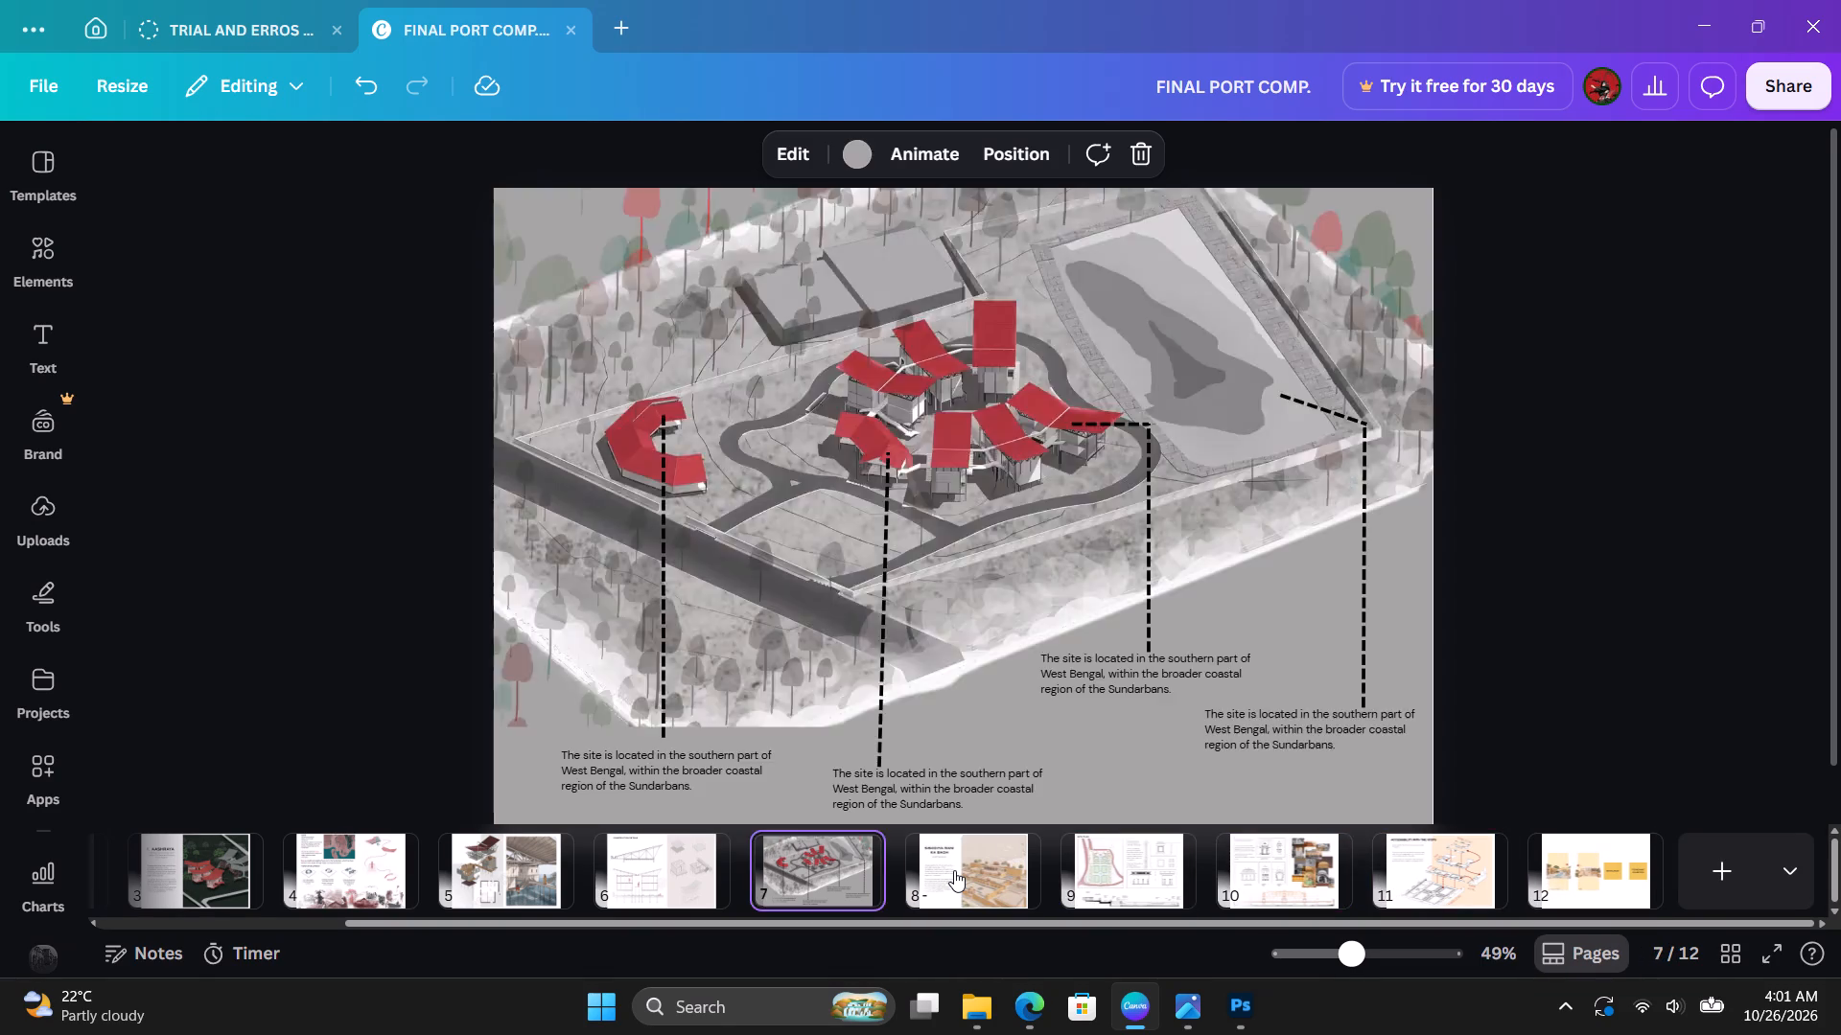
pyautogui.press('Left')
pyautogui.press('Left')
pyautogui.press('Left')
pyautogui.press('Left')
pyautogui.press('Left')
pyautogui.press('Right')
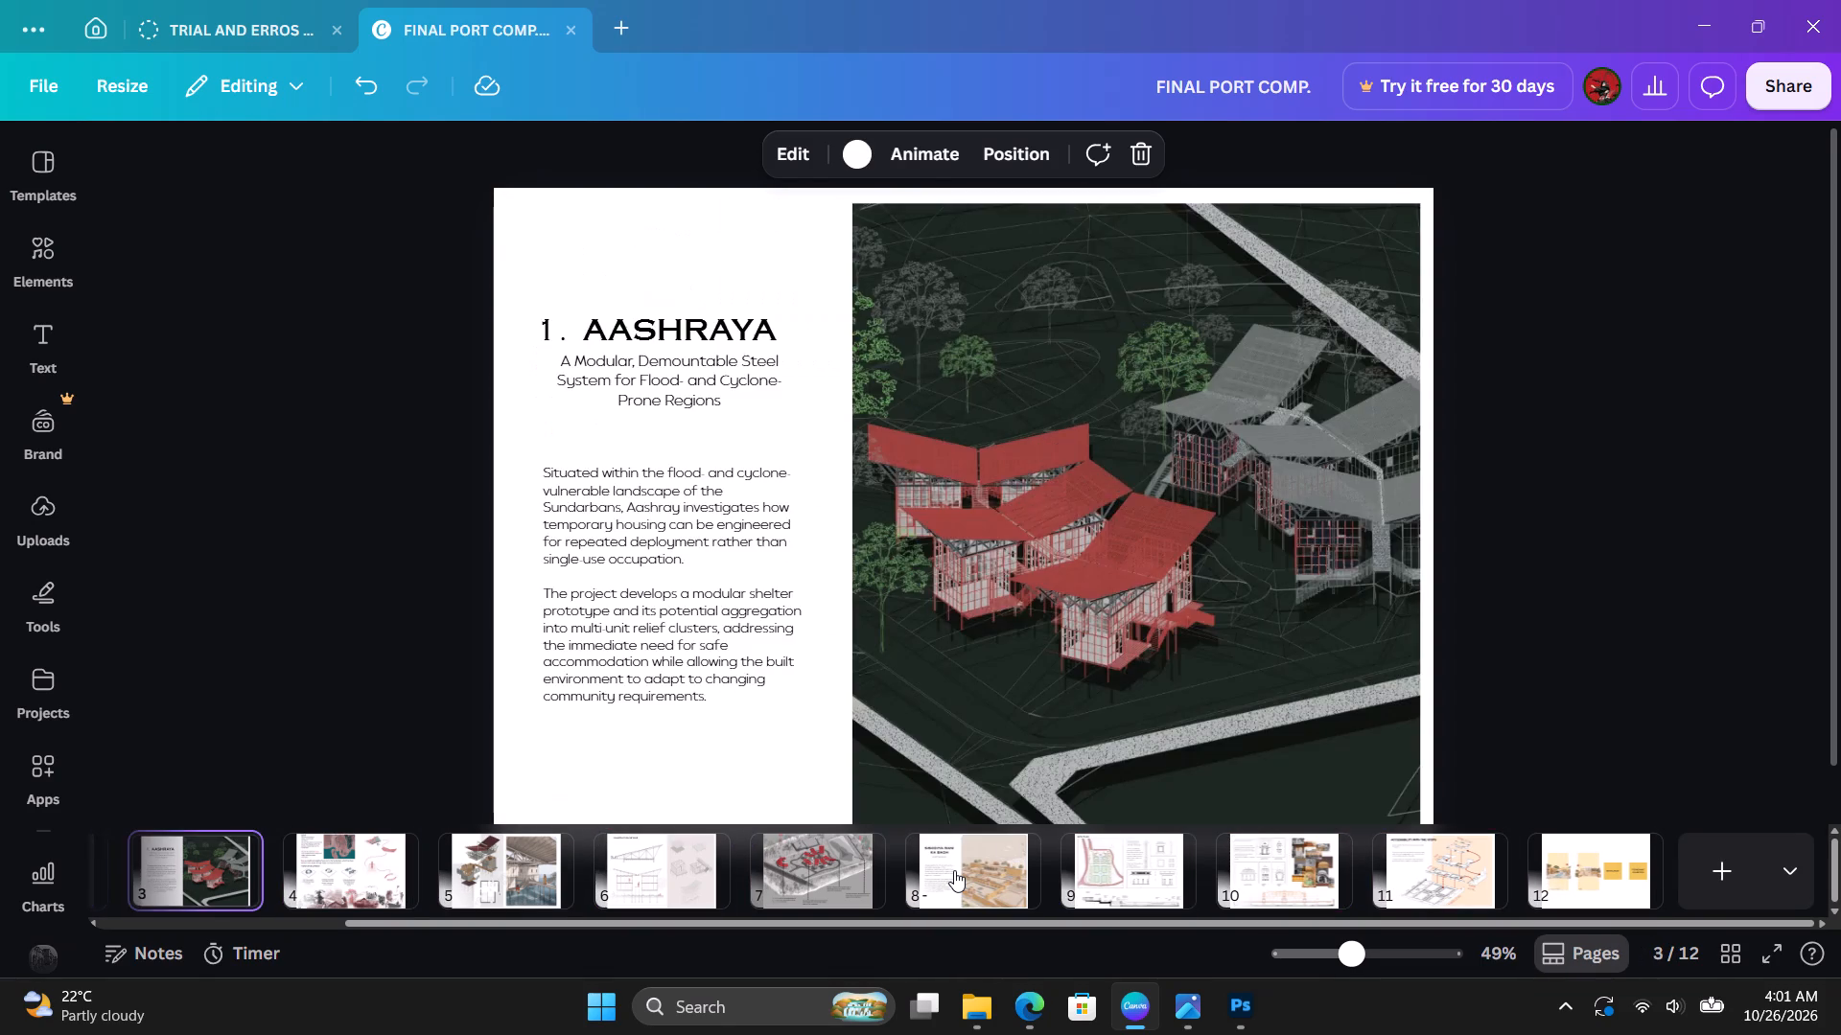
pyautogui.press('Left')
pyautogui.press('Right')
pyautogui.press('Right')
pyautogui.press('Left')
pyautogui.press('Left')
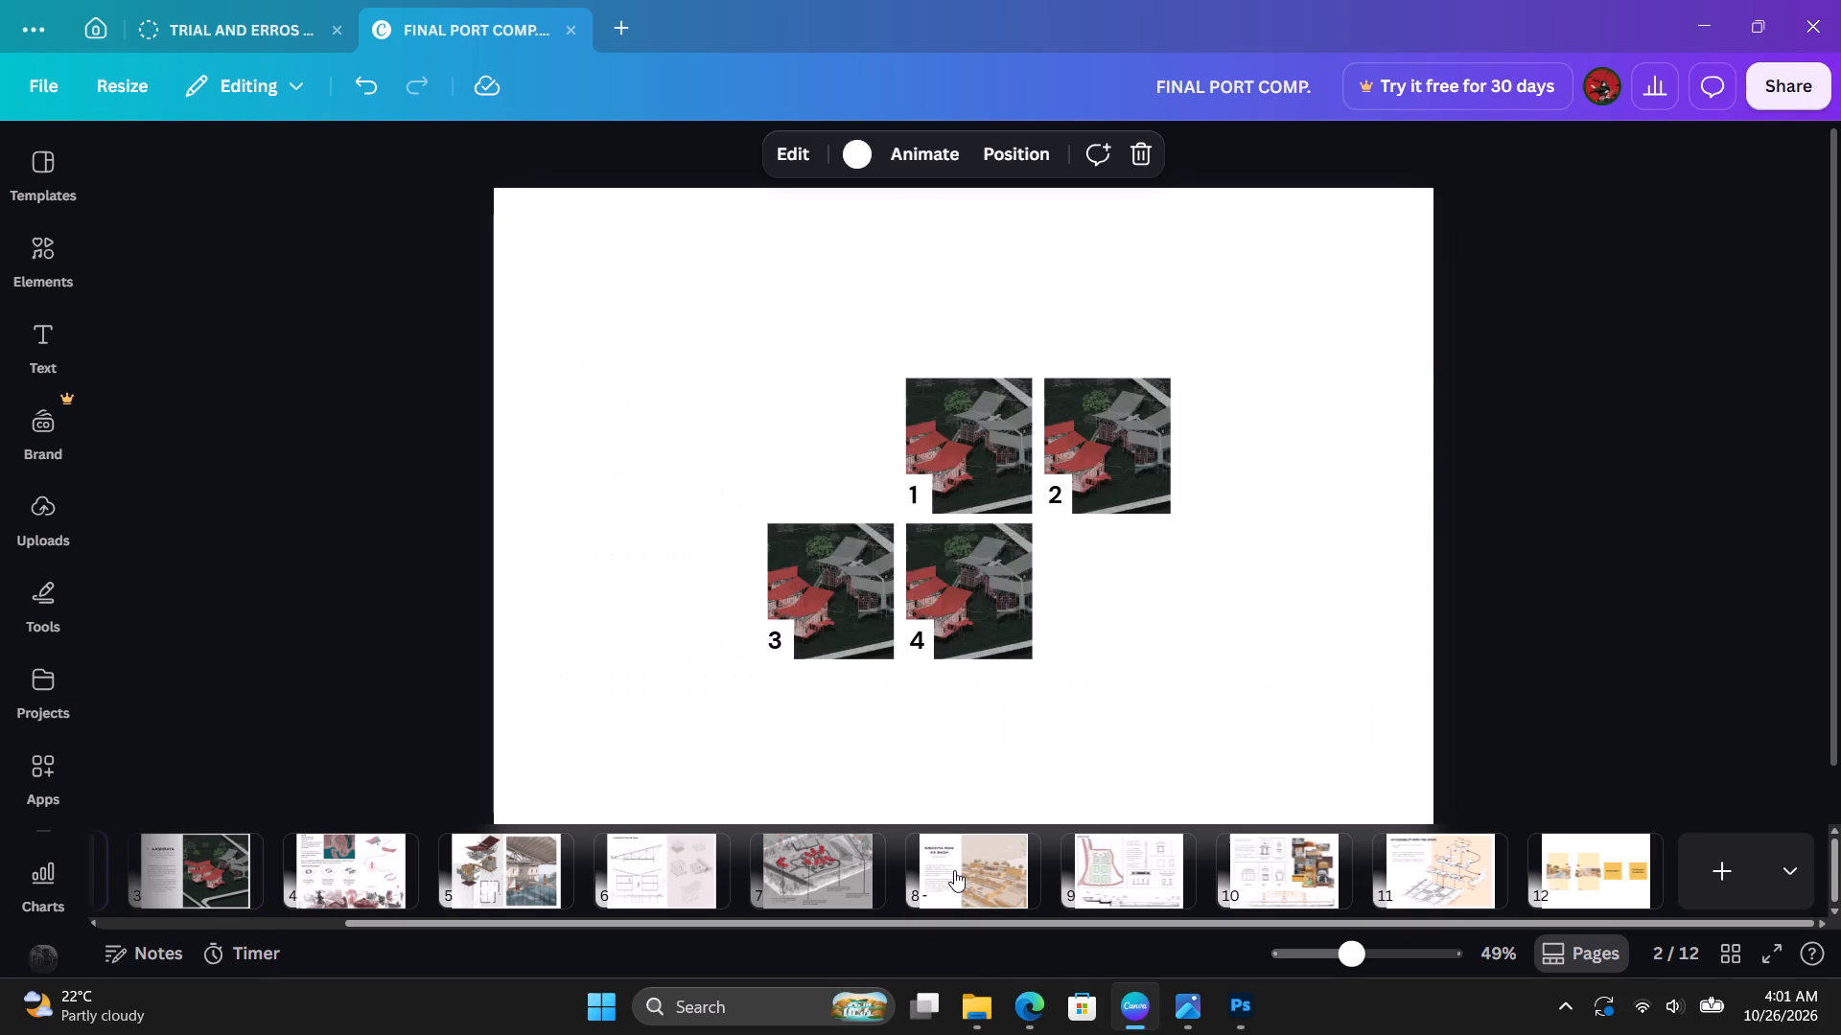
# Copy the Sisodiya Rani ka Bagh cover image from page 8 and paste it onto page 2.
pyautogui.click(1006, 895)
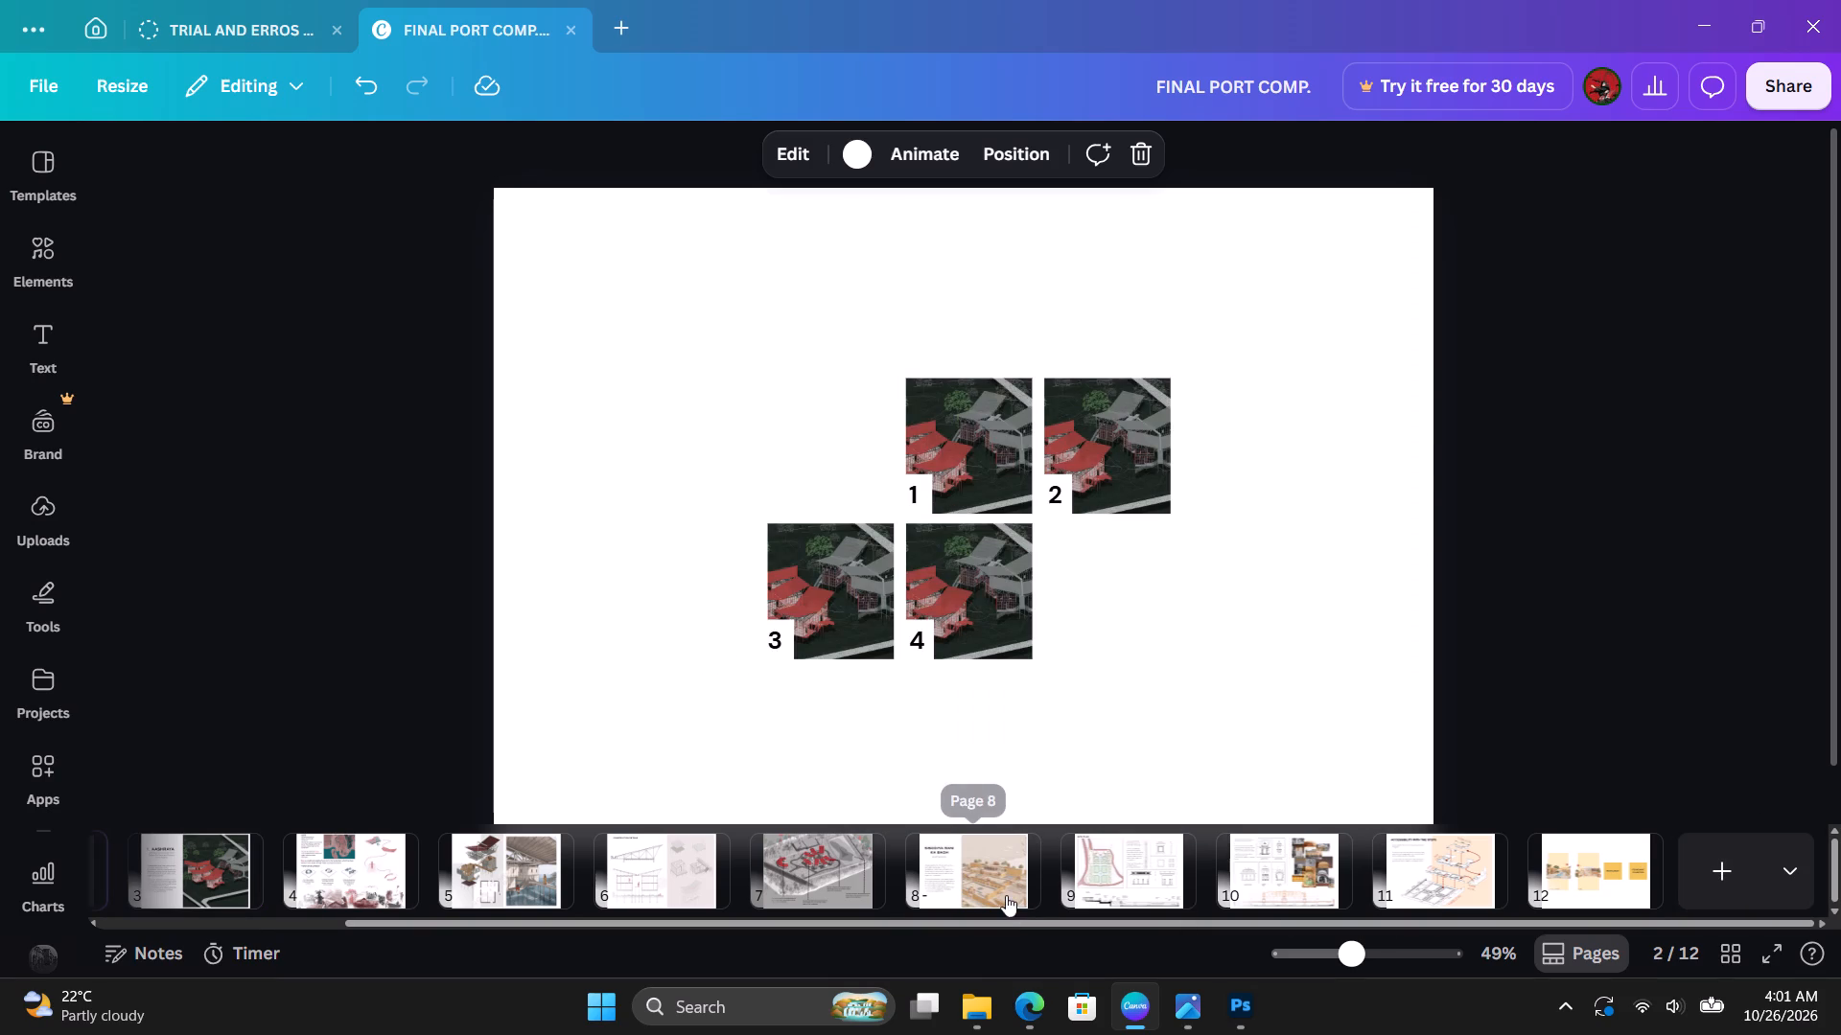
pyautogui.click(1142, 659)
pyautogui.hotkey('ctrl', 'c')
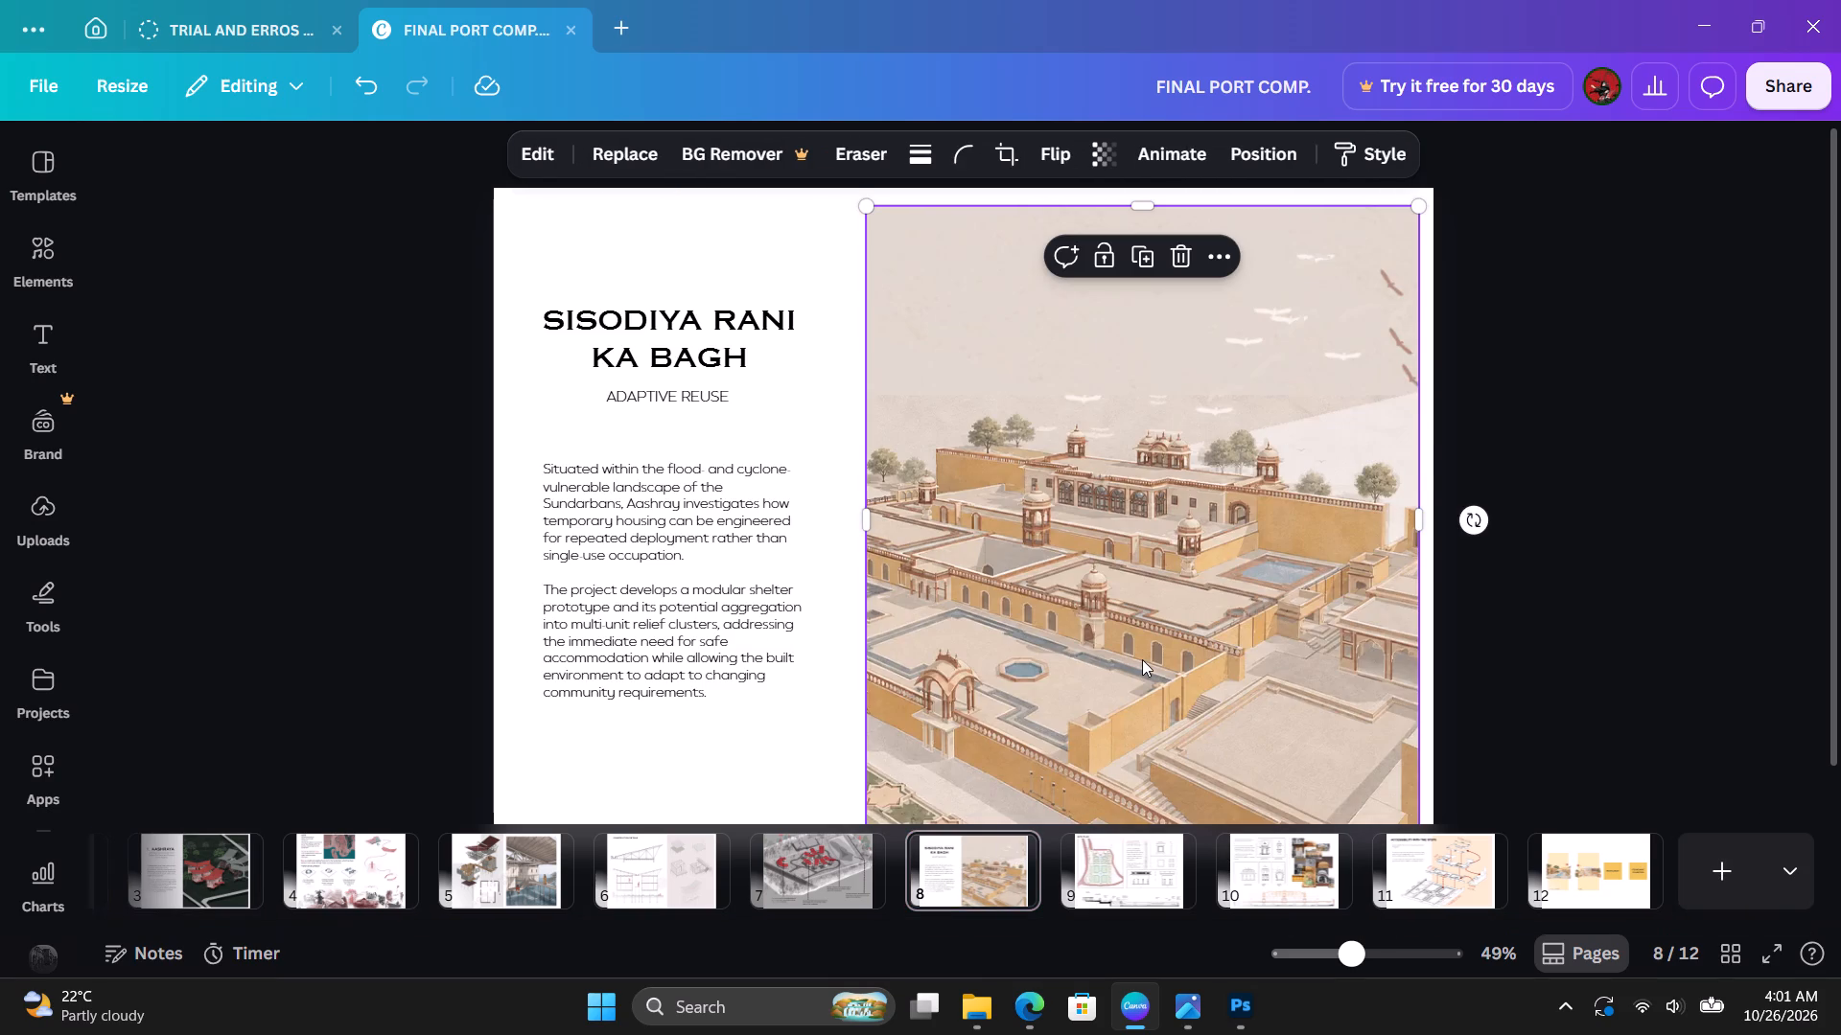
pyautogui.moveTo(395, 921); pyautogui.dragTo(235, 930)
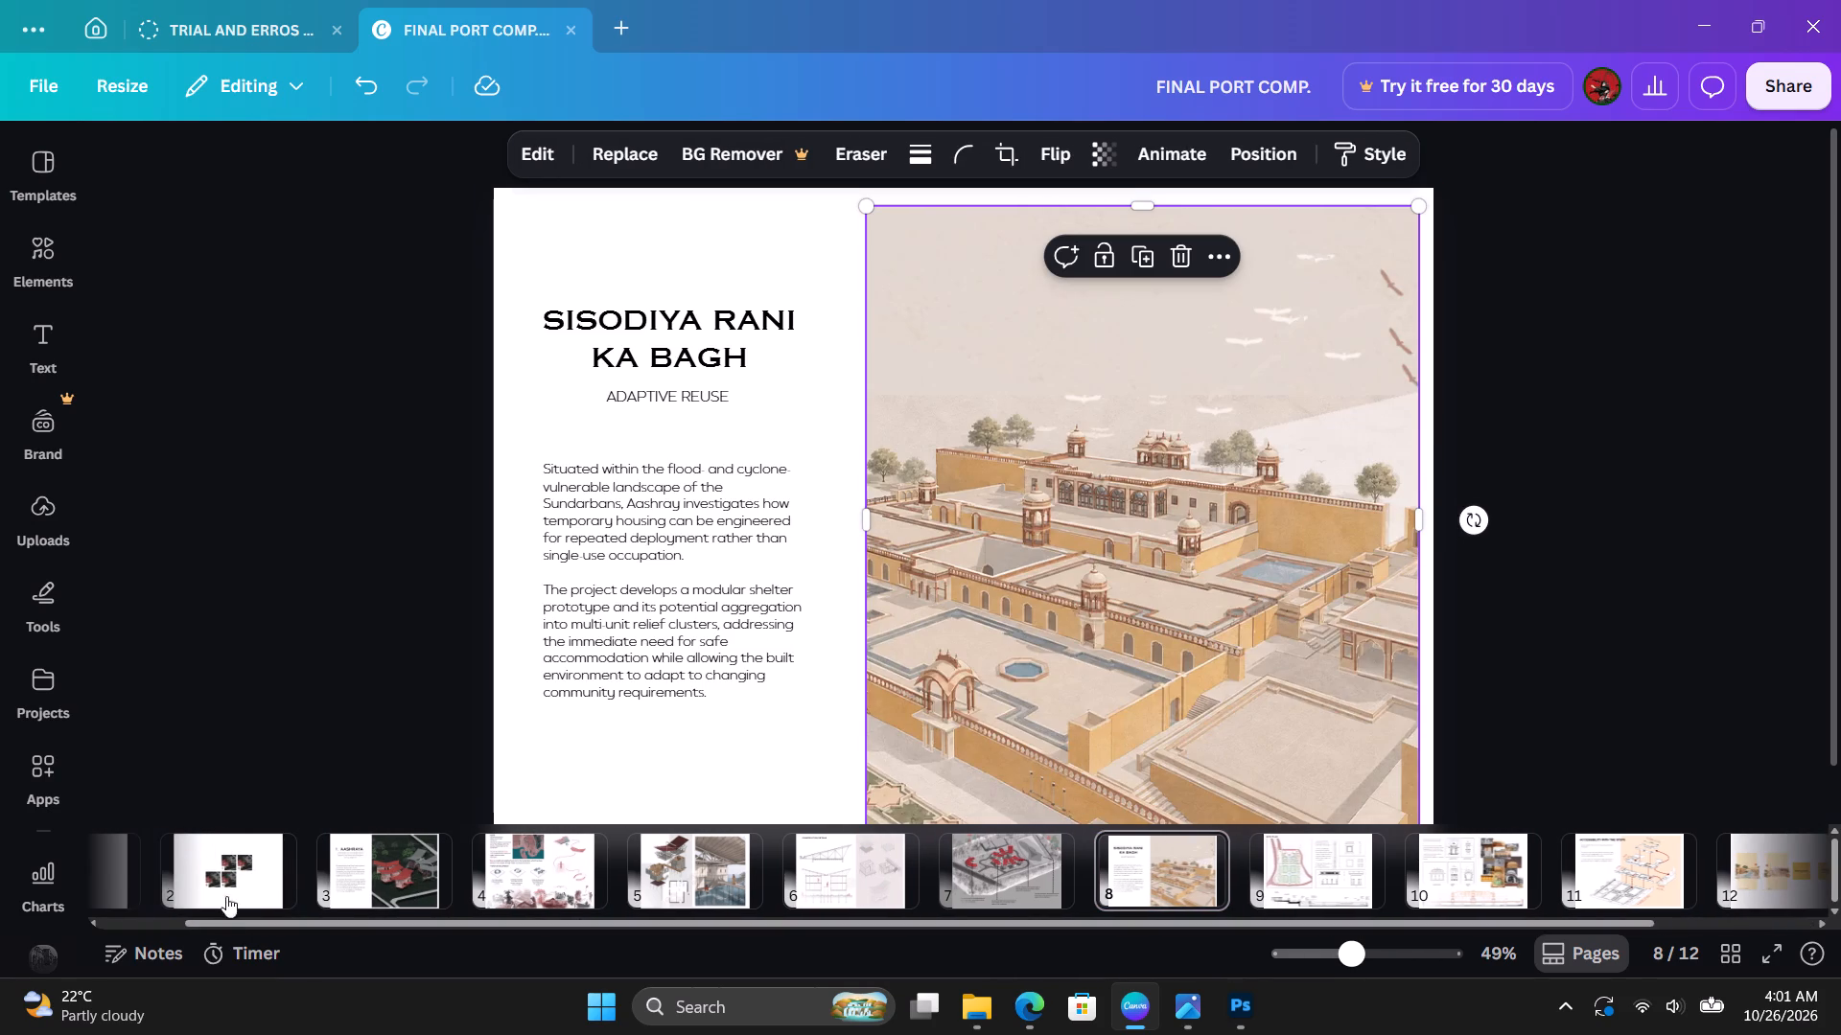
pyautogui.click(237, 882)
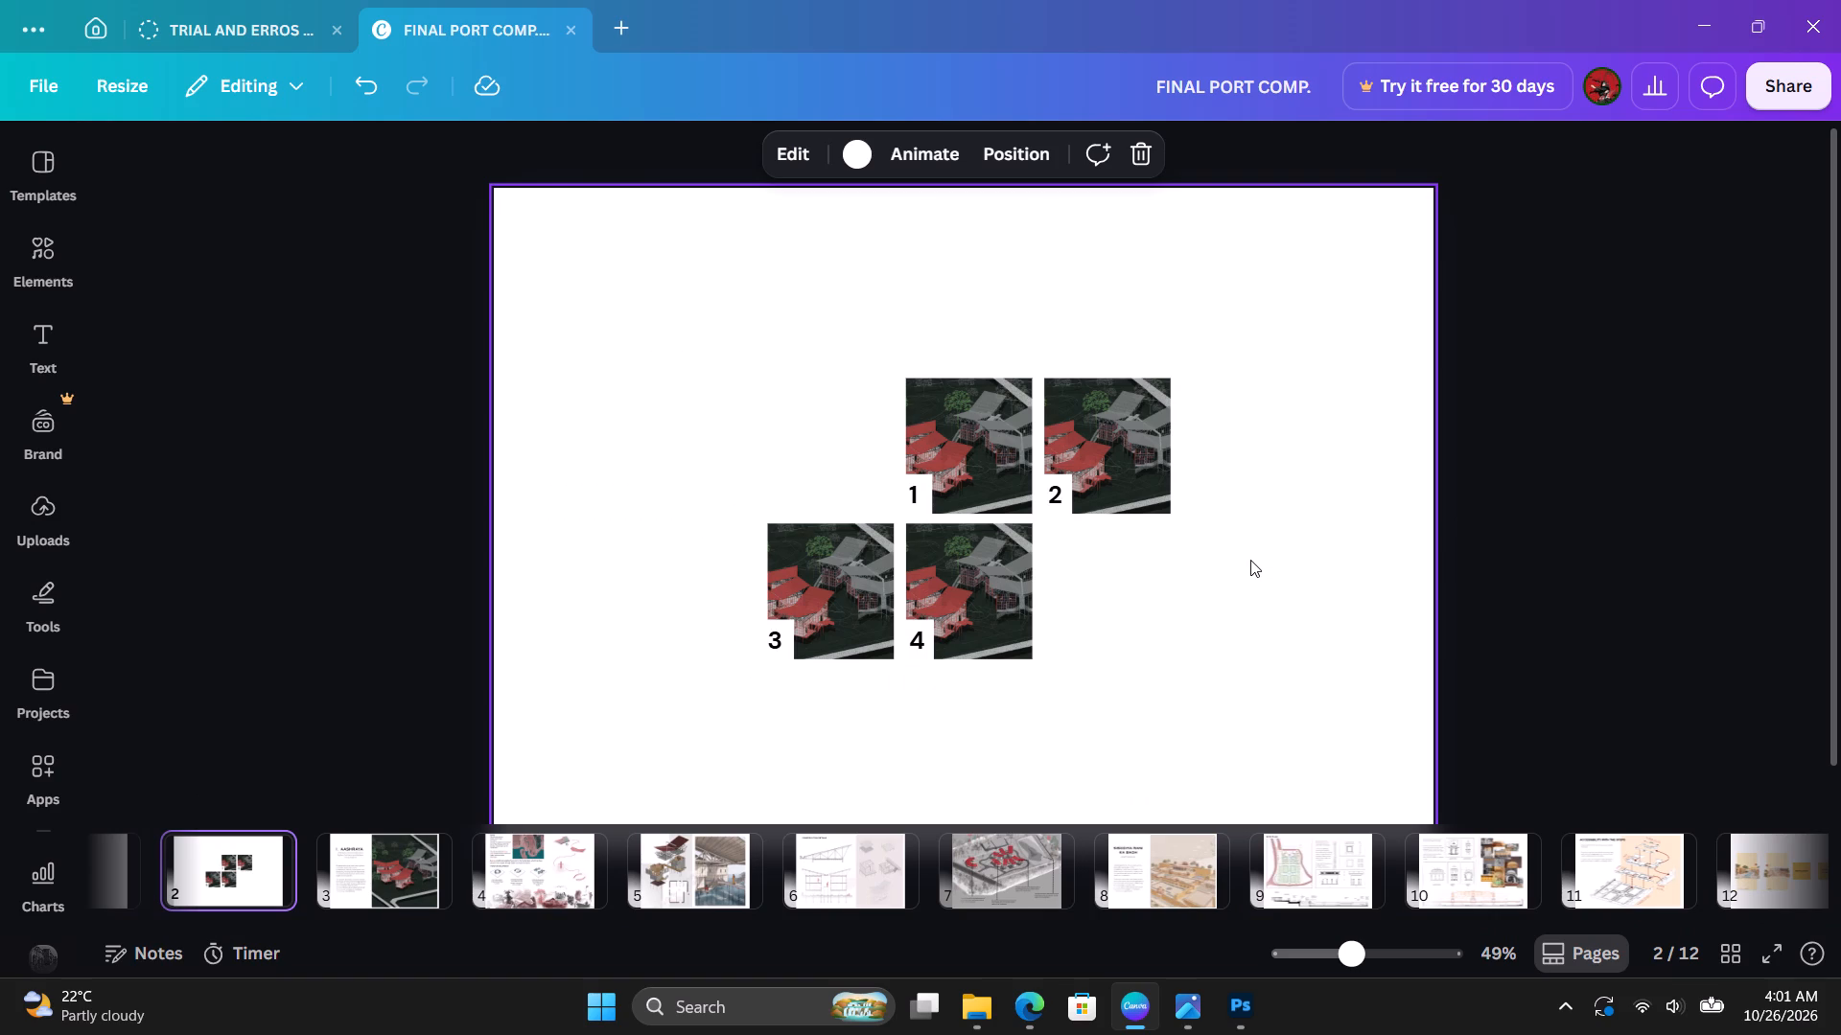
pyautogui.hotkey('ctrl', 'v')
# Scale the pasted palace image to about 56.2 by 64 and place it over the image of tile 2.
pyautogui.moveTo(1110, 562); pyautogui.dragTo(1044, 469)
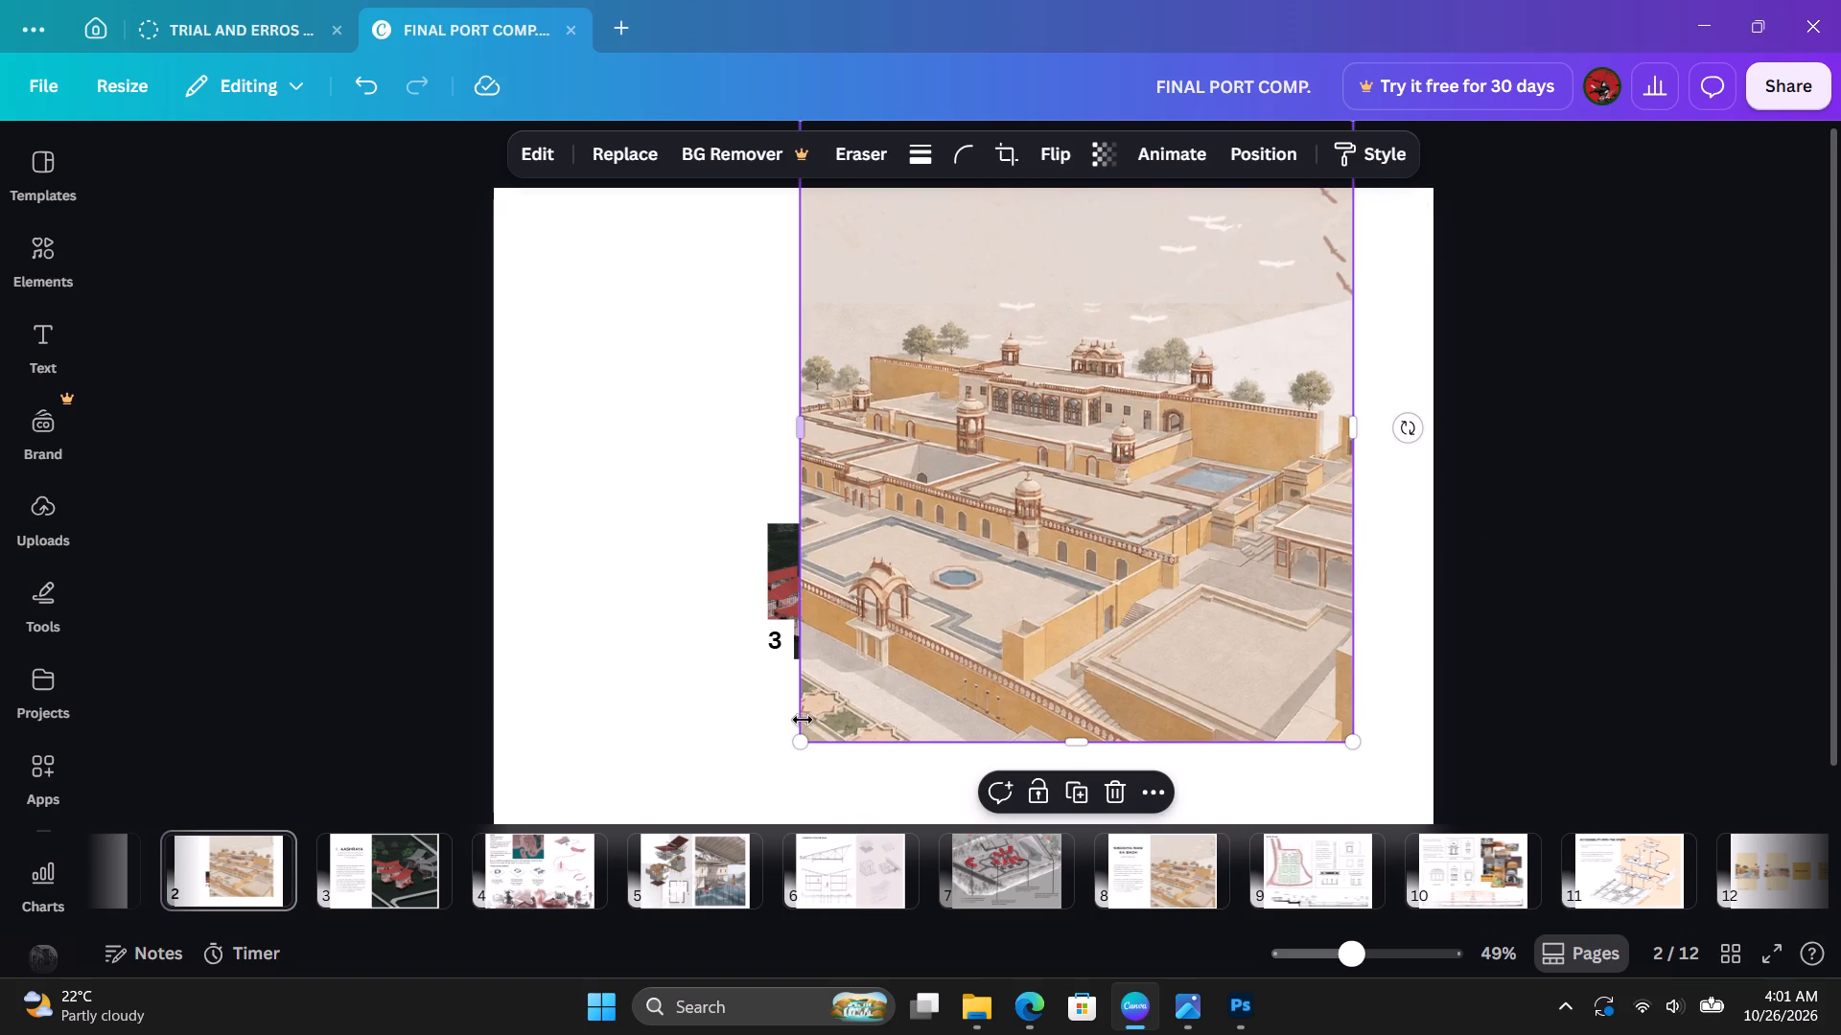
pyautogui.moveTo(802, 739); pyautogui.dragTo(1086, 302)
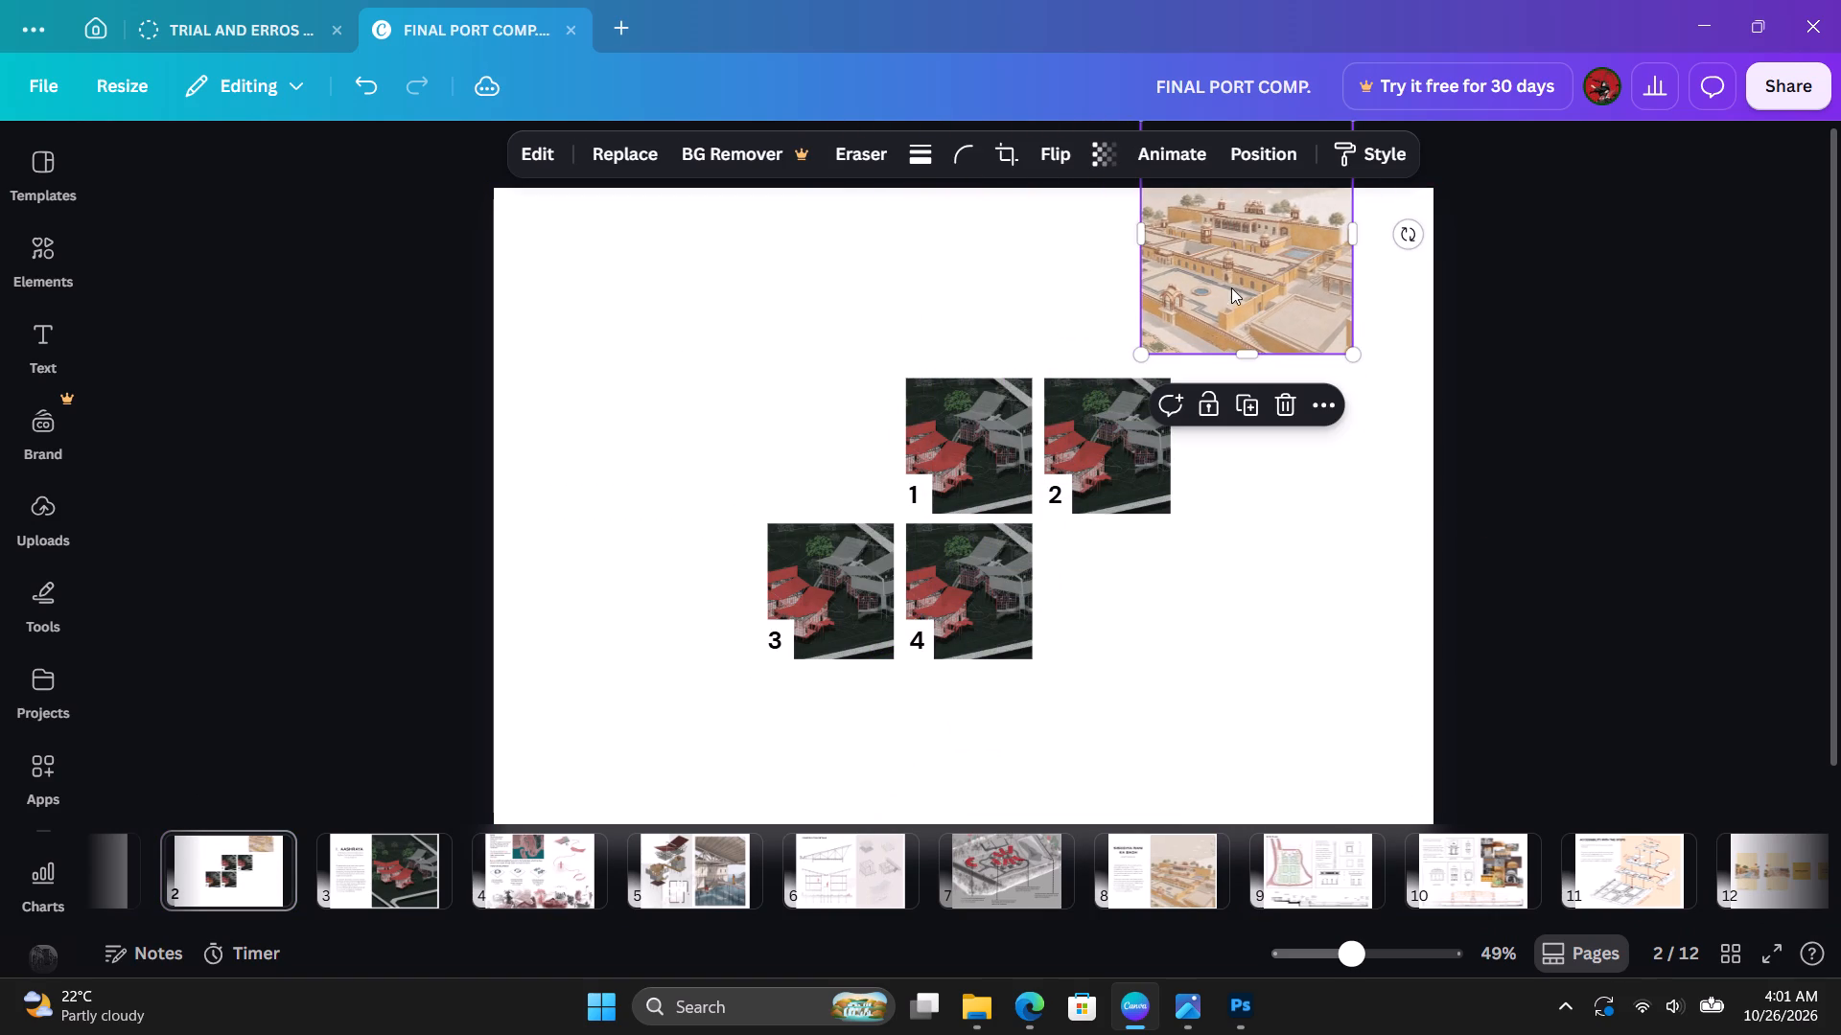
pyautogui.moveTo(1231, 287); pyautogui.dragTo(1136, 451)
pyautogui.moveTo(1263, 278); pyautogui.dragTo(1212, 405)
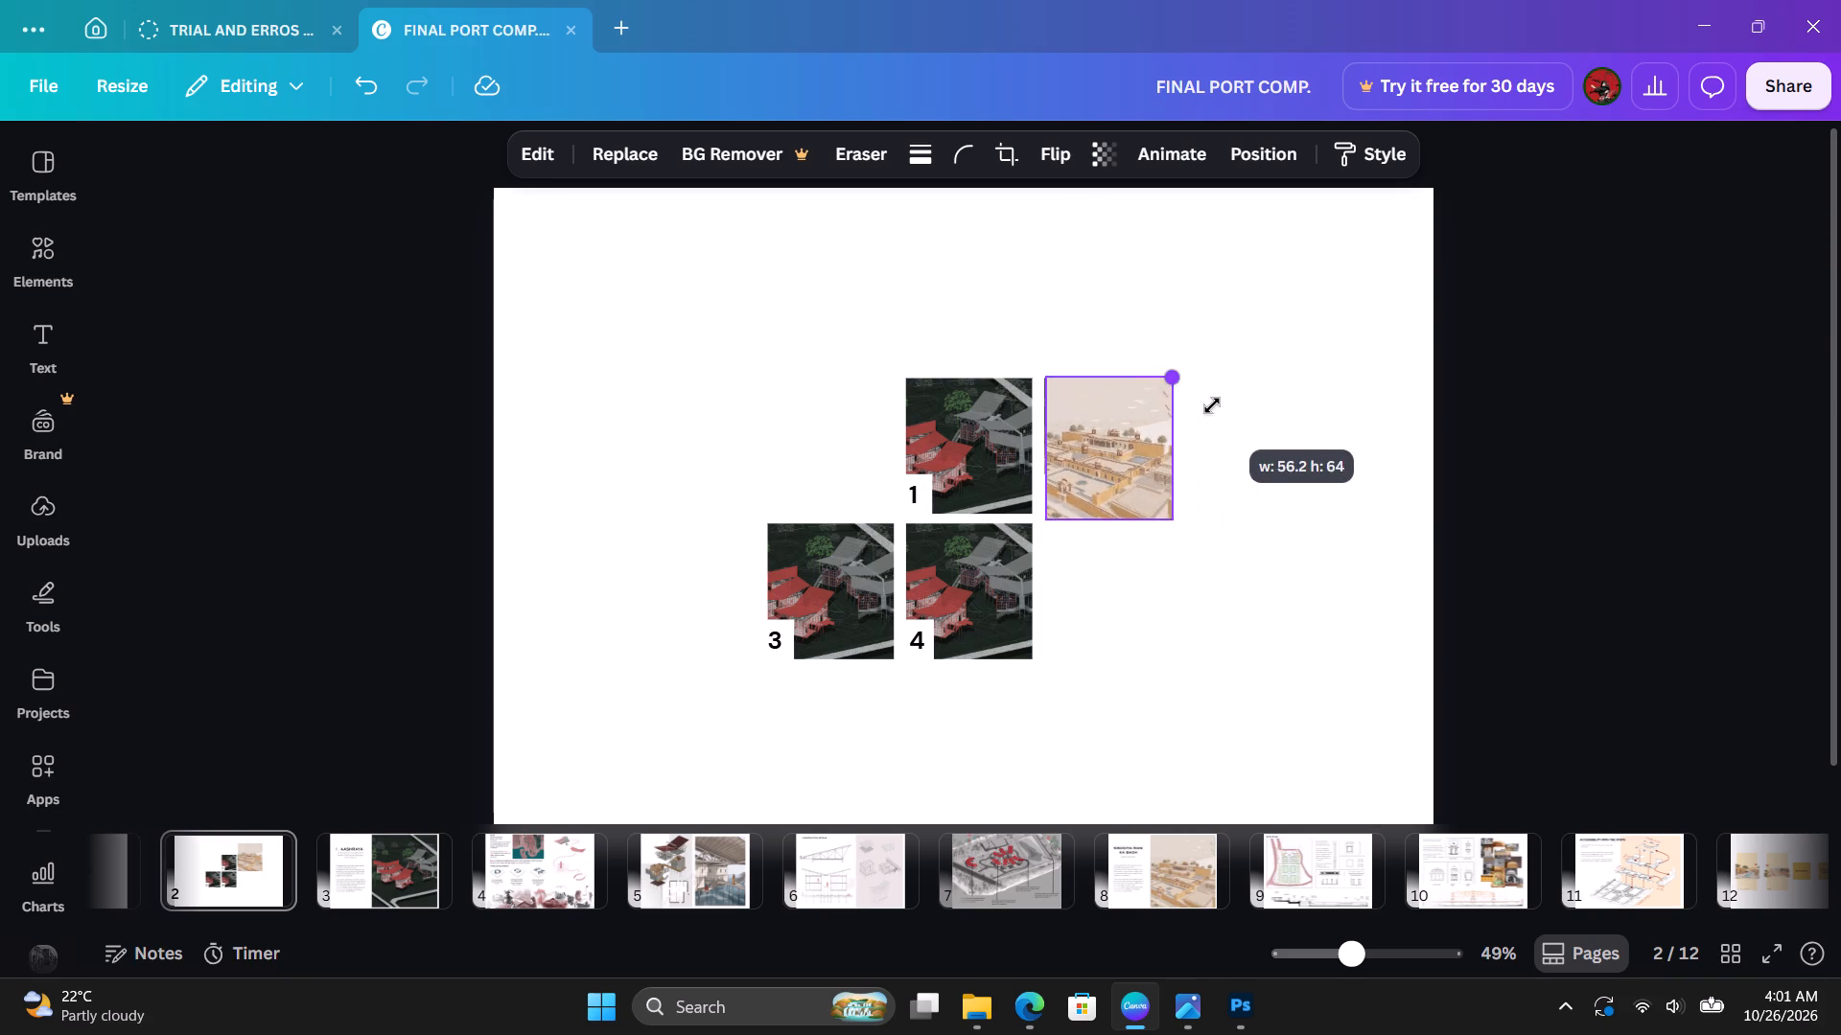
pyautogui.moveTo(1212, 405); pyautogui.dragTo(1210, 405)
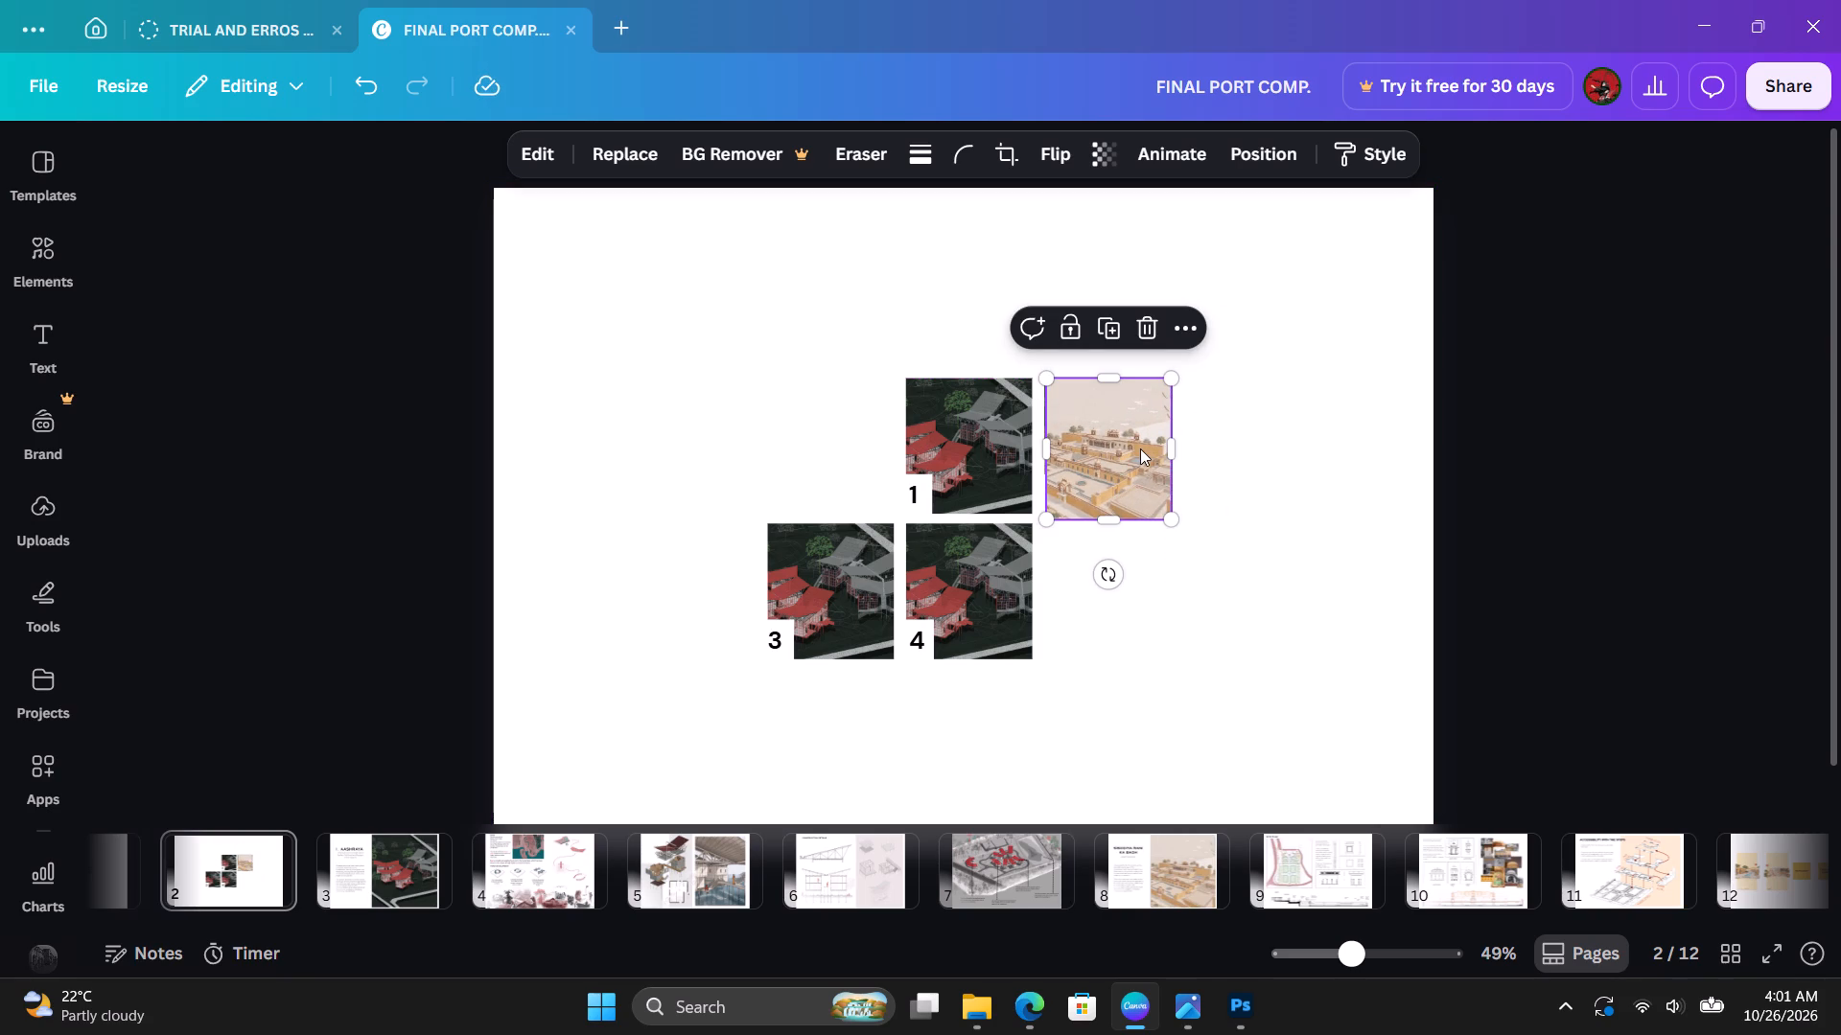
# Take the number 2 label out of the tile group and bring it in front of the palace image.
pyautogui.click(1169, 327)
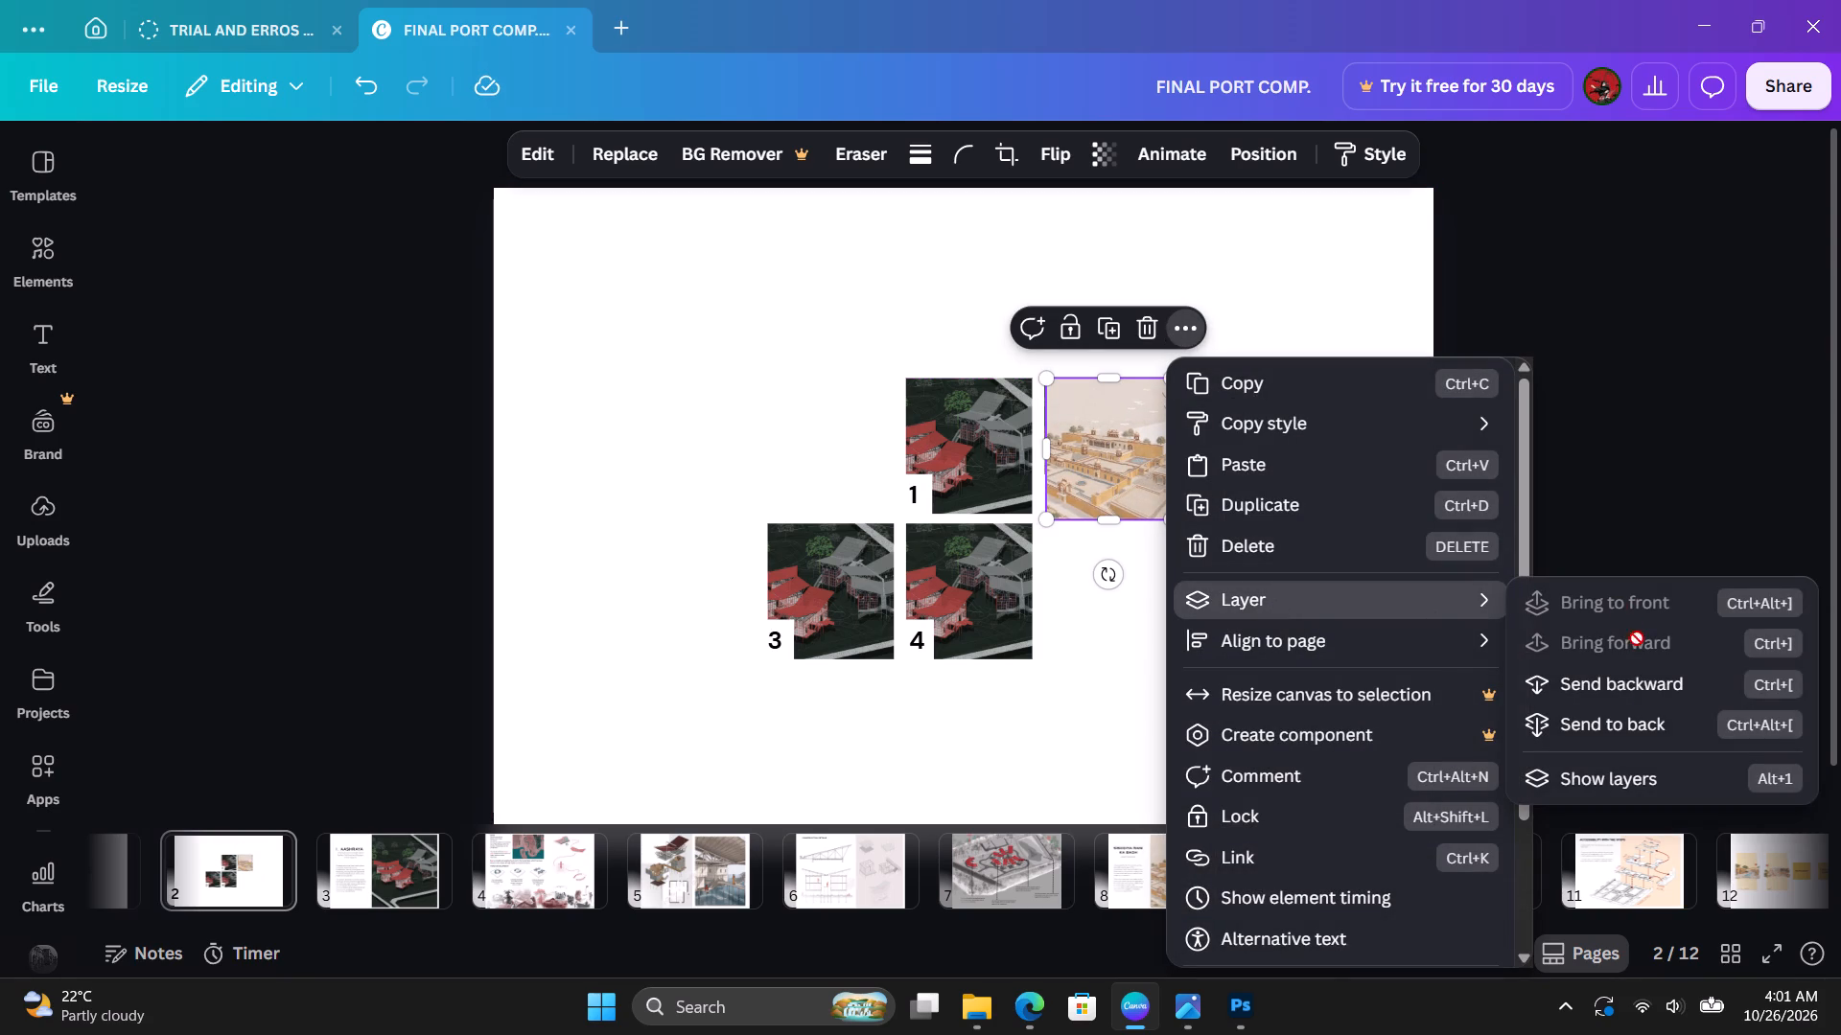
pyautogui.click(1602, 785)
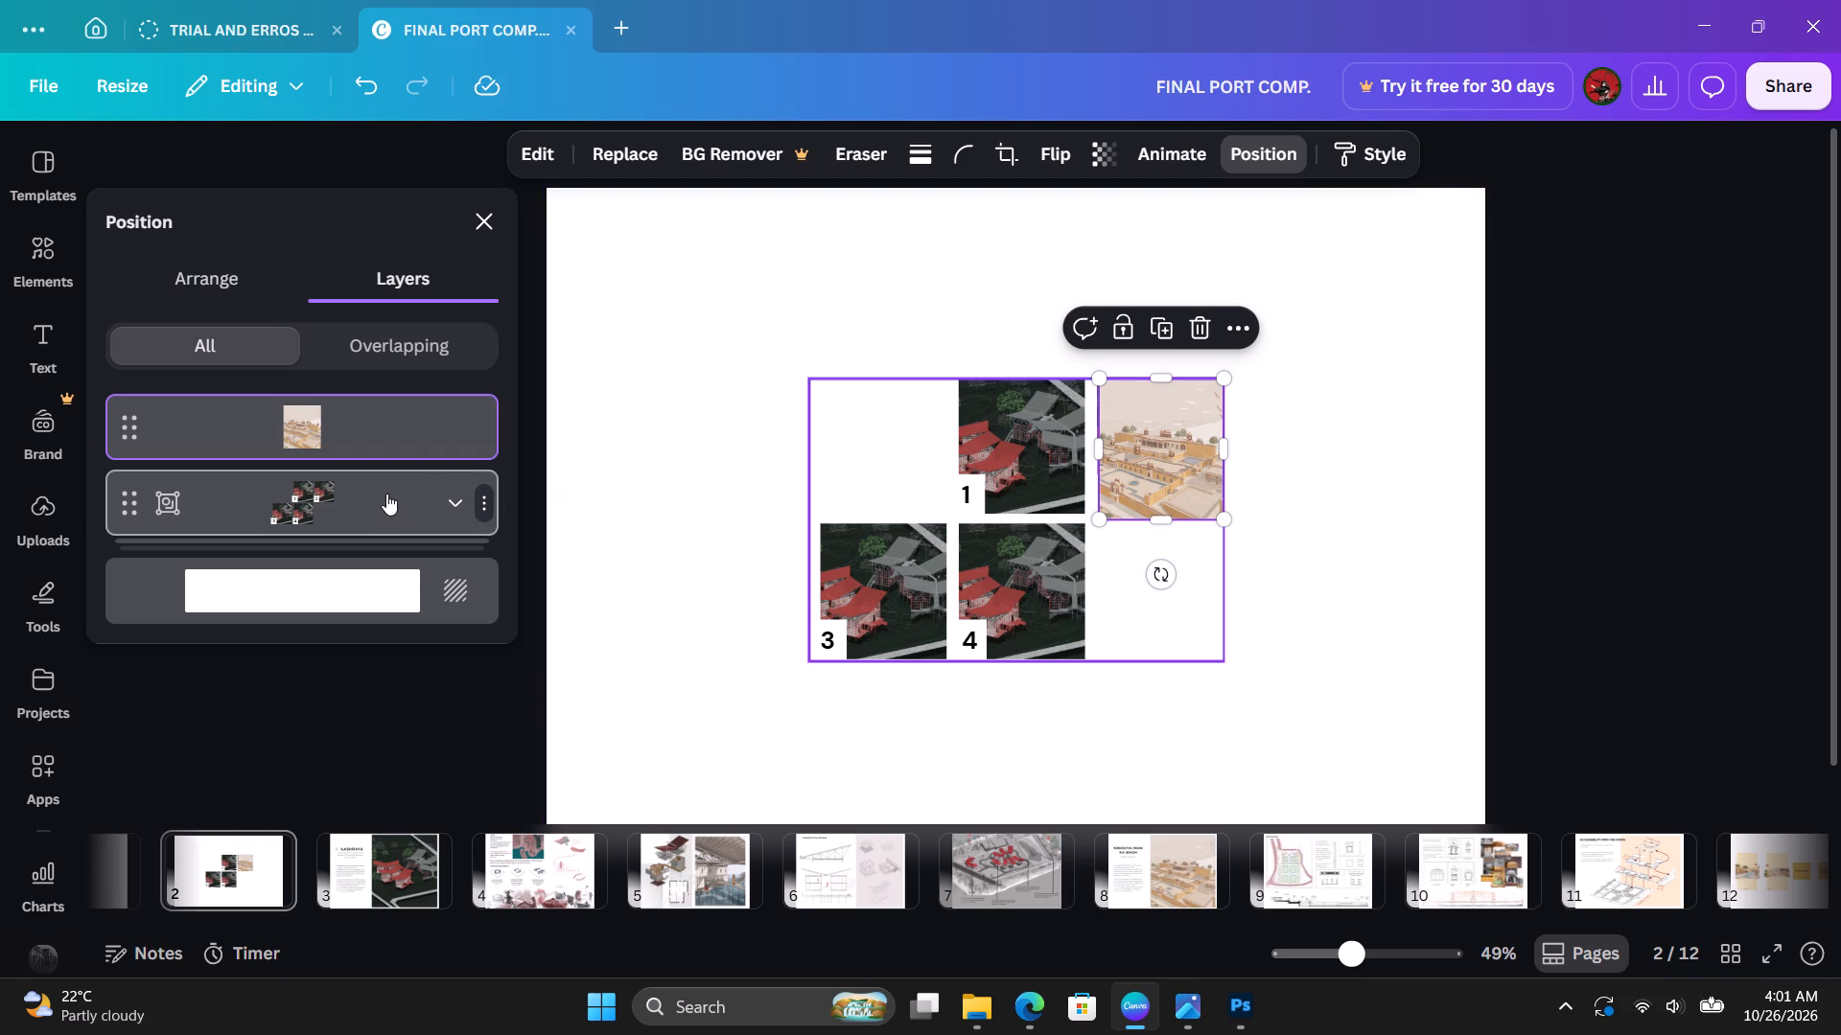
pyautogui.scroll(-1, 382, 488)
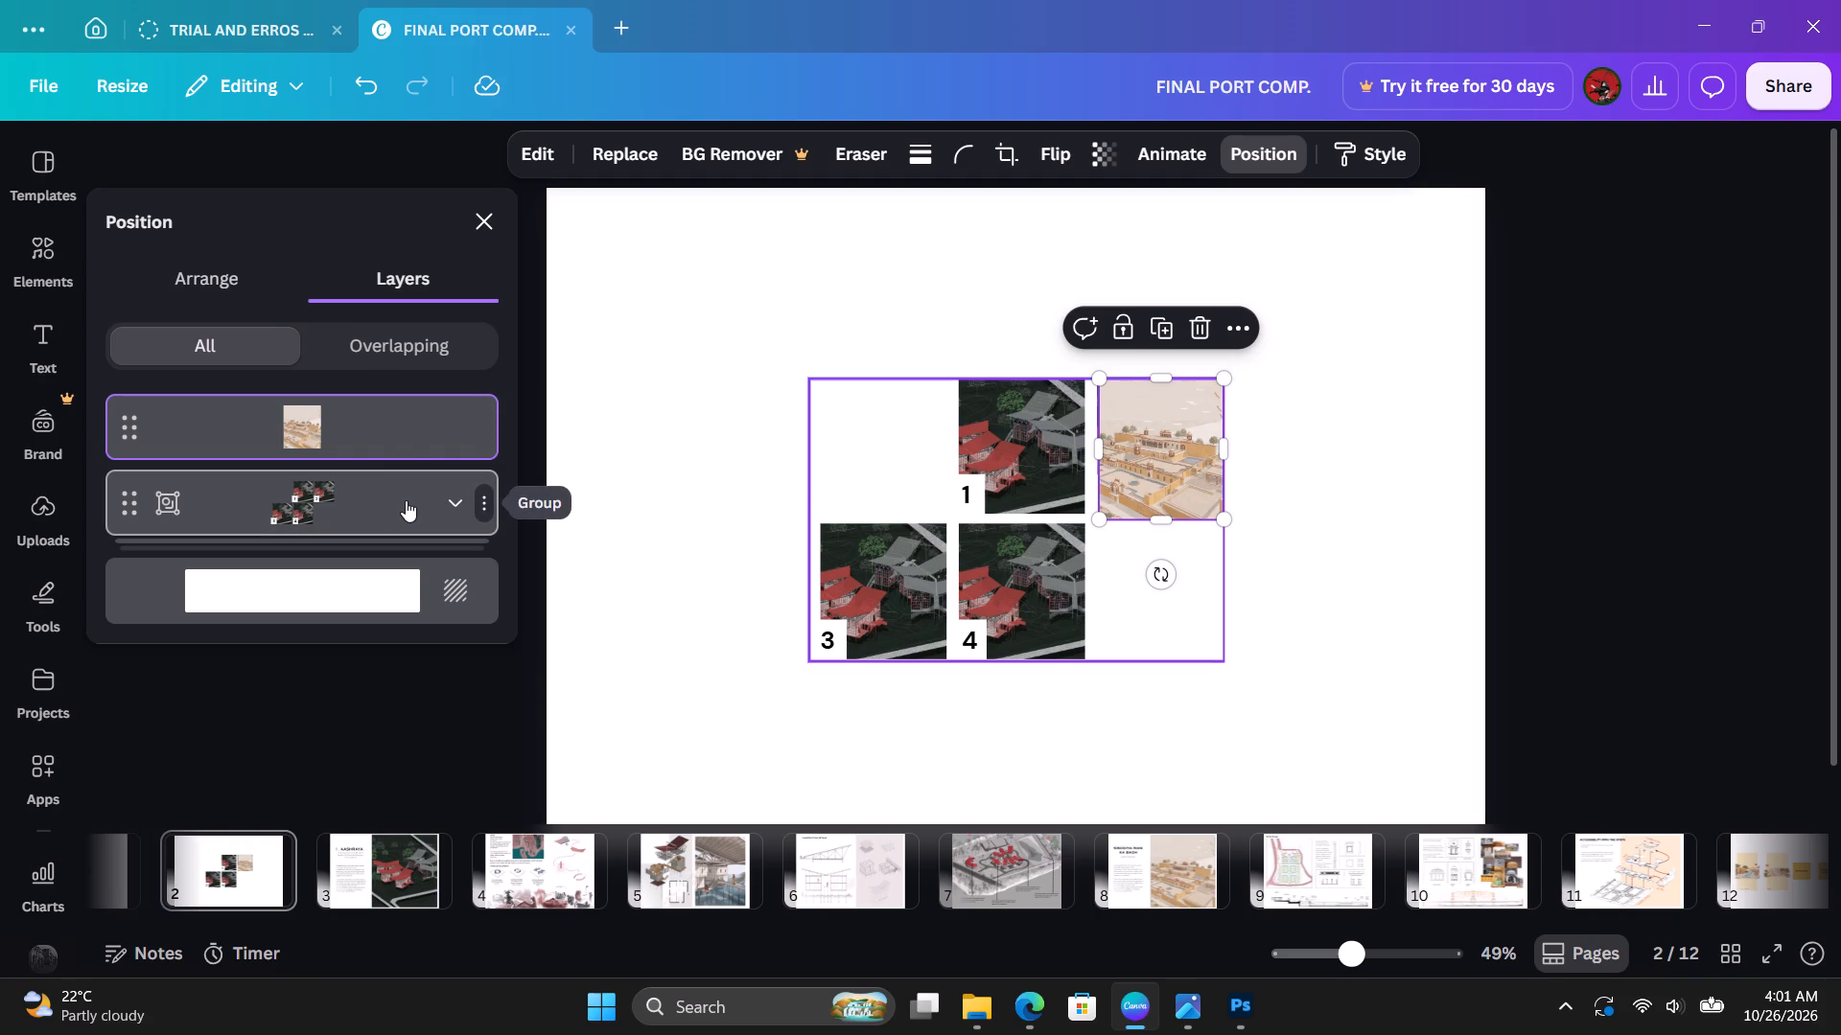
pyautogui.click(445, 504)
pyautogui.scroll(-3, 442, 493)
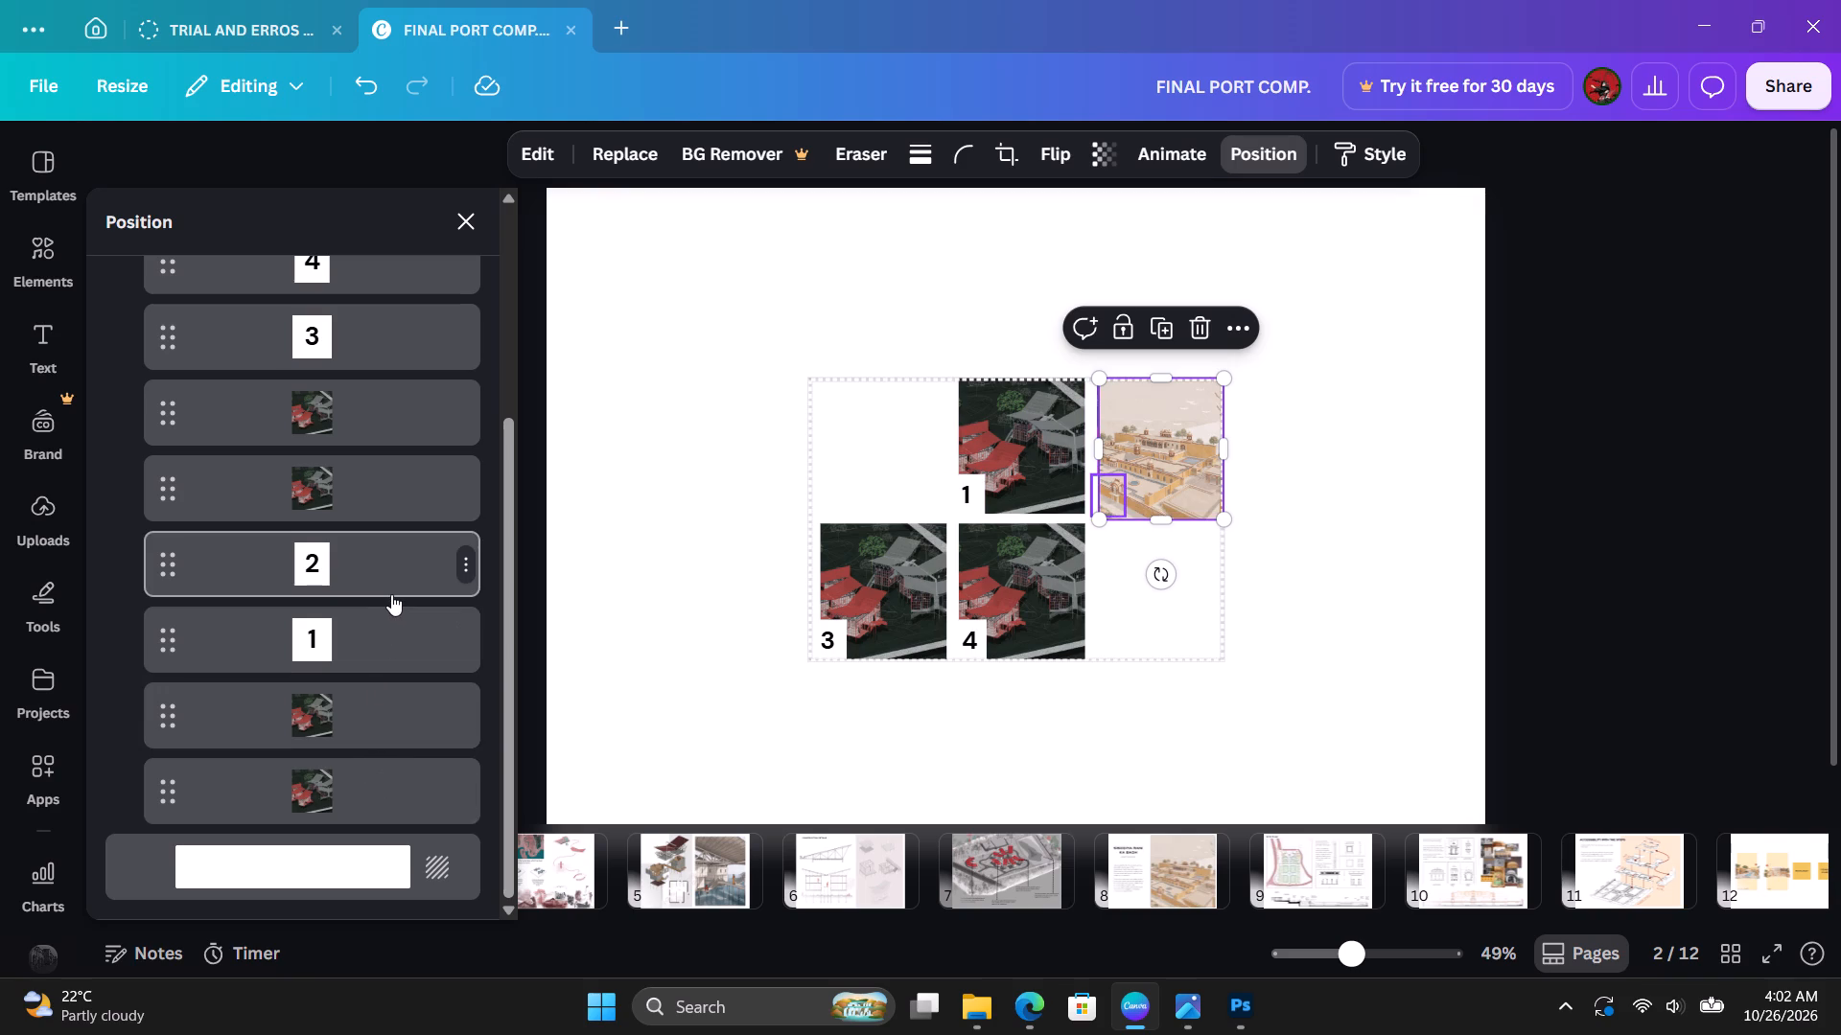
pyautogui.scroll(2, 391, 594)
pyautogui.moveTo(373, 795); pyautogui.dragTo(397, 435)
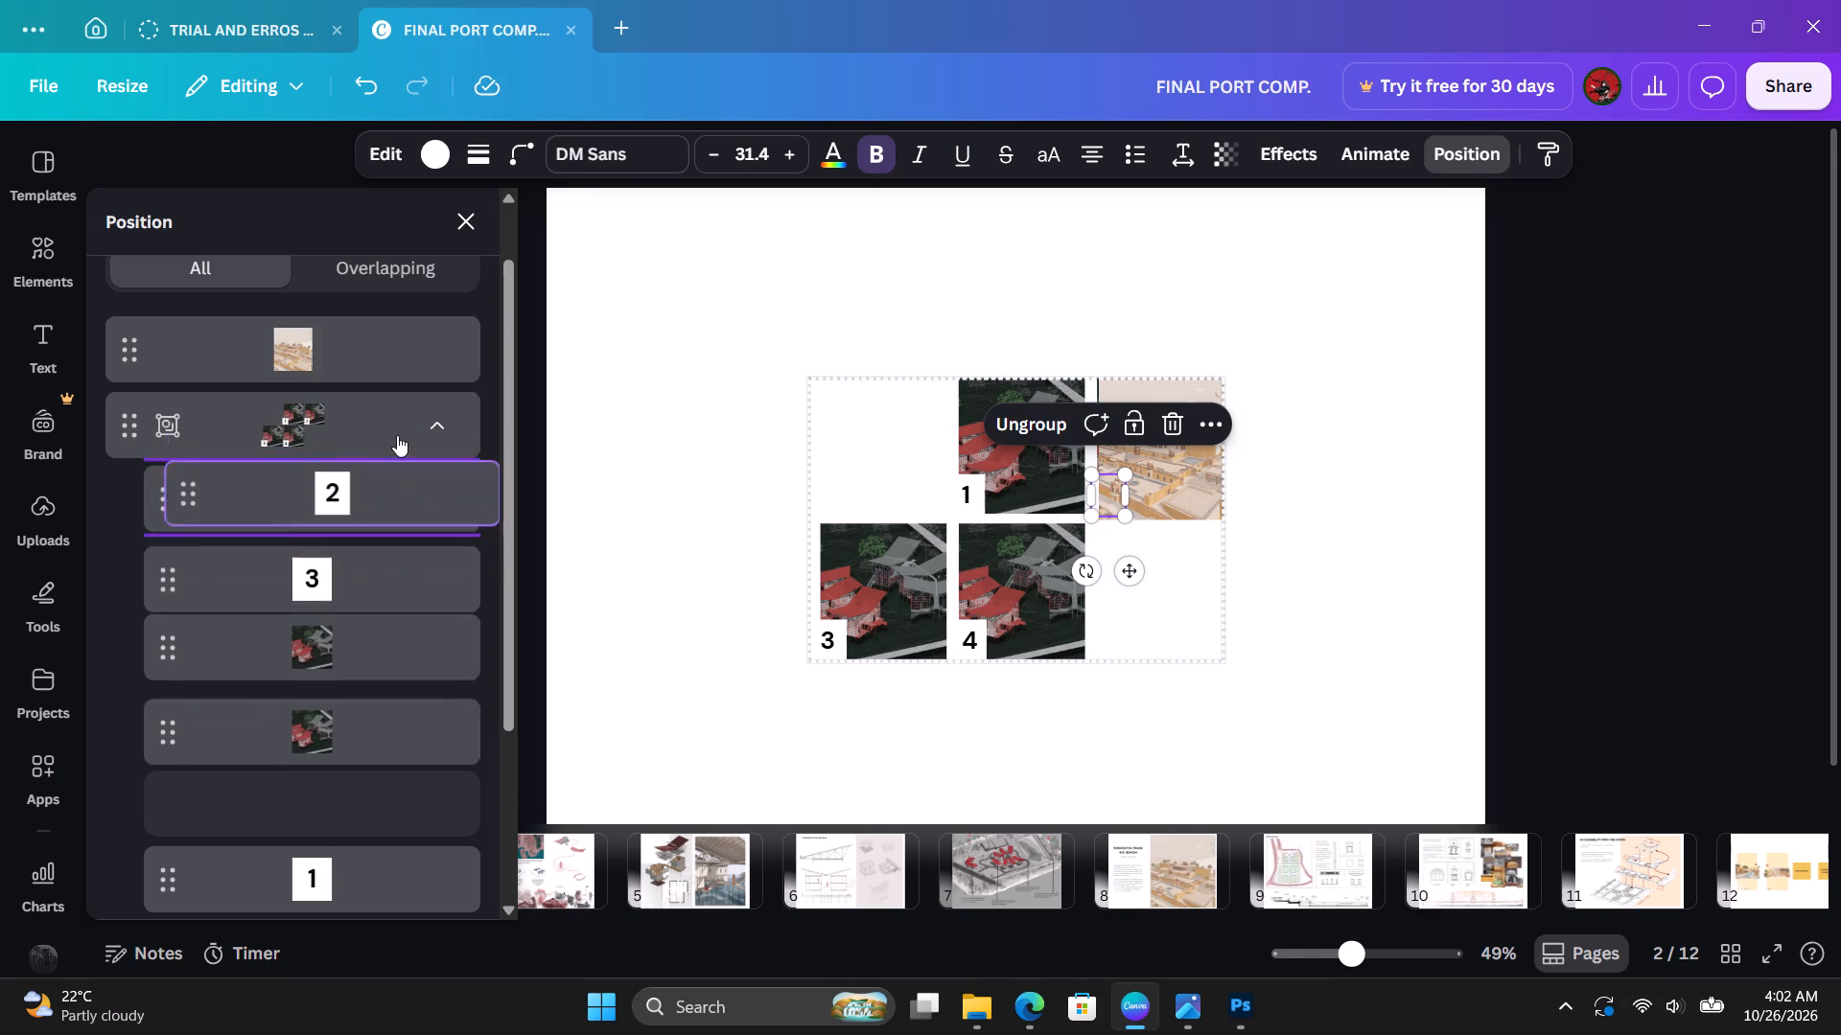
pyautogui.moveTo(397, 435); pyautogui.dragTo(391, 307)
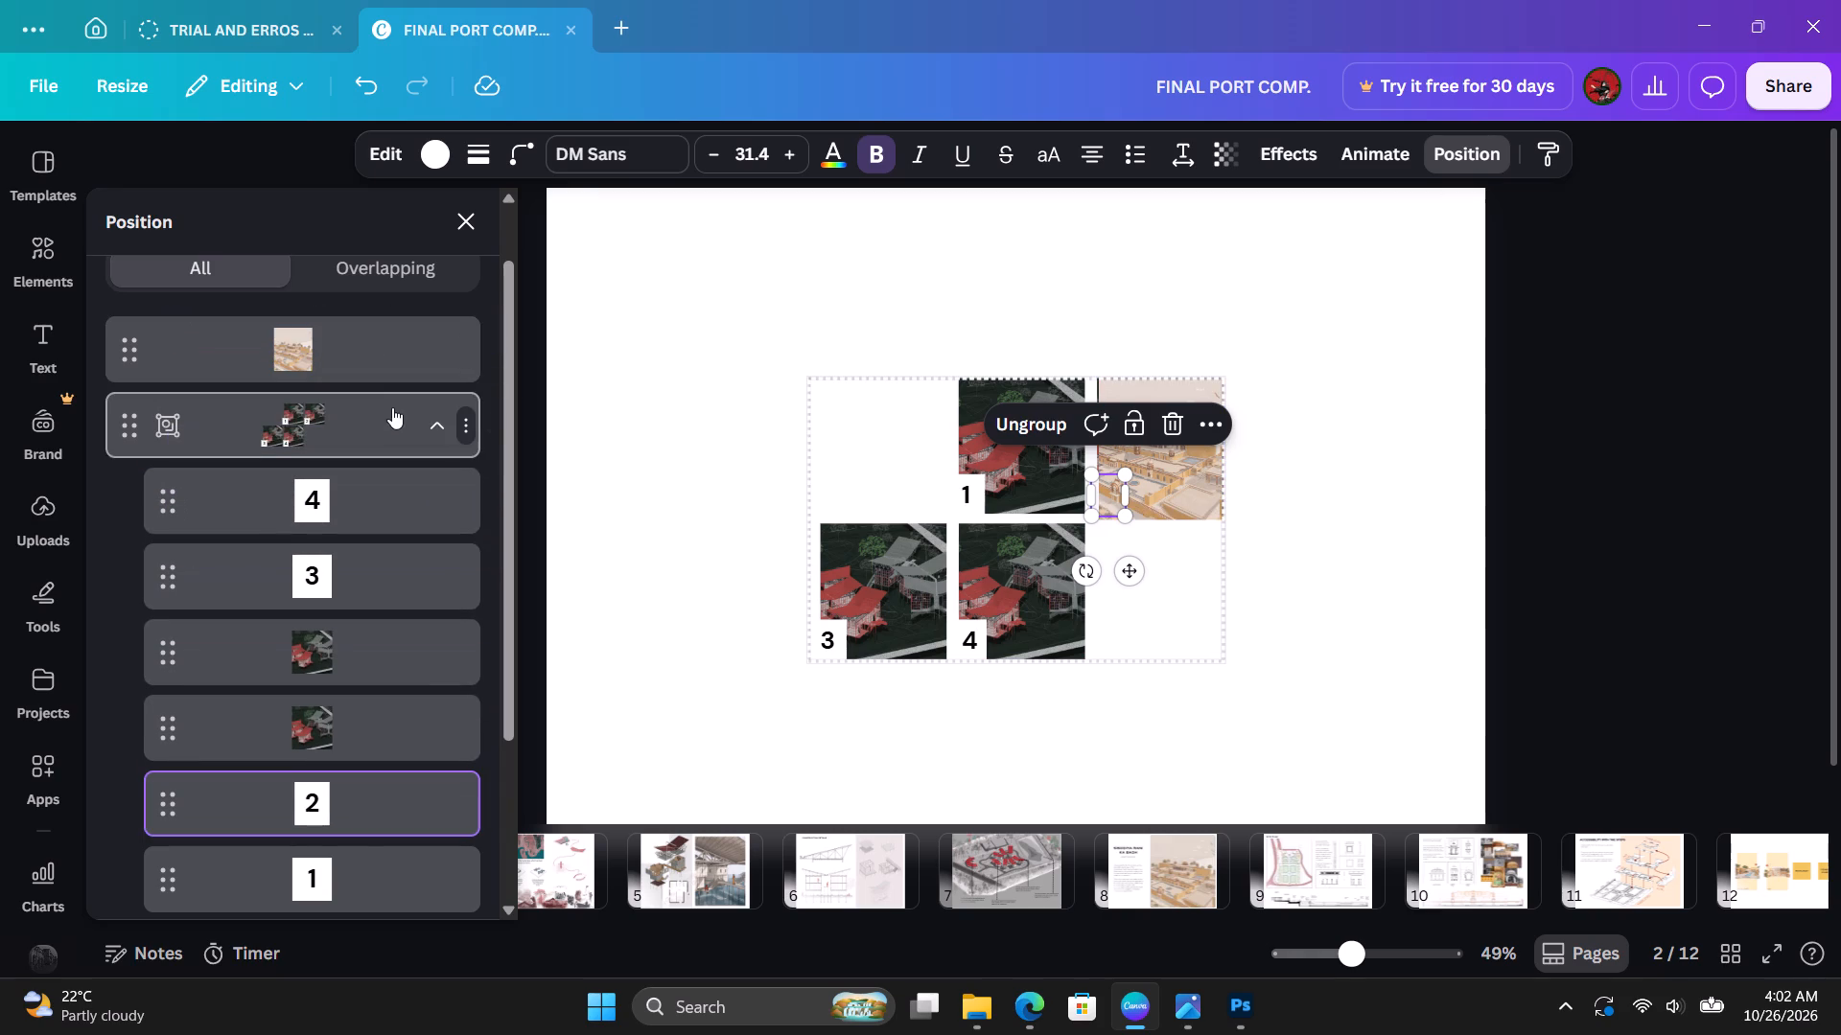
pyautogui.click(1014, 412)
pyautogui.moveTo(354, 490); pyautogui.dragTo(367, 410)
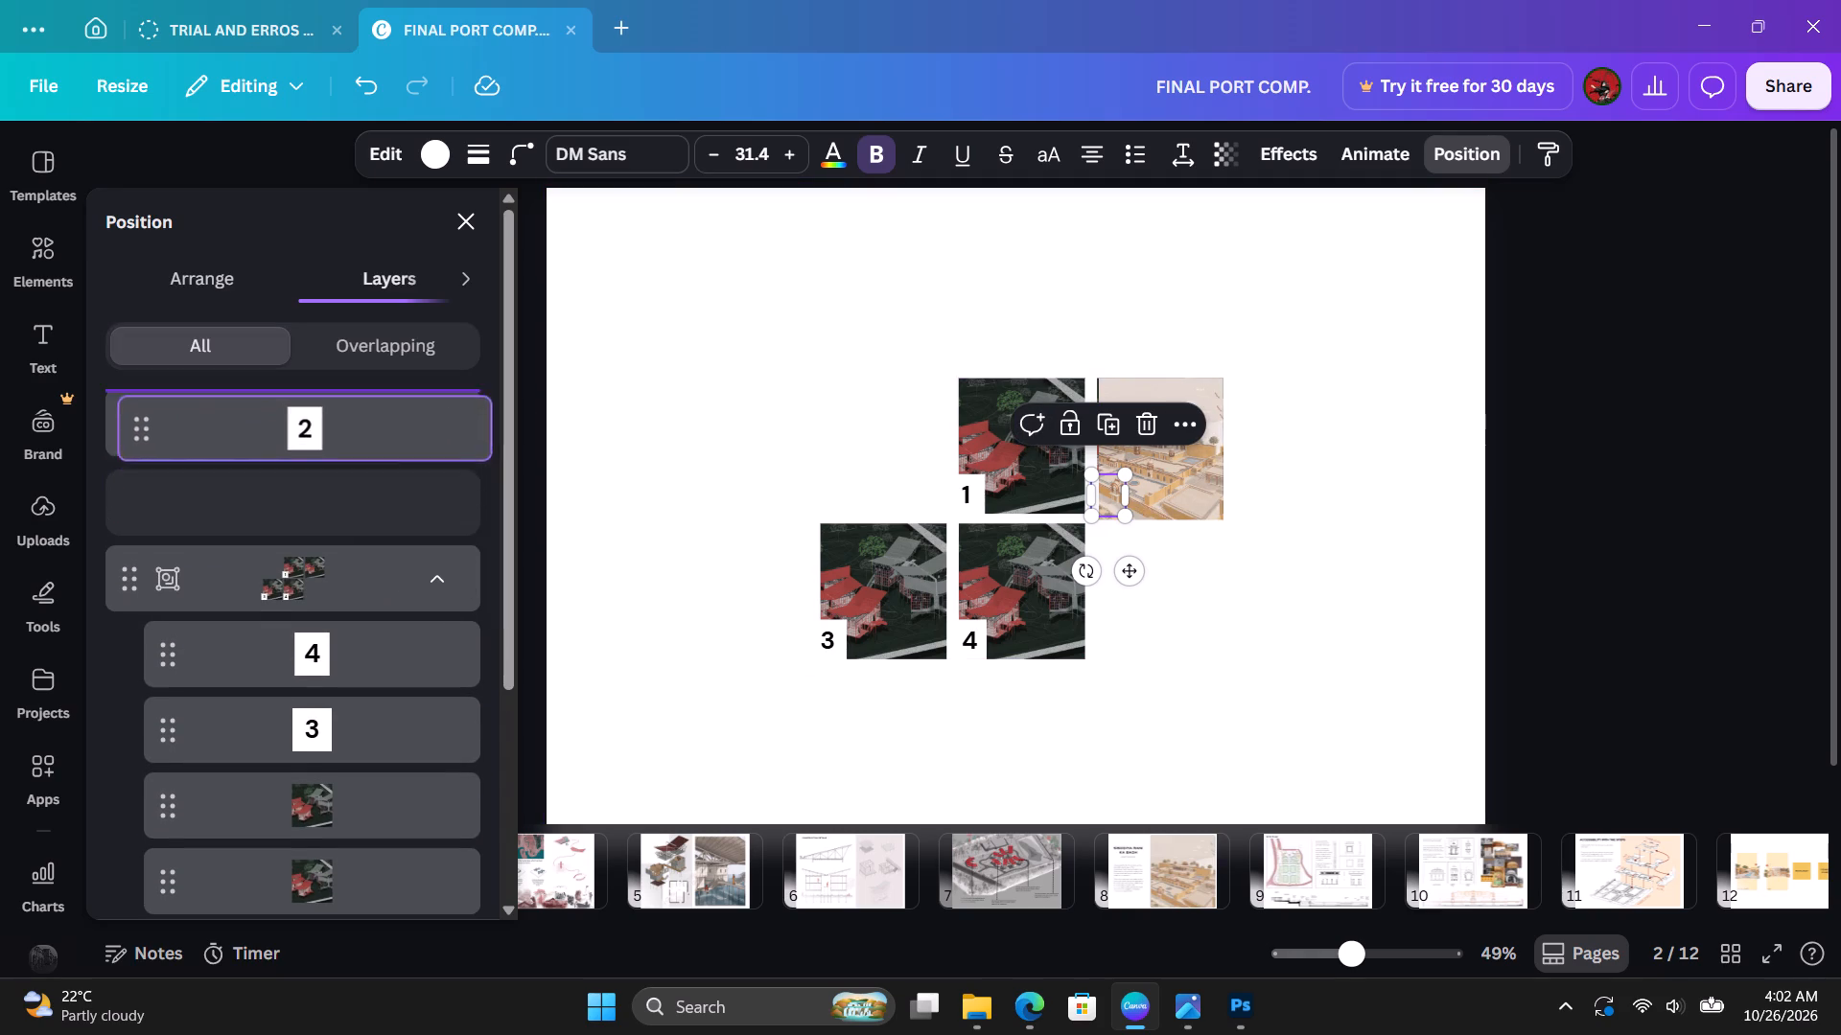
pyautogui.moveTo(367, 410); pyautogui.dragTo(368, 391)
pyautogui.click(1329, 642)
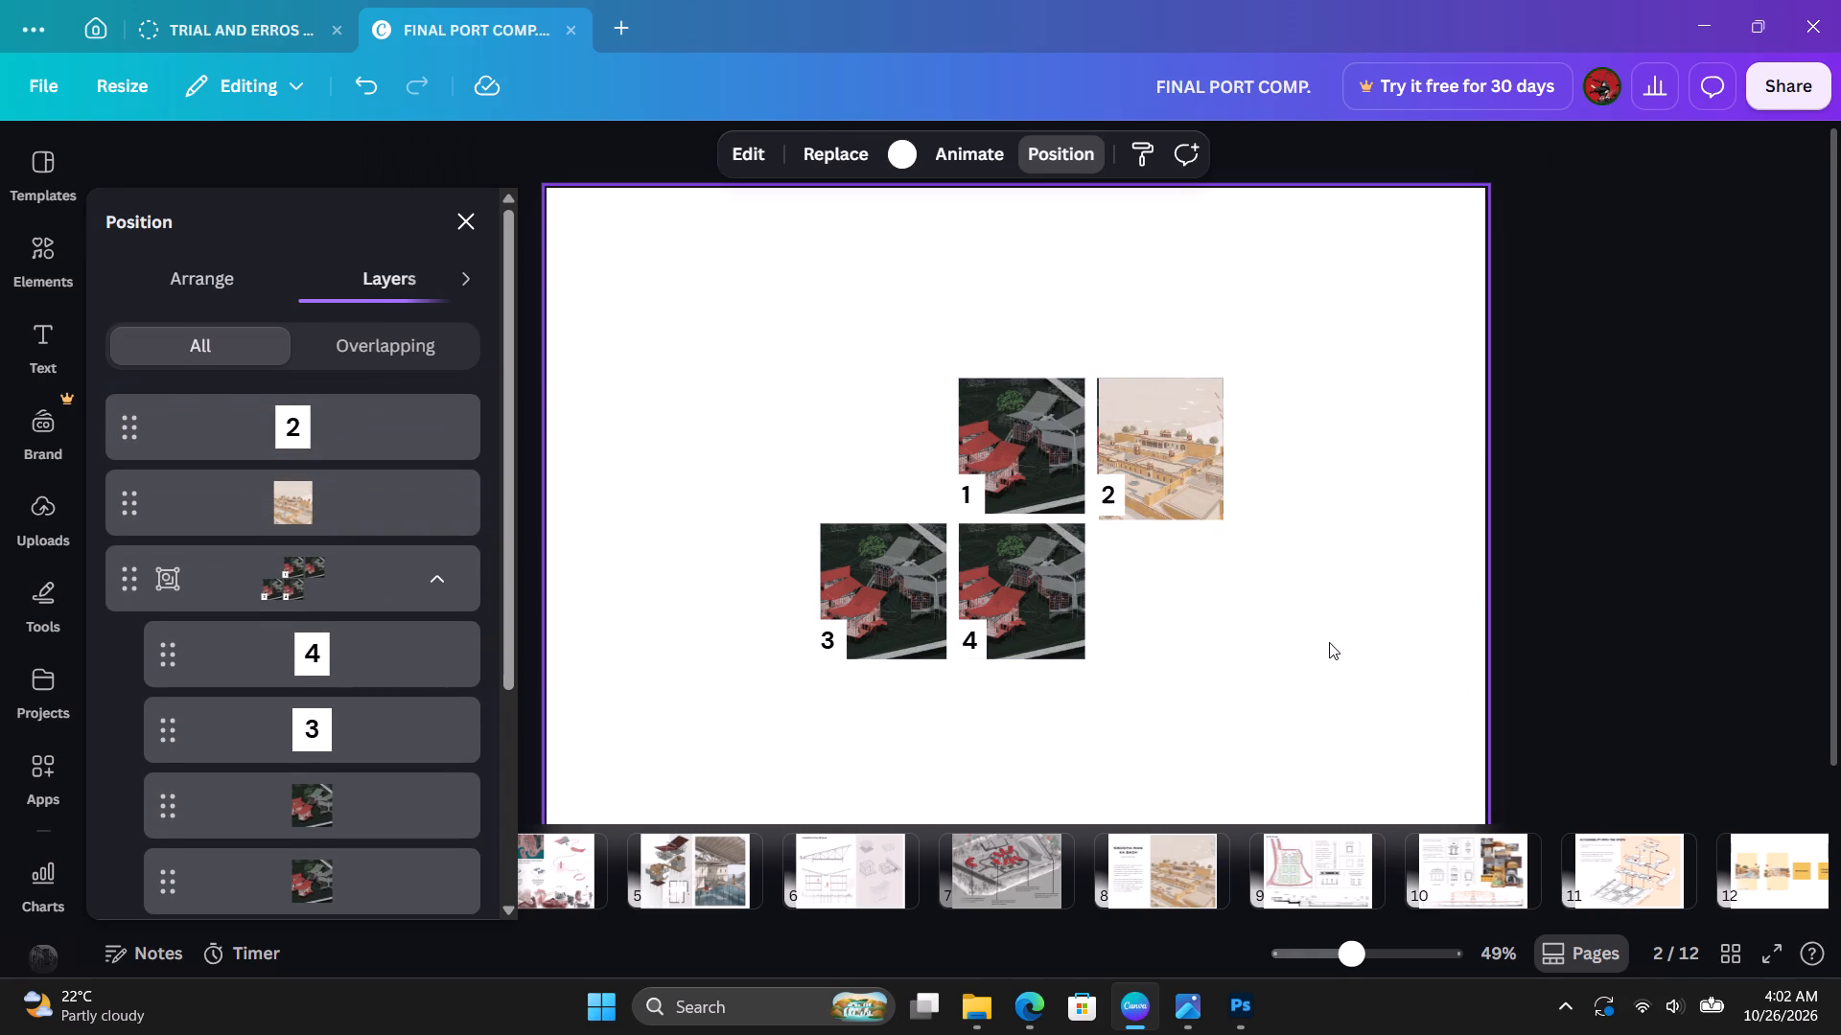
# Extend the 2 label down to the palace image's bottom edge and nudge the image slightly left.
pyautogui.click(1110, 505)
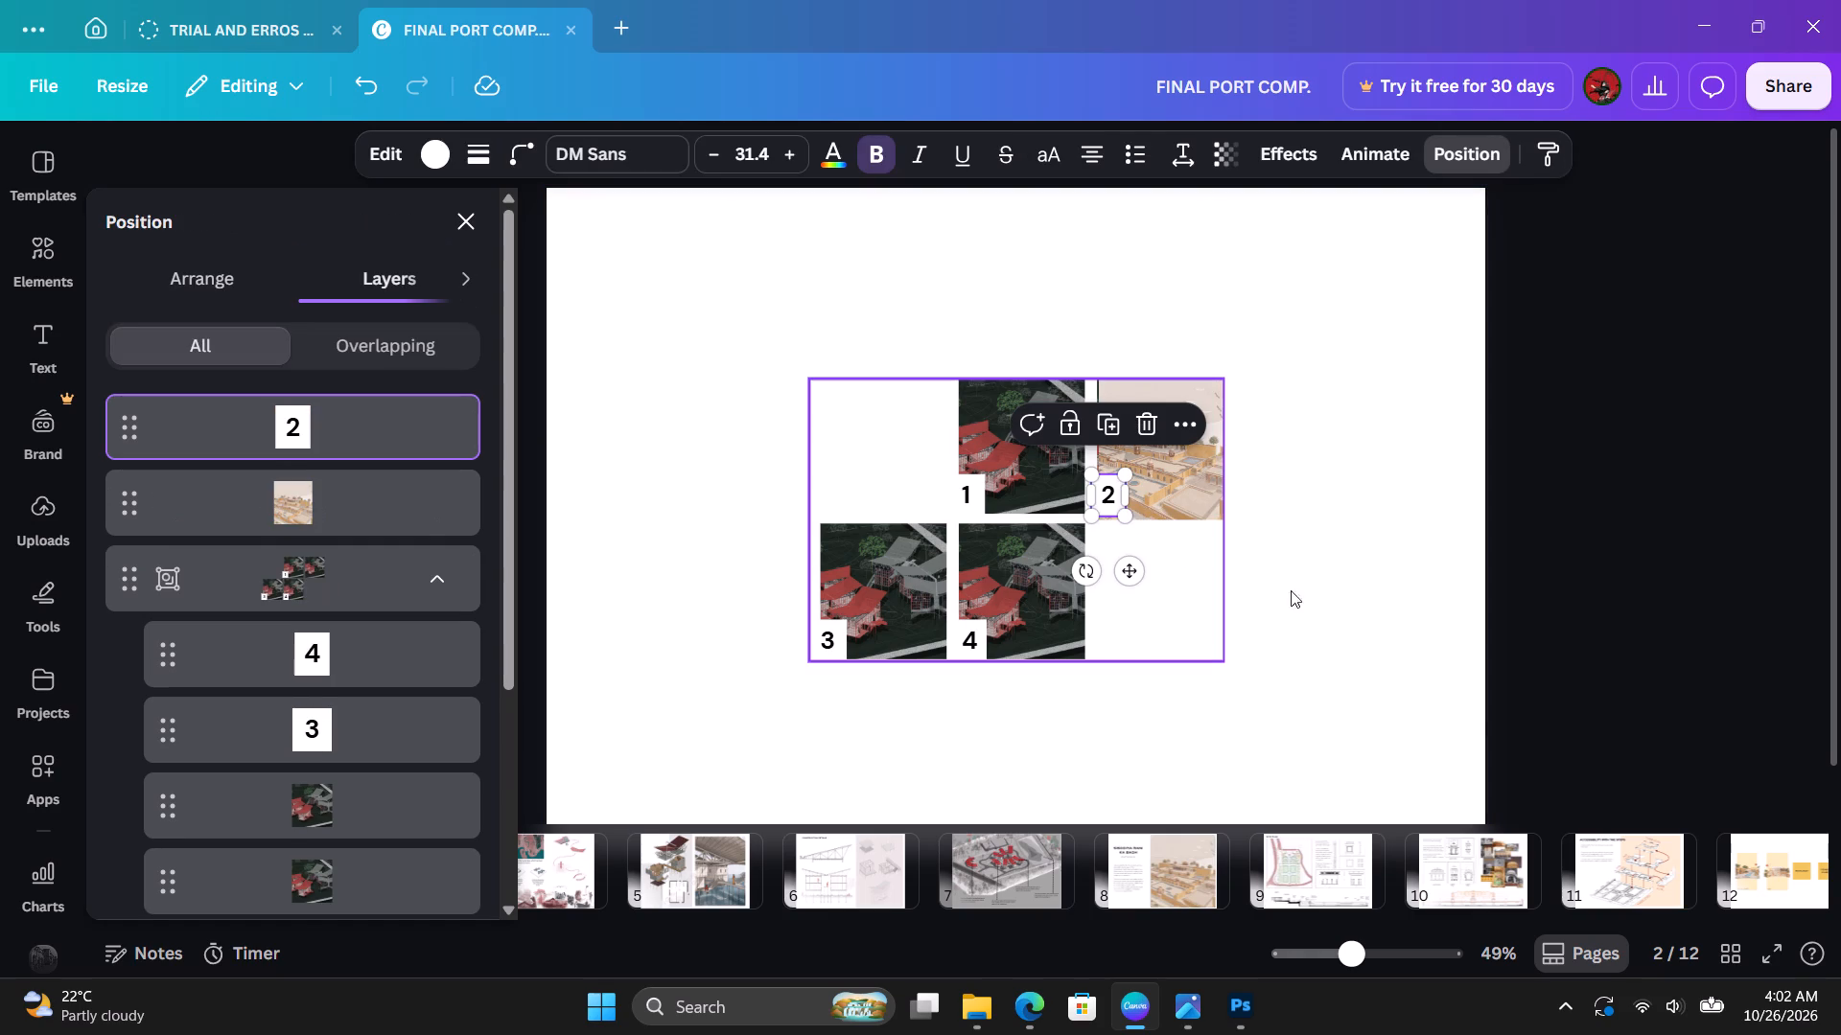
pyautogui.click(1111, 515)
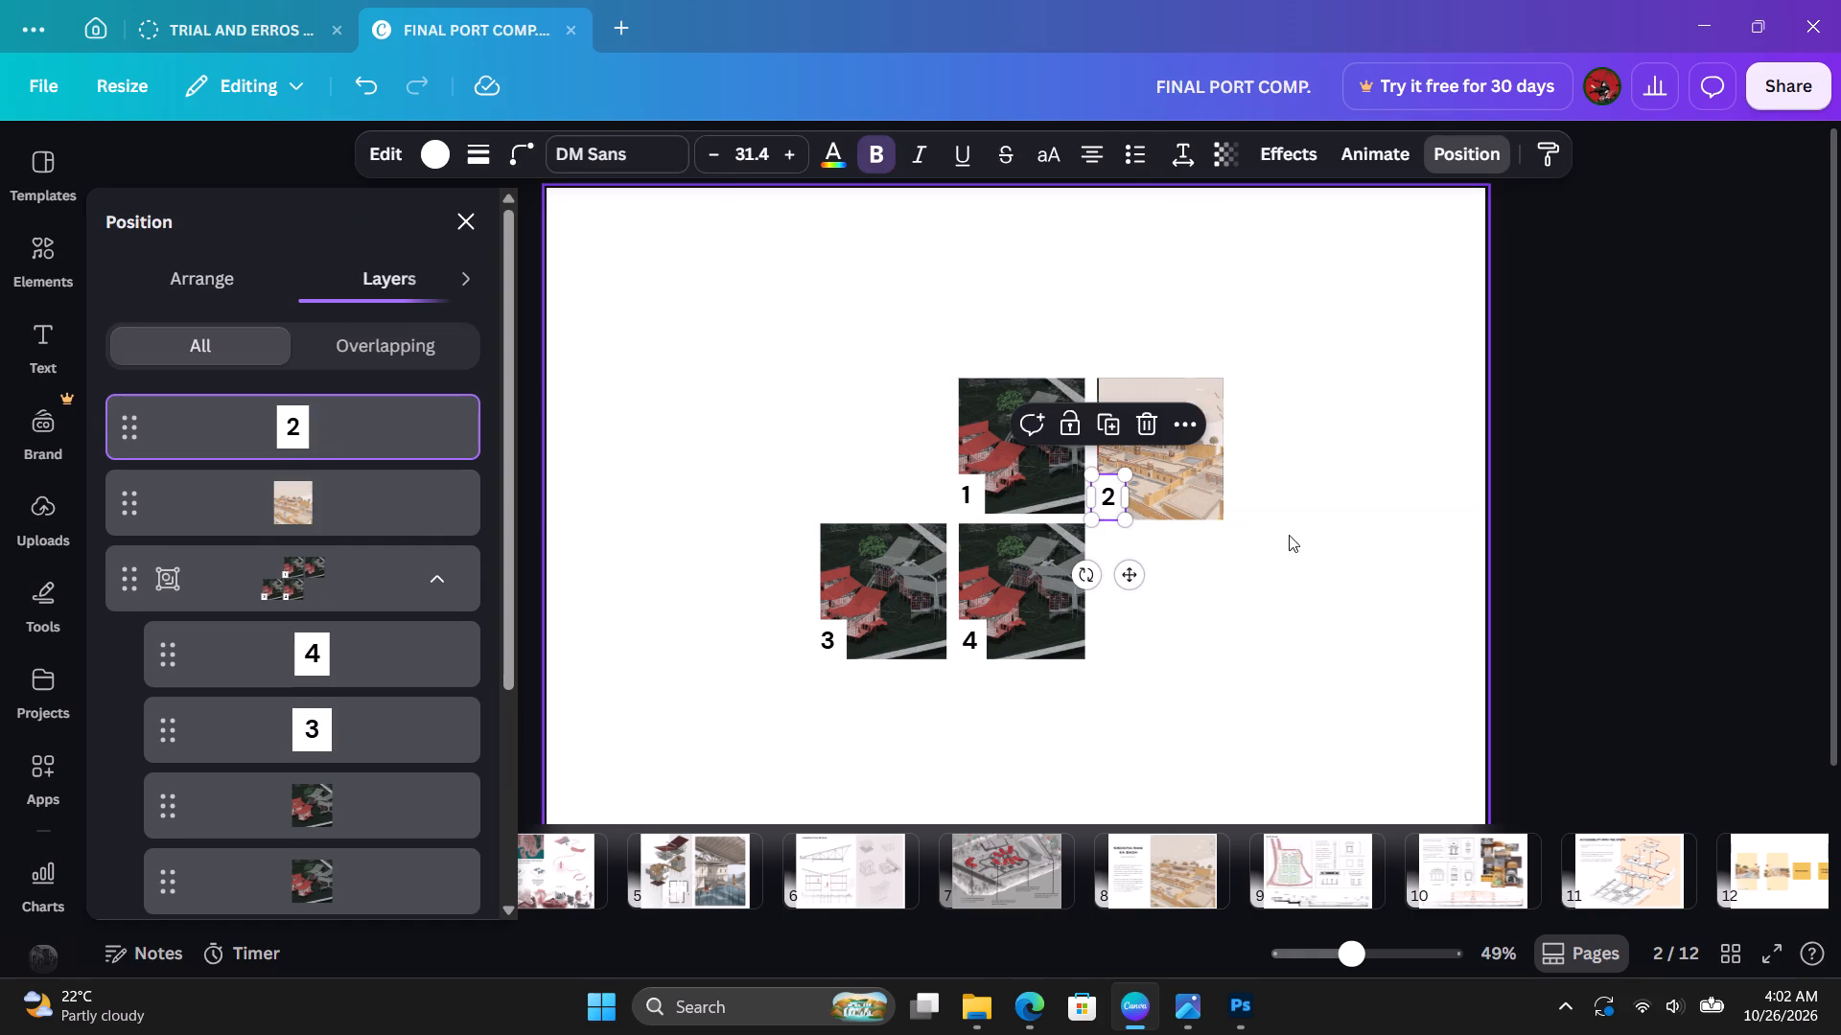
pyautogui.click(1348, 535)
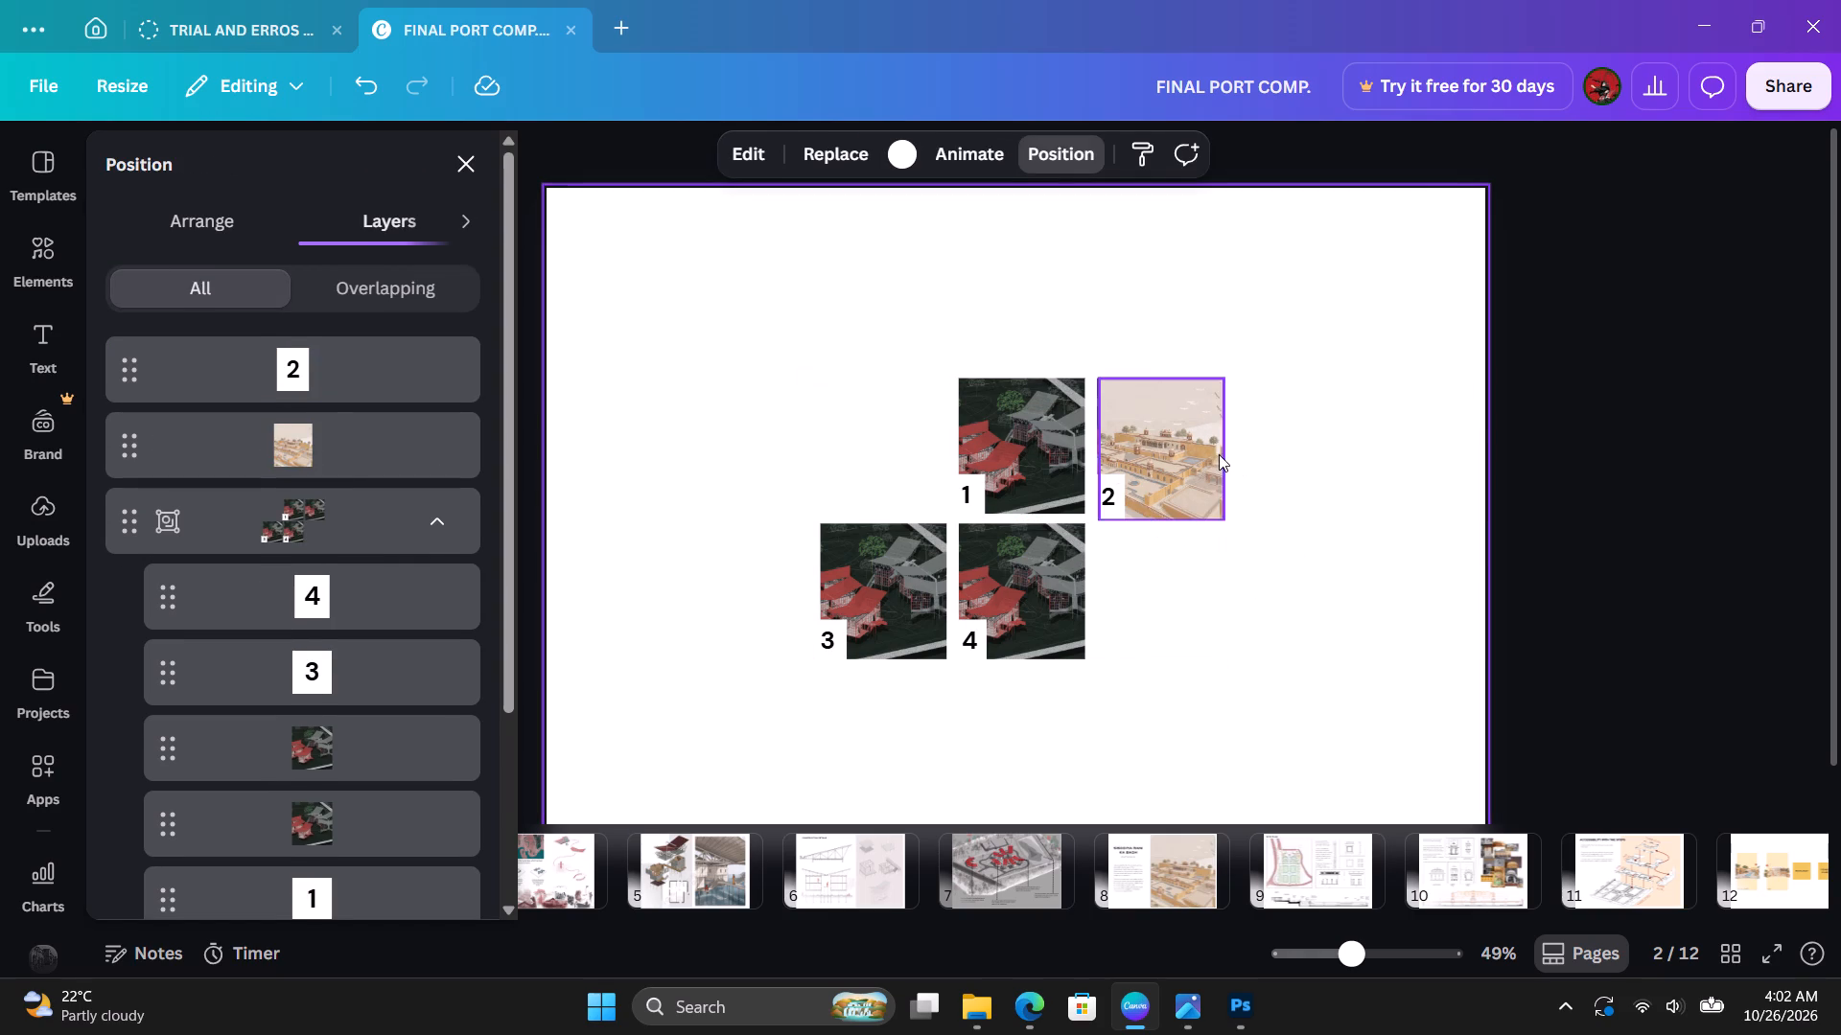
pyautogui.click(1218, 451)
pyautogui.press('Left')
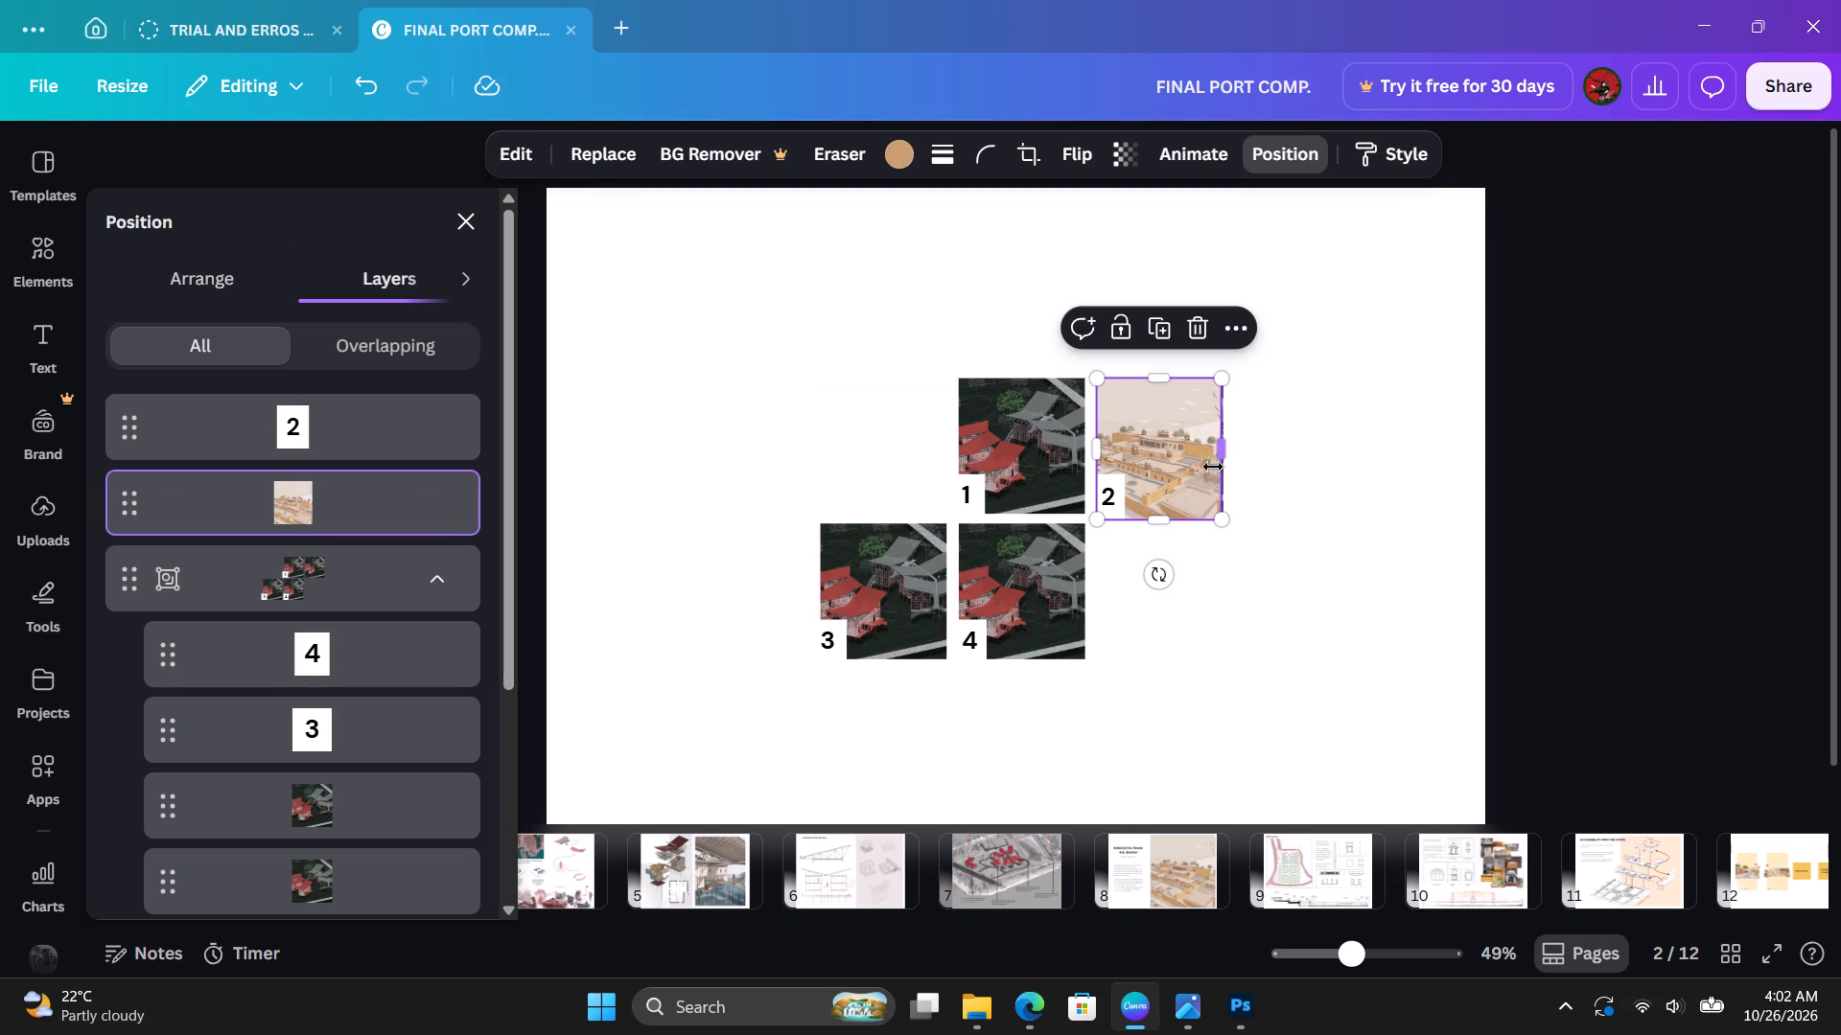
pyautogui.click(1215, 454)
pyautogui.click(1318, 499)
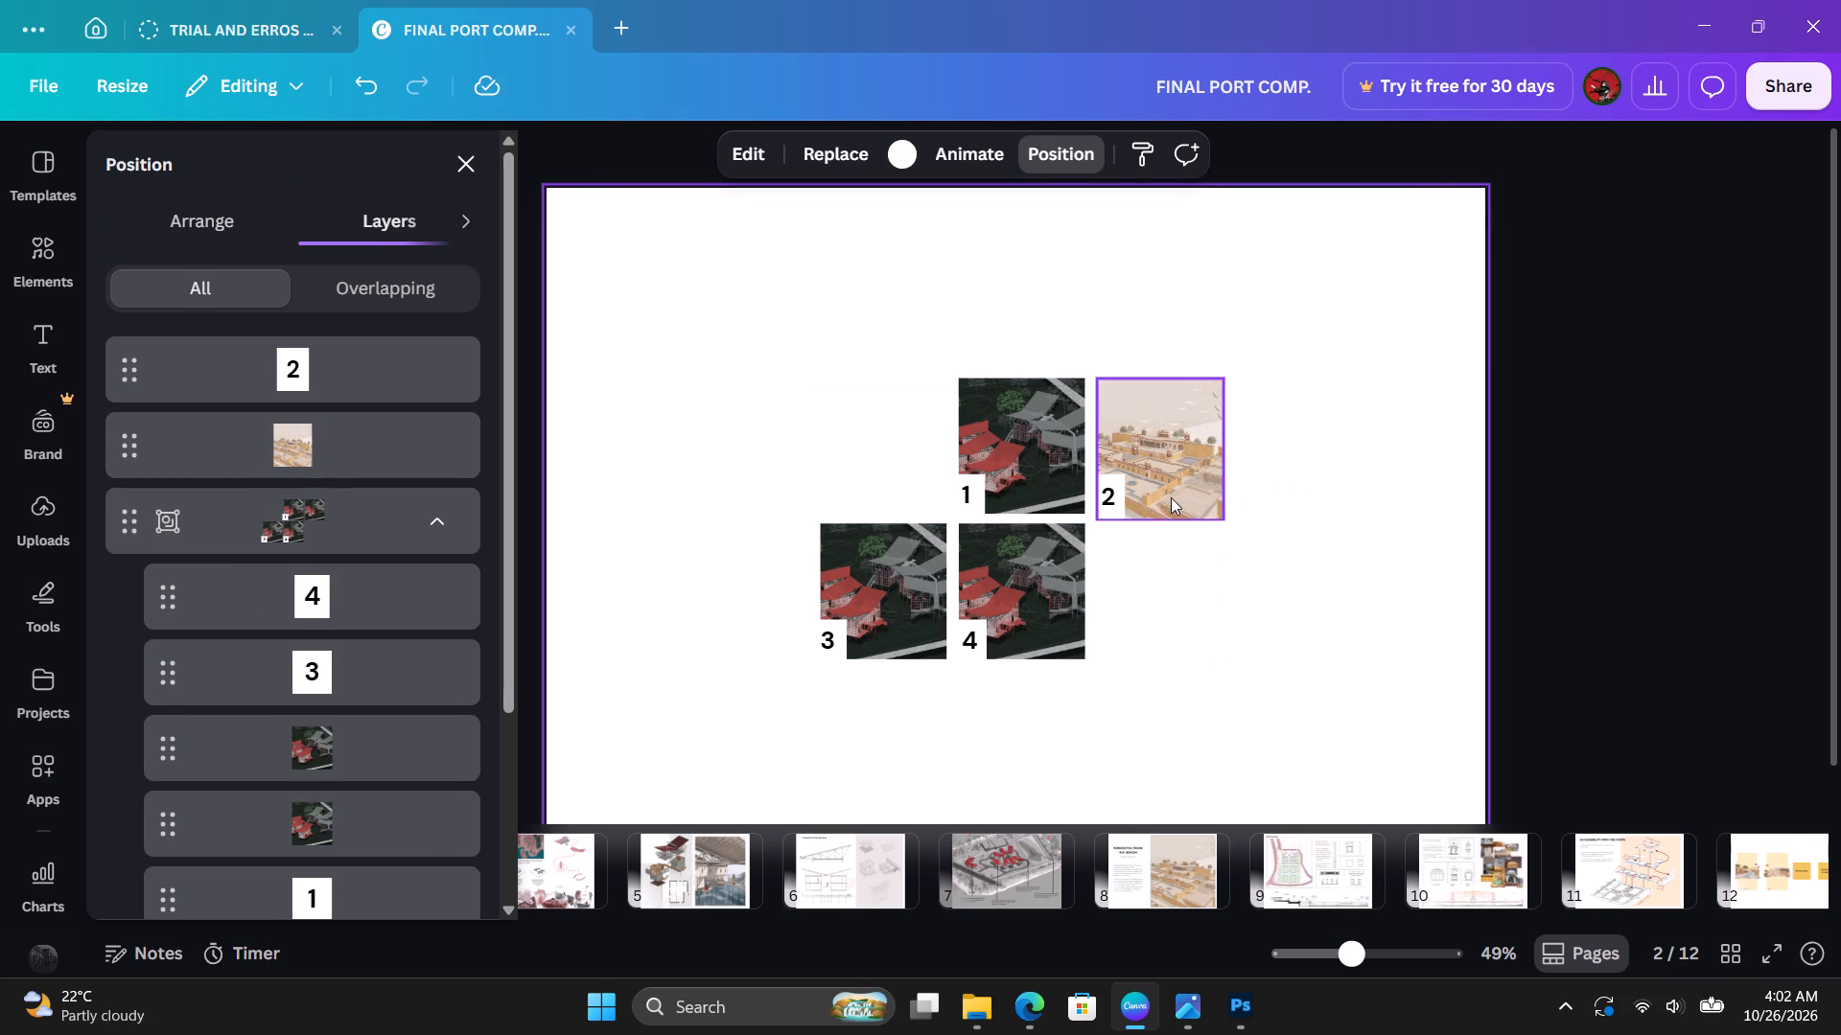
# Fine-tune the bottom edge of the 2 label against the lower-left corner of the palace image.
pyautogui.keyDown('alt'); pyautogui.scroll(3, 1157, 490); pyautogui.keyUp('alt')
pyautogui.scroll(3, 1150, 511)
pyautogui.scroll(4, 1531, 524)
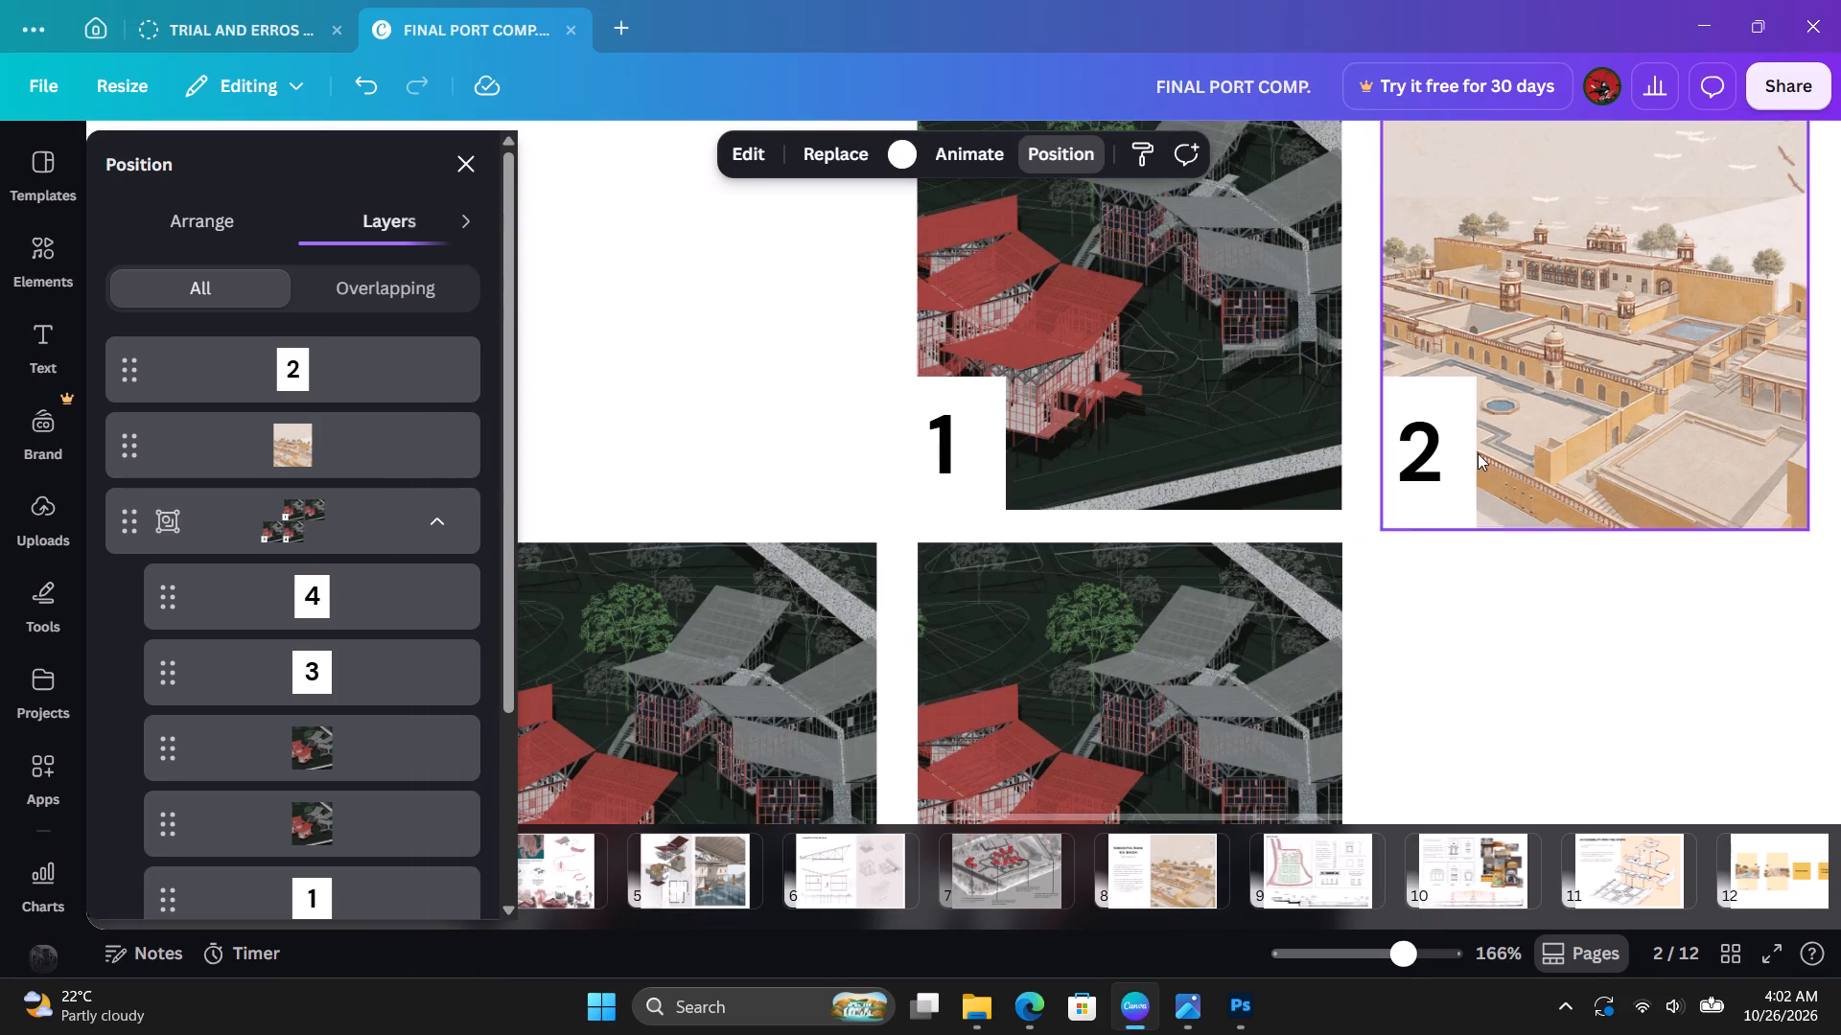
pyautogui.click(1478, 453)
pyautogui.click(1465, 494)
pyautogui.click(1421, 528)
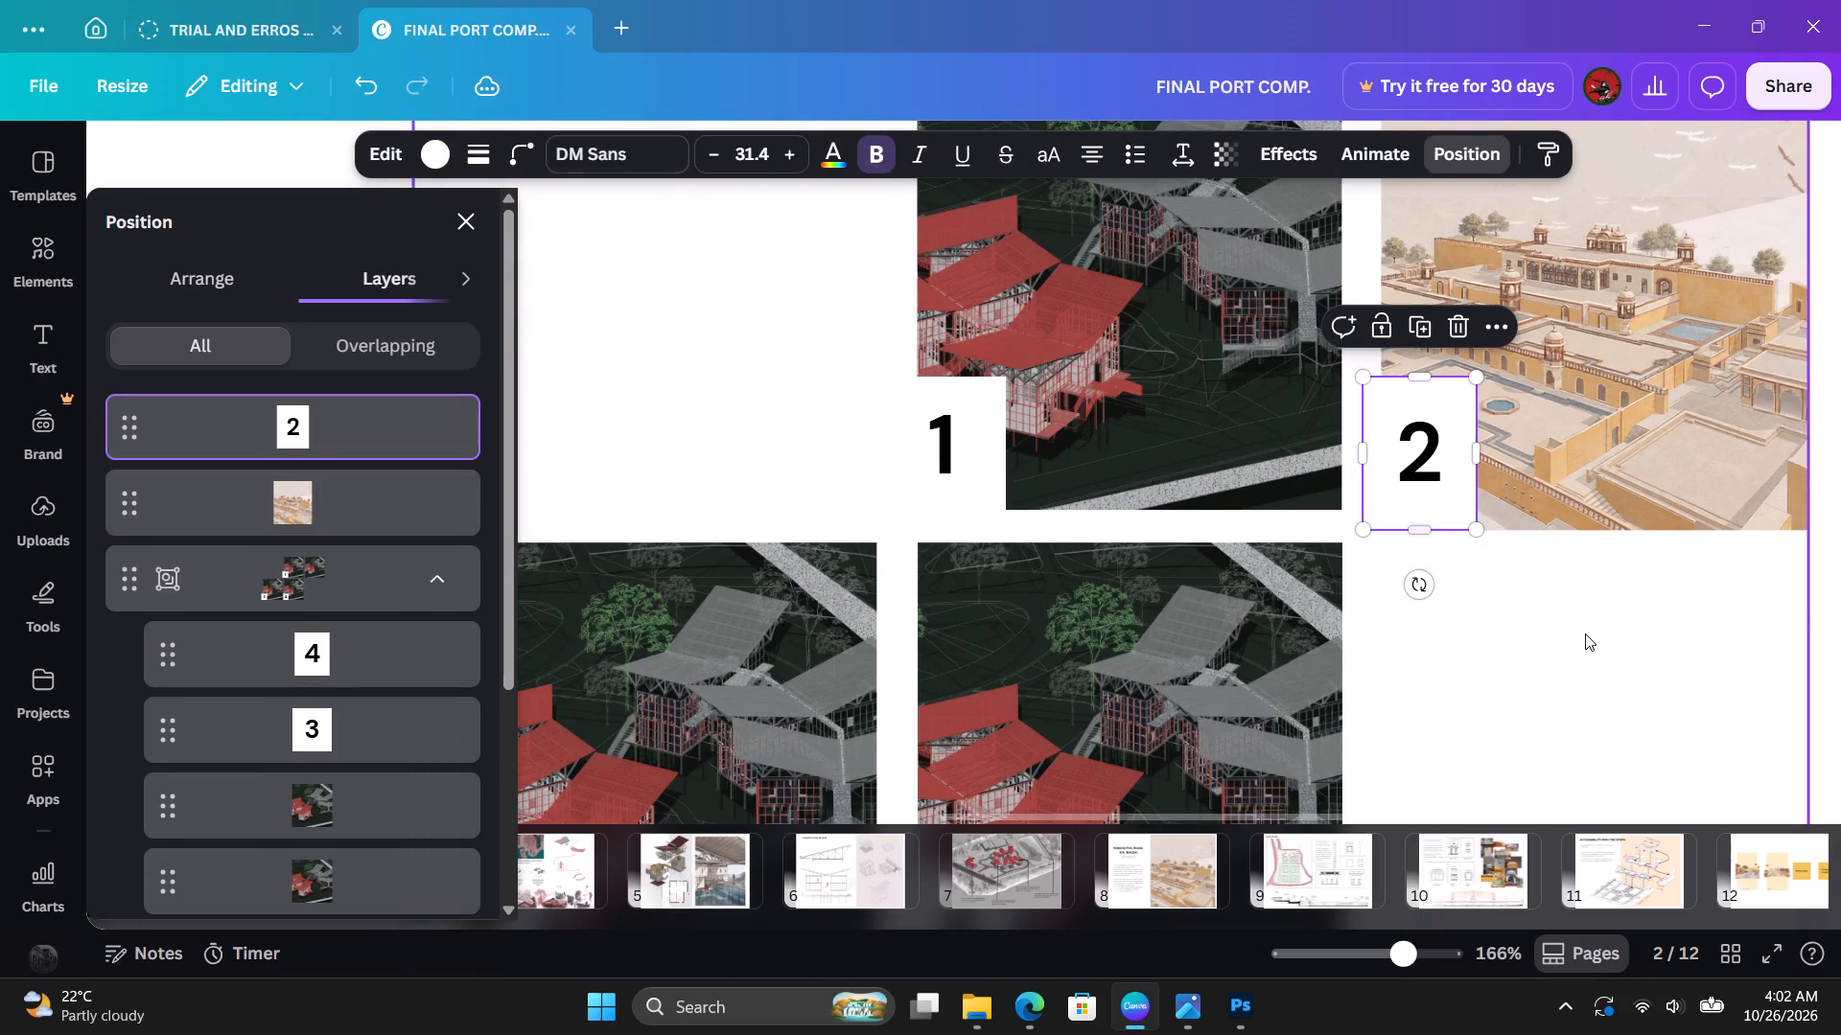
pyautogui.click(1596, 636)
pyautogui.click(1416, 497)
pyautogui.moveTo(1424, 525); pyautogui.dragTo(1421, 534)
pyautogui.click(698, 343)
pyautogui.keyDown('alt'); pyautogui.scroll(-5, 835, 397); pyautogui.keyUp('alt')
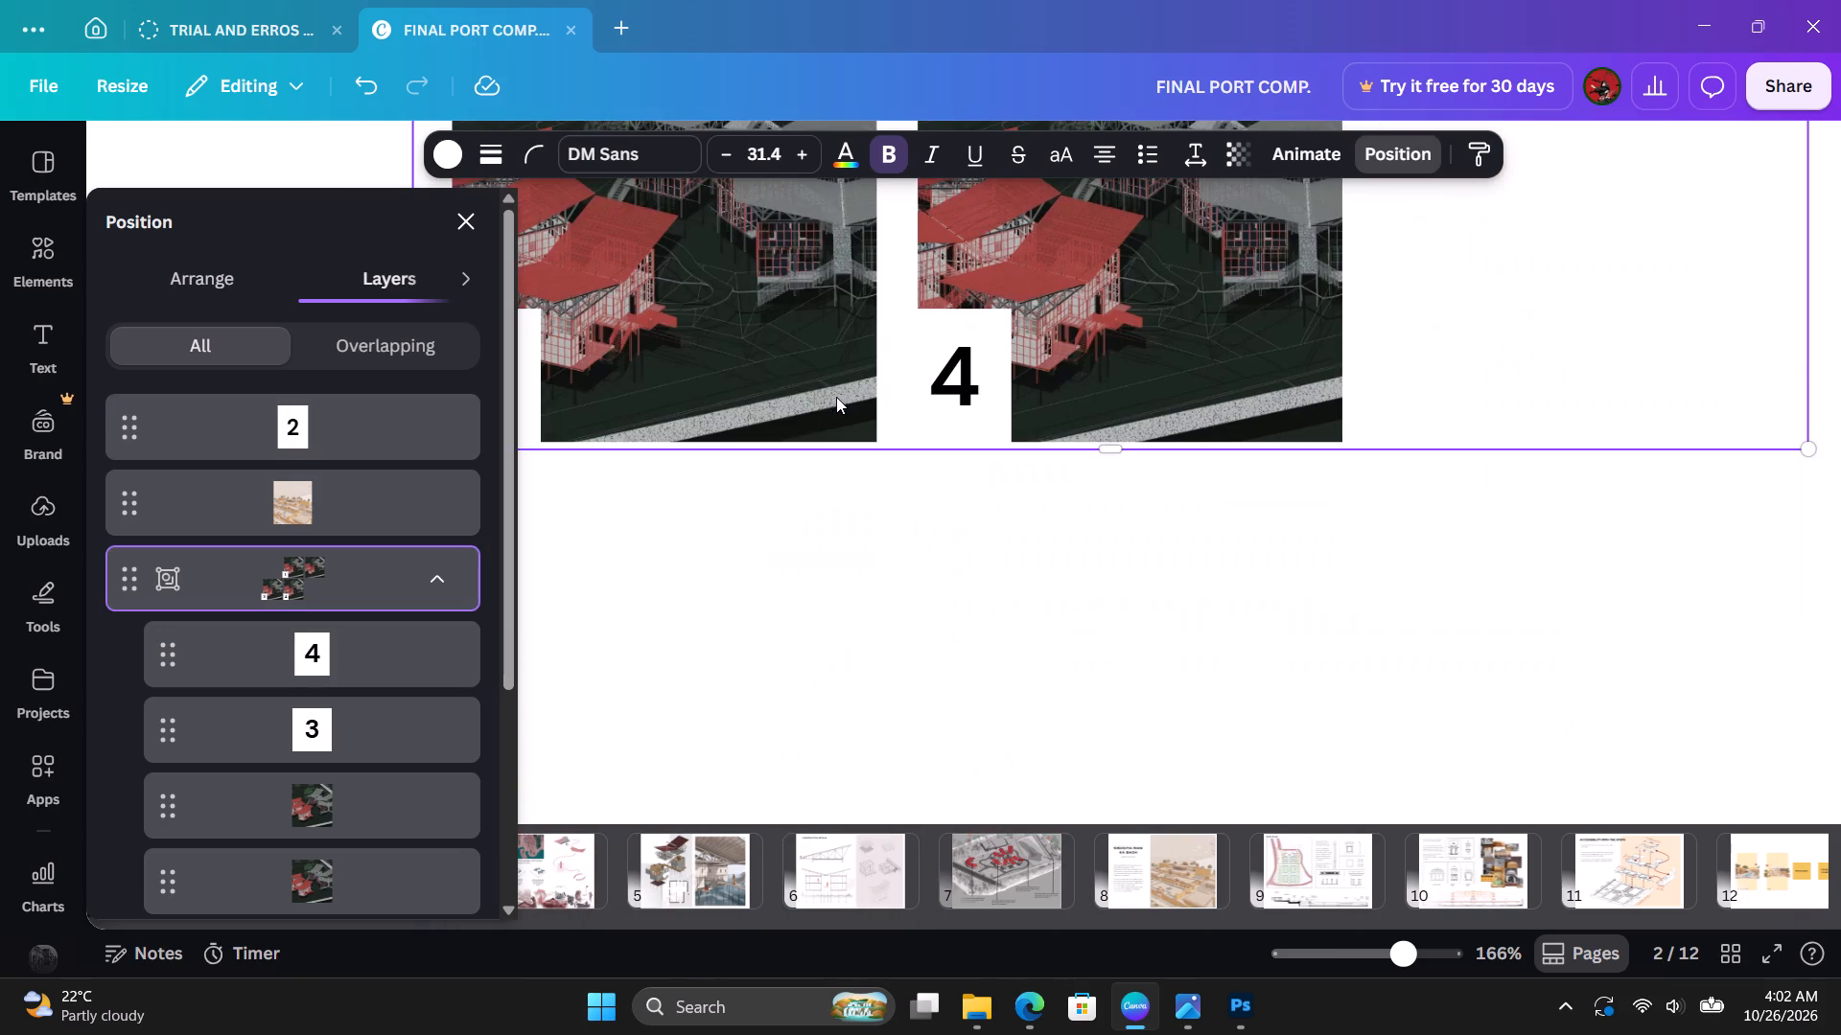
pyautogui.scroll(-7, 876, 457)
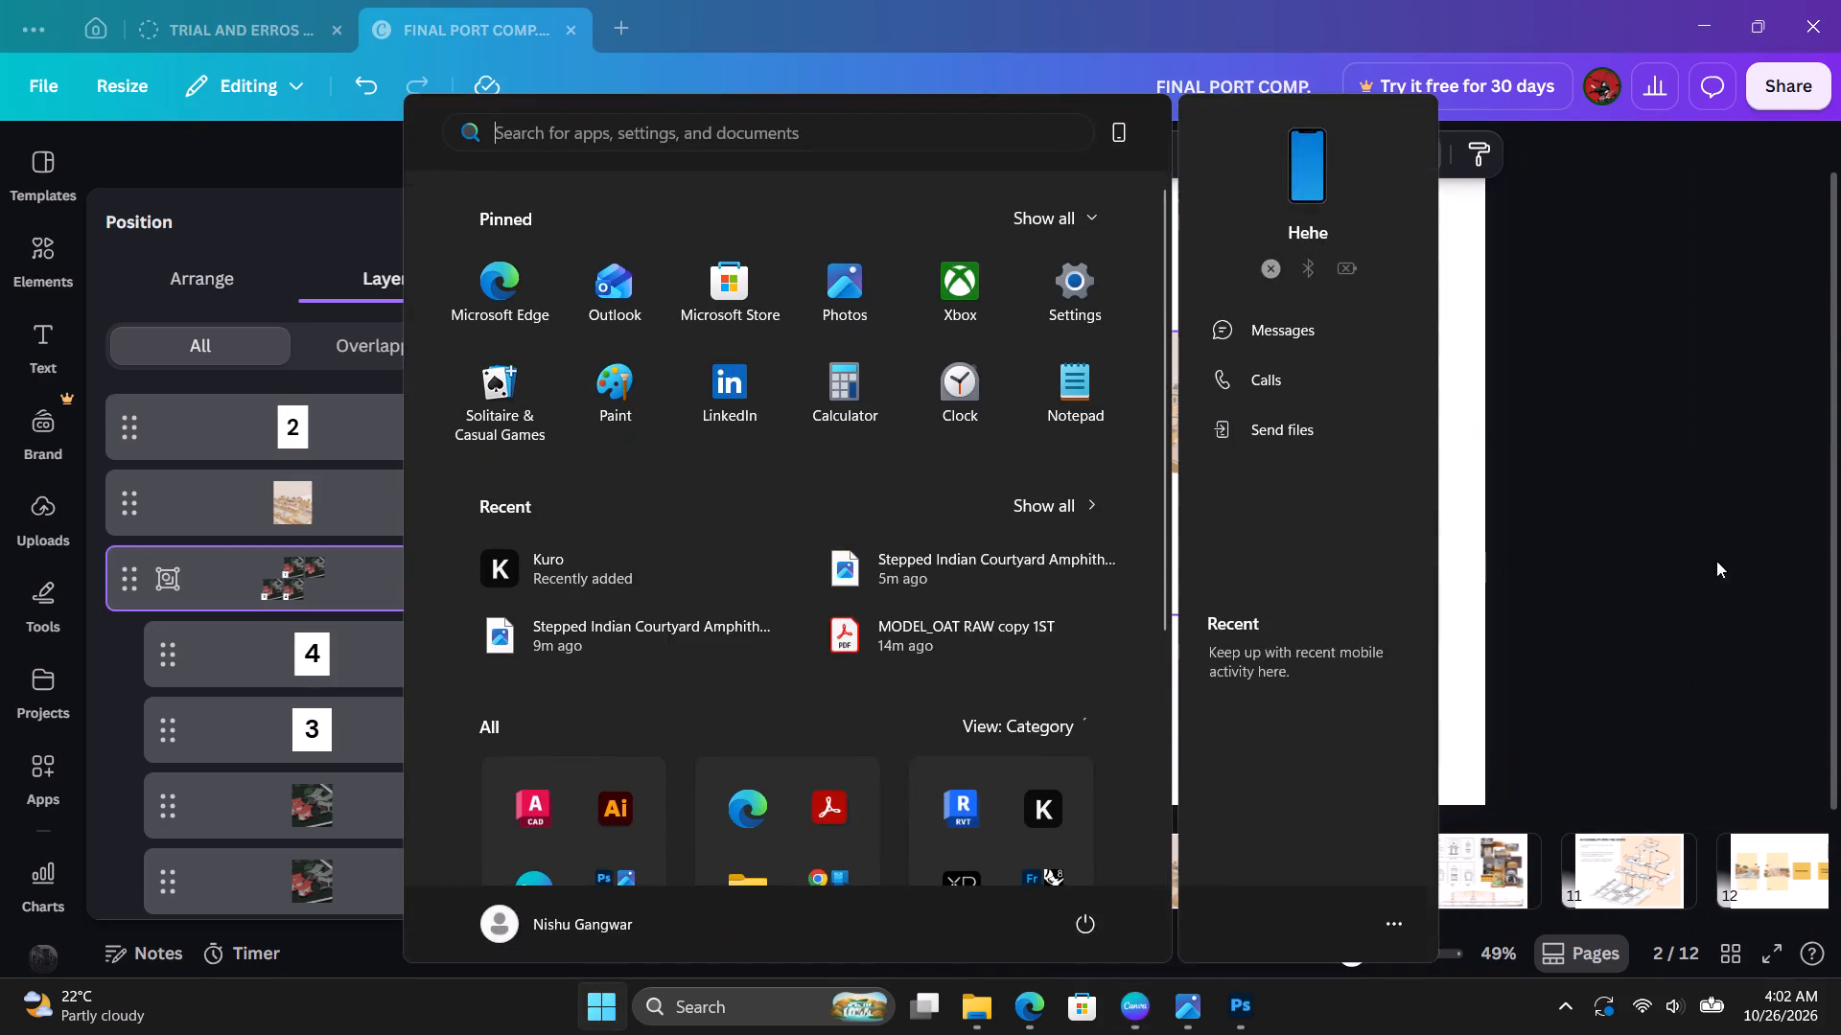
pyautogui.click(1657, 535)
pyautogui.click(1406, 577)
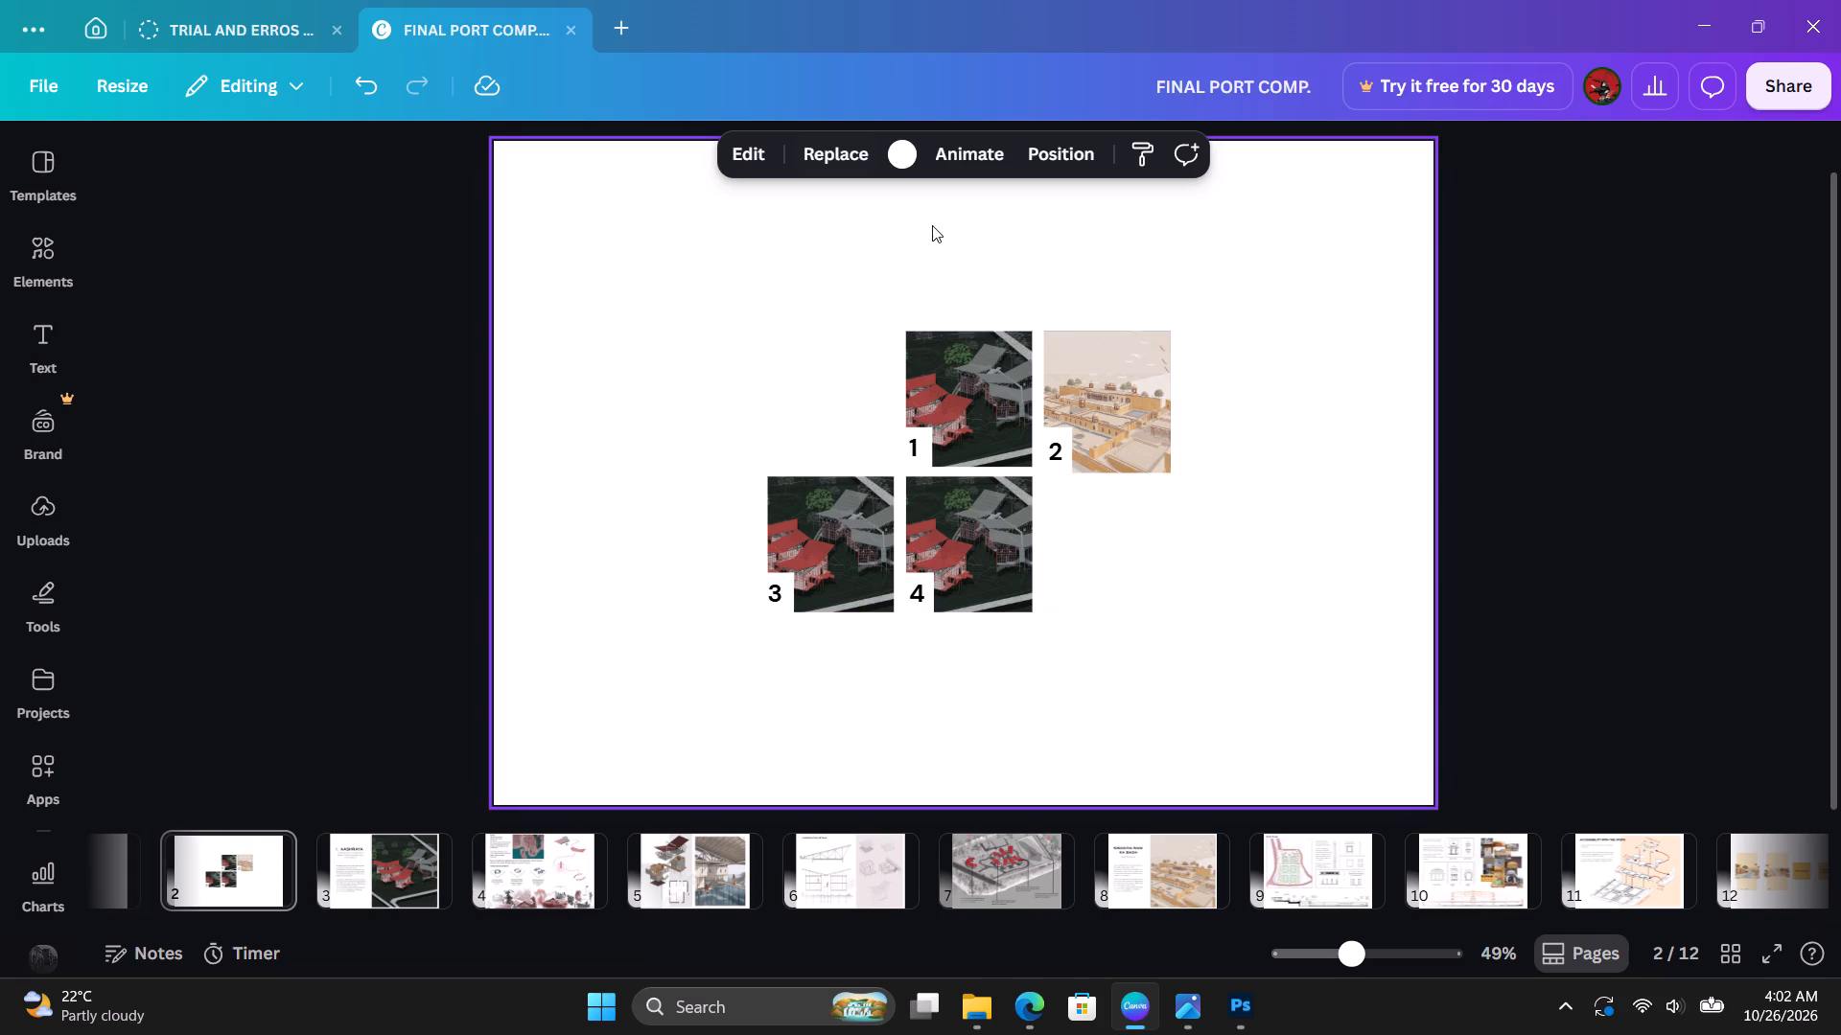
# Shift the red-roofed shelter picture slightly right within the crop frame of tile 1.
pyautogui.doubleClick(963, 381)
pyautogui.click(1014, 384)
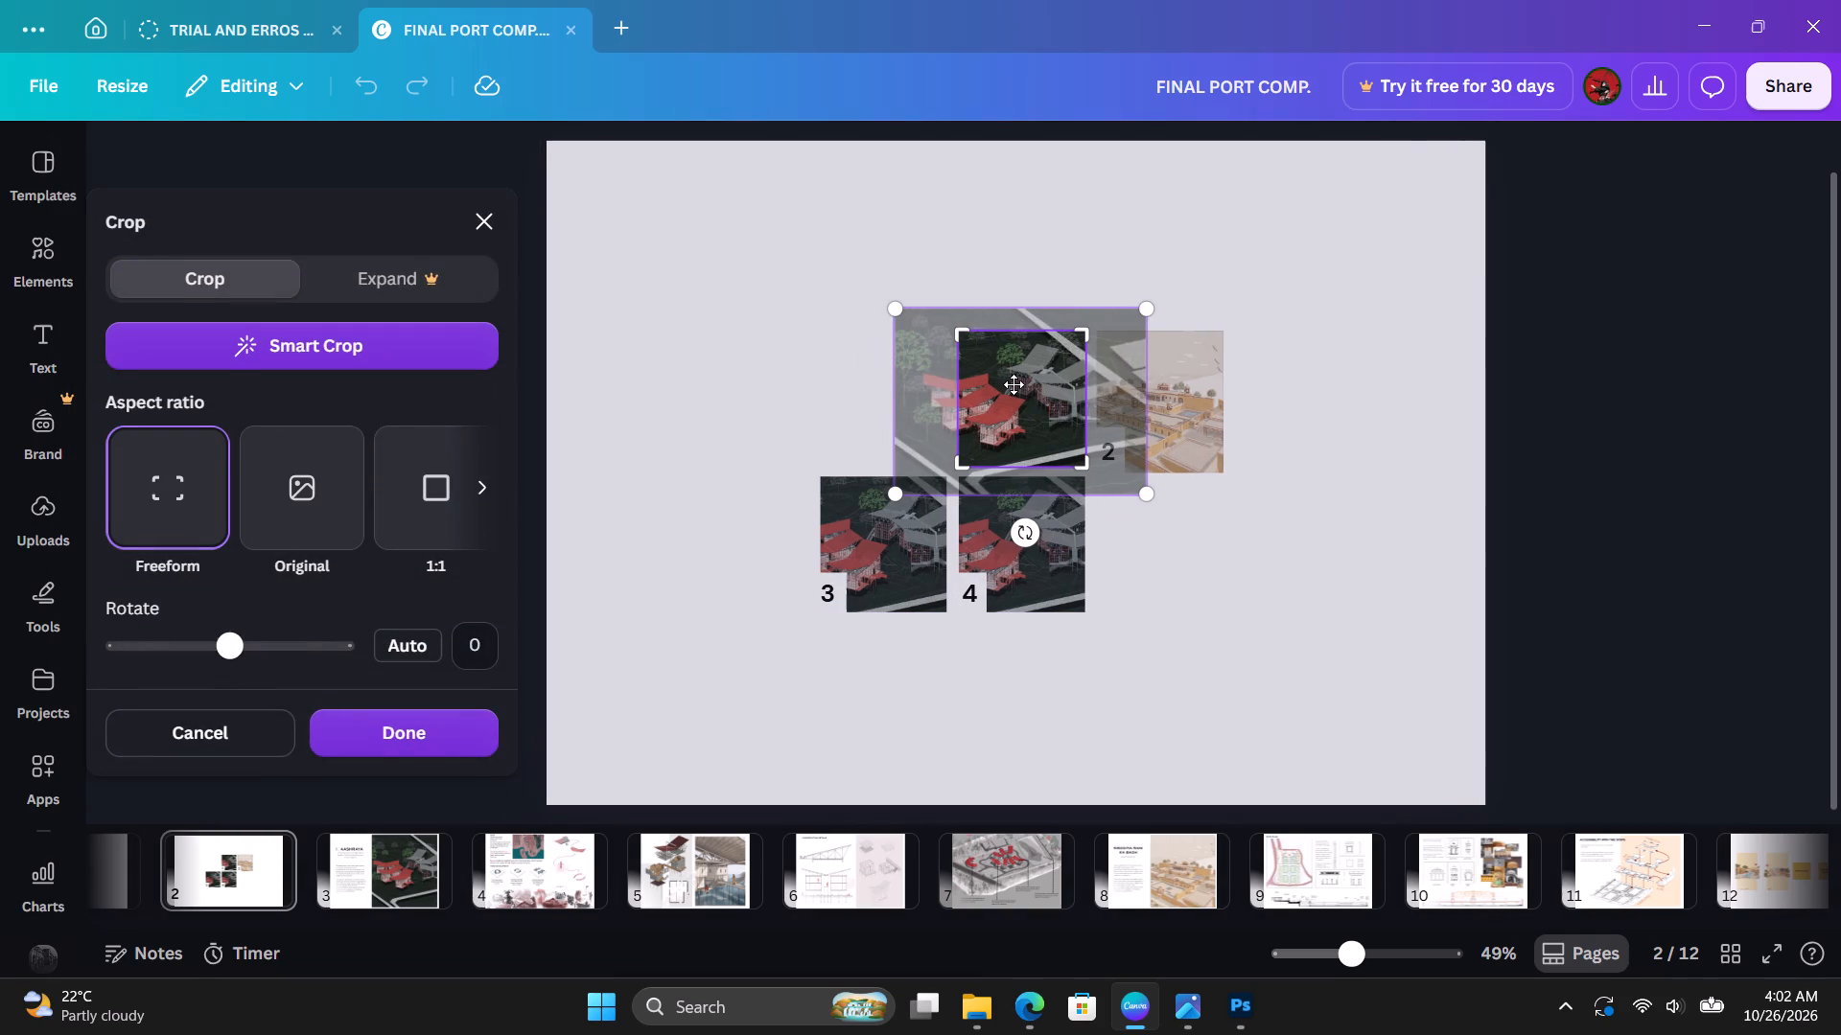
pyautogui.moveTo(1014, 384); pyautogui.dragTo(1034, 384)
pyautogui.click(1448, 540)
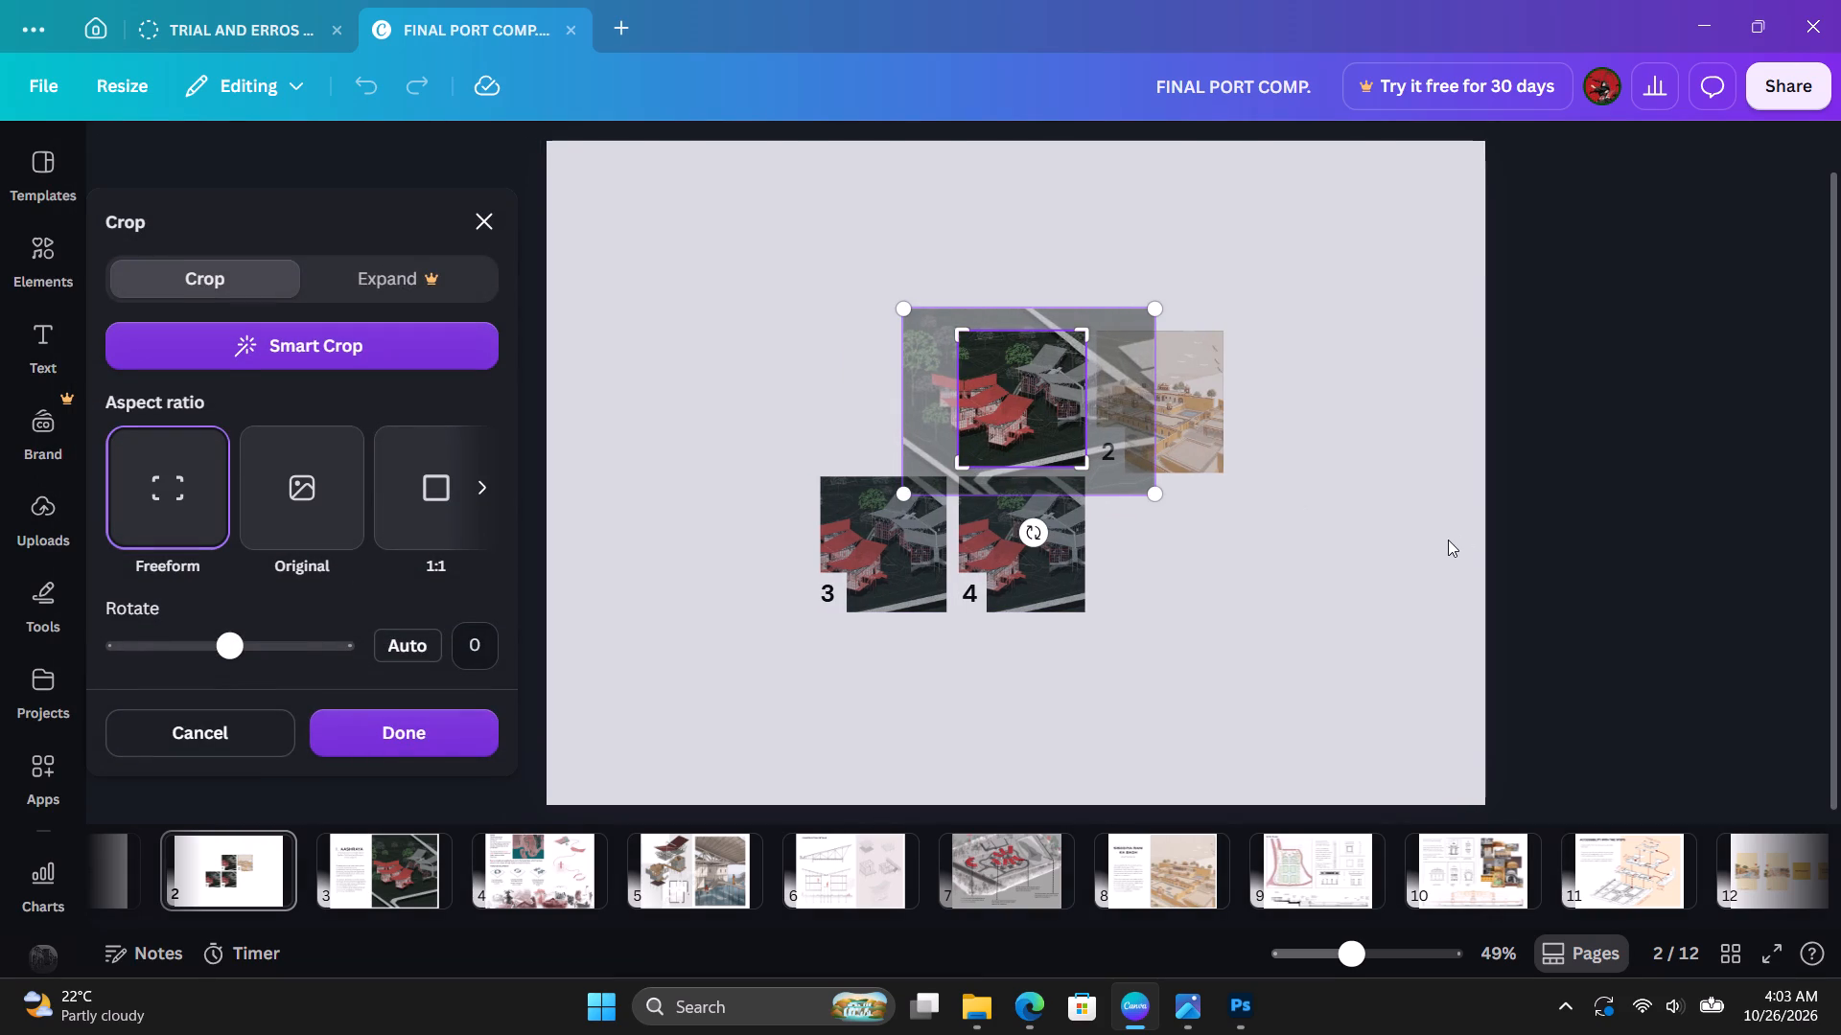
pyautogui.click(1454, 538)
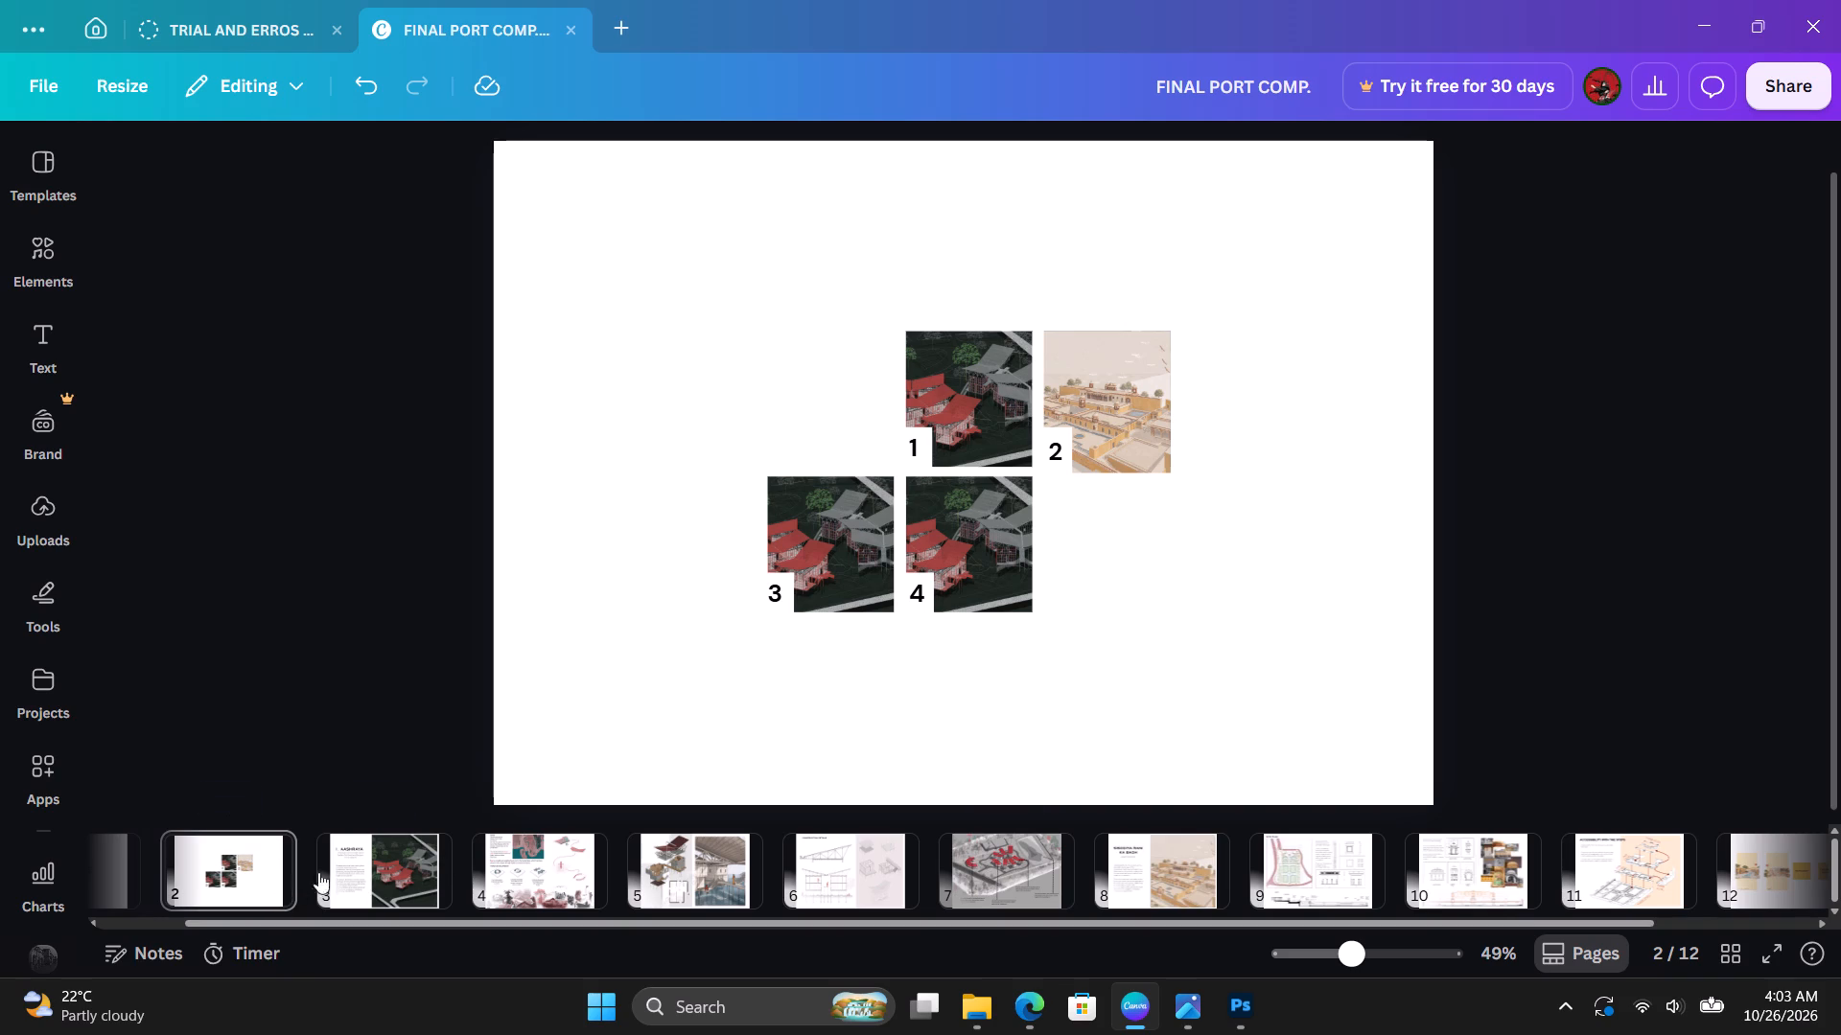
# Page through the portfolio from the contents page to page 12, comparing the layouts of the site plan, chattri and accessibility pages.
pyautogui.click(375, 858)
pyautogui.click(228, 866)
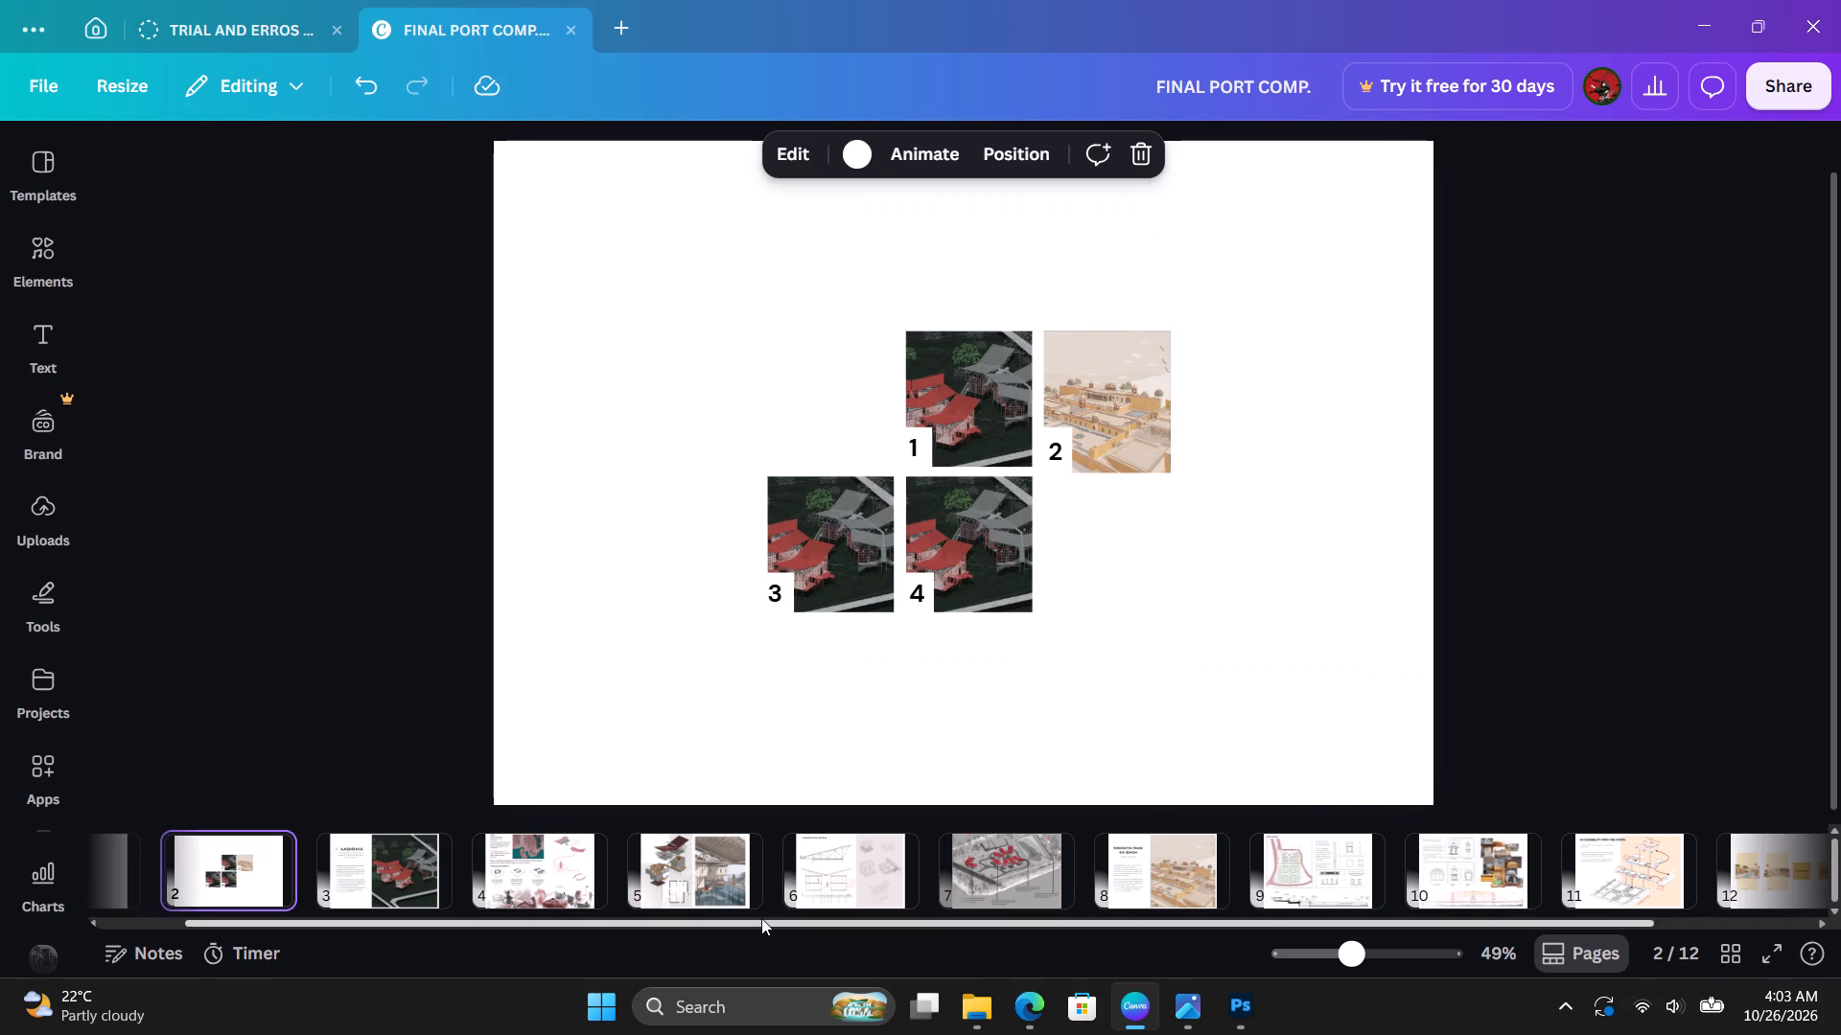
pyautogui.press('Left')
pyautogui.press('Right')
pyautogui.press('Right')
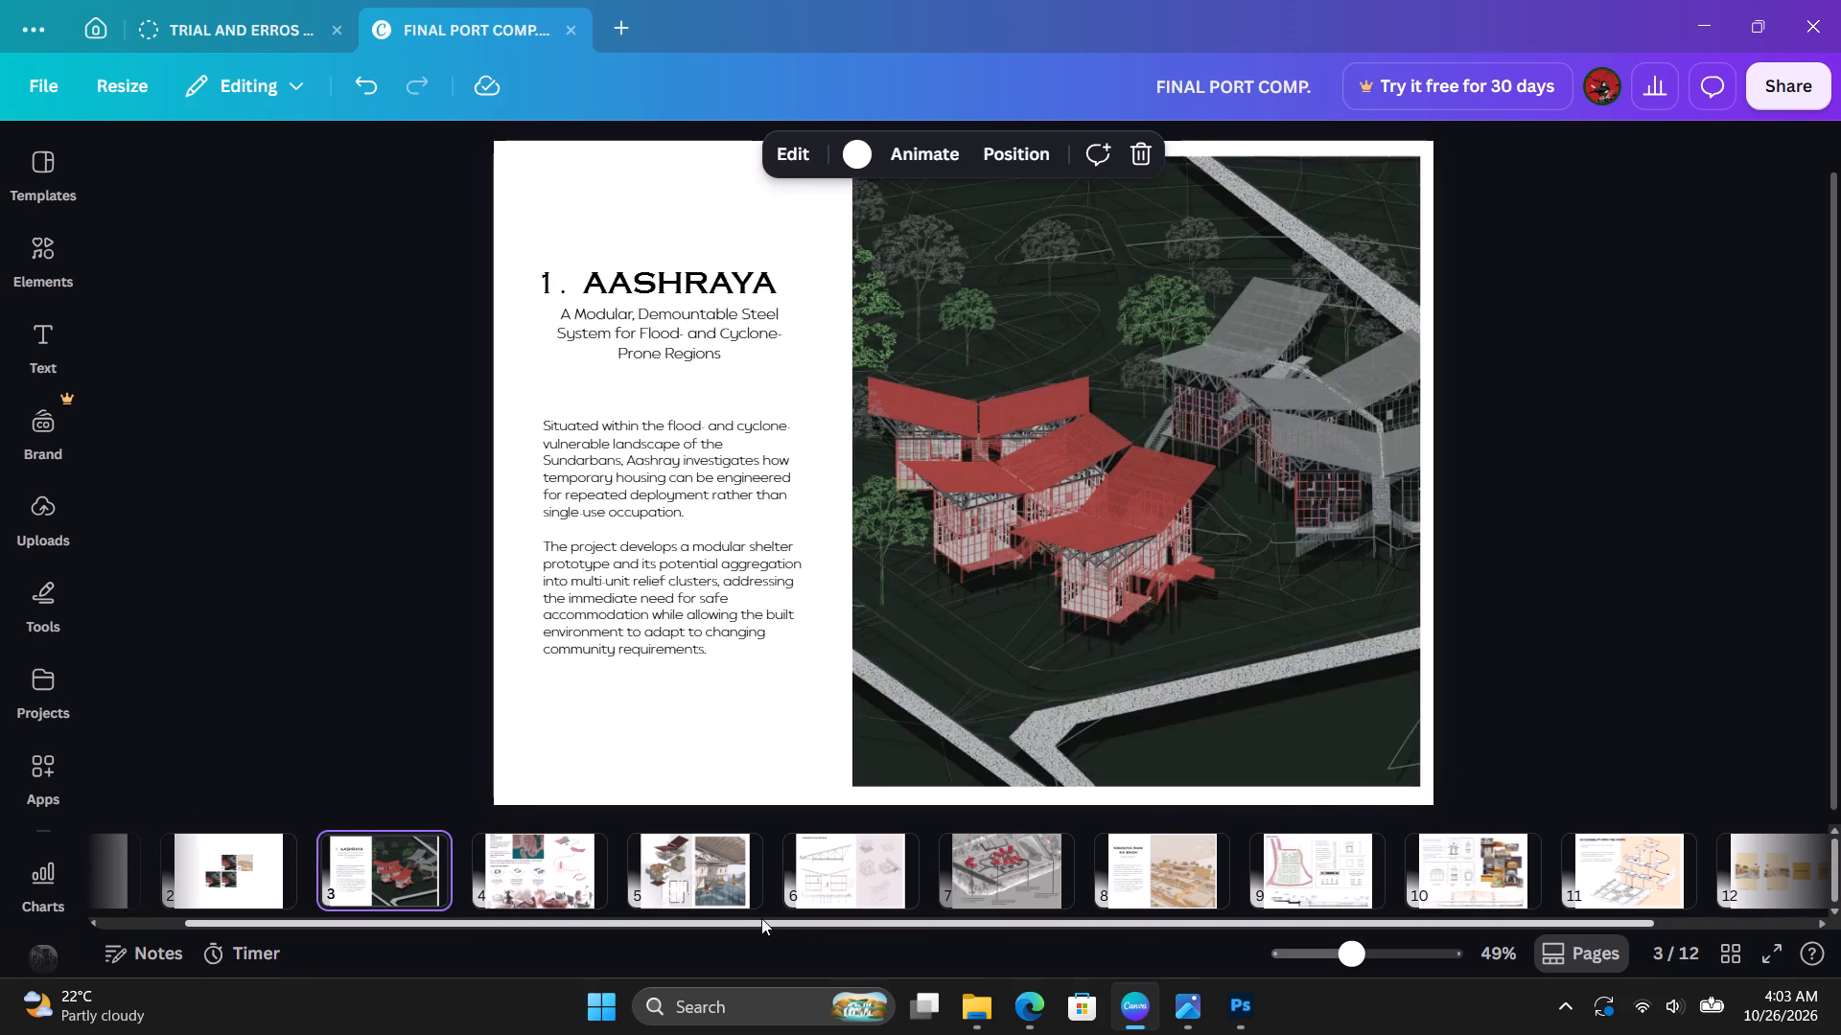
pyautogui.press('Right')
pyautogui.press('Right')
pyautogui.press('Right')
pyautogui.press('Right')
pyautogui.press('Right')
pyautogui.press('Right')
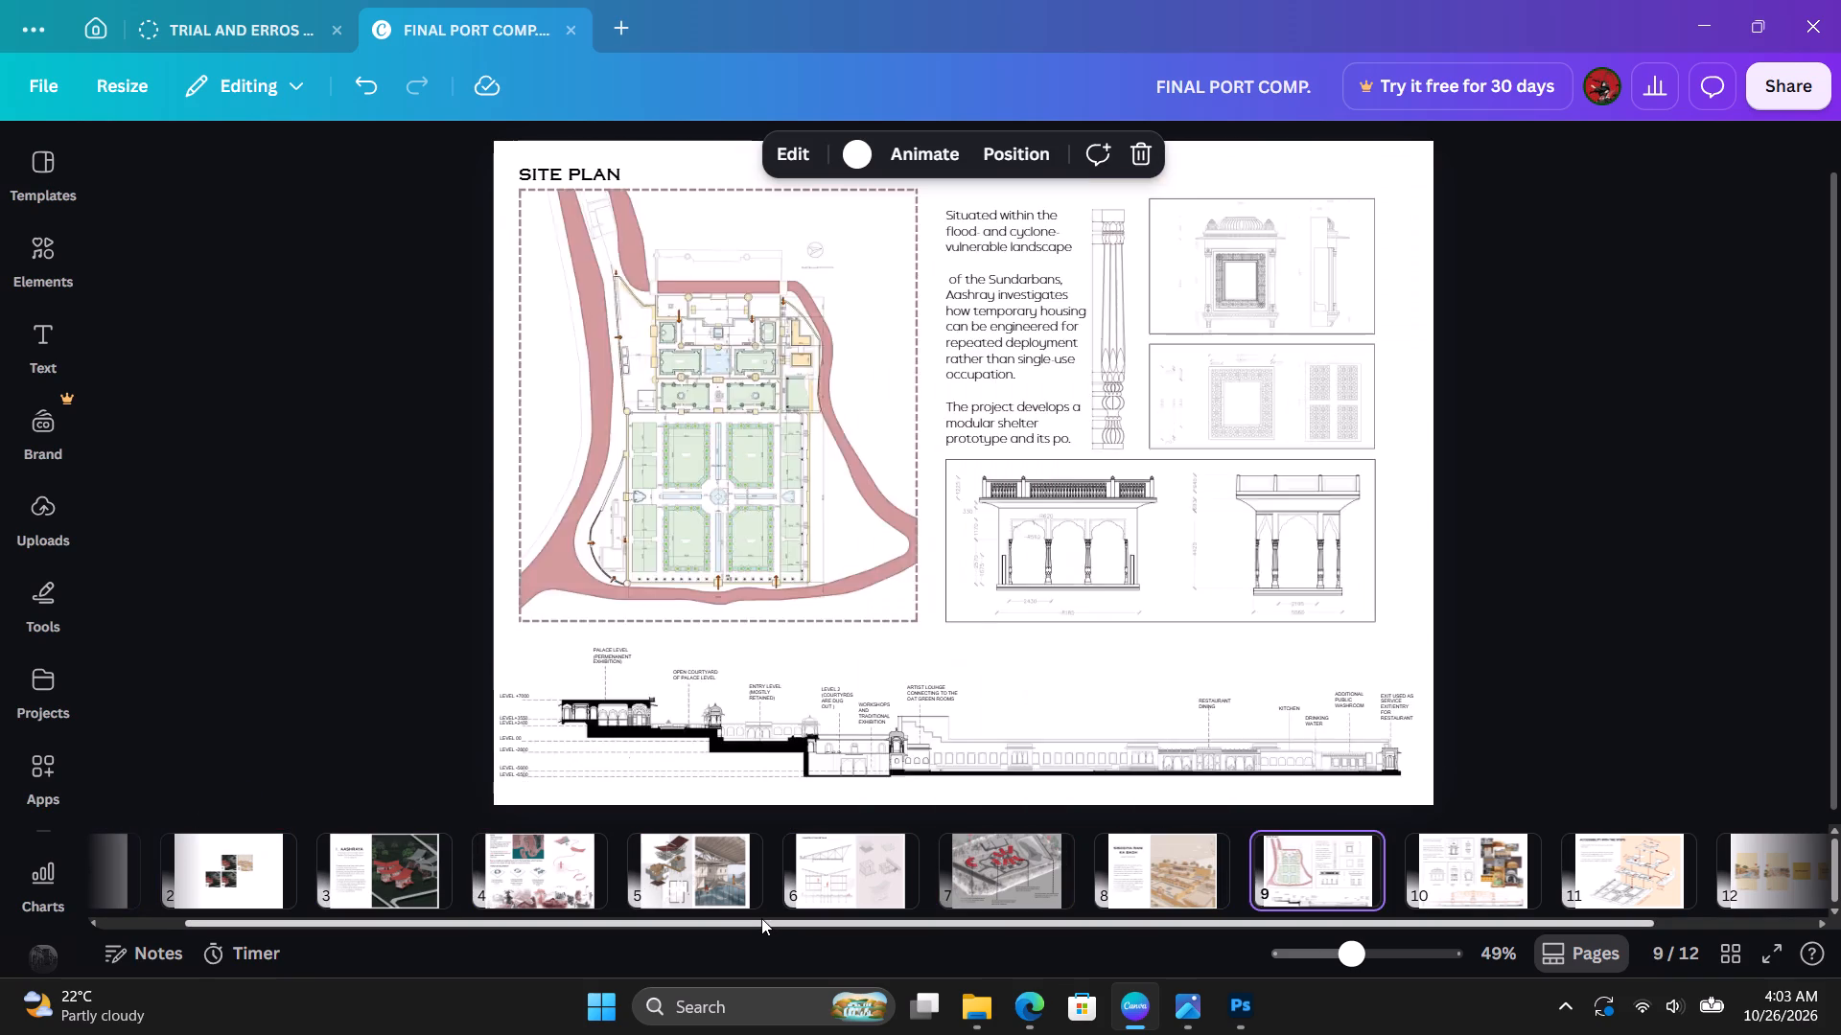
pyautogui.press('Right')
pyautogui.press('Right')
pyautogui.press('Right')
pyautogui.press('Right')
pyautogui.press('Left')
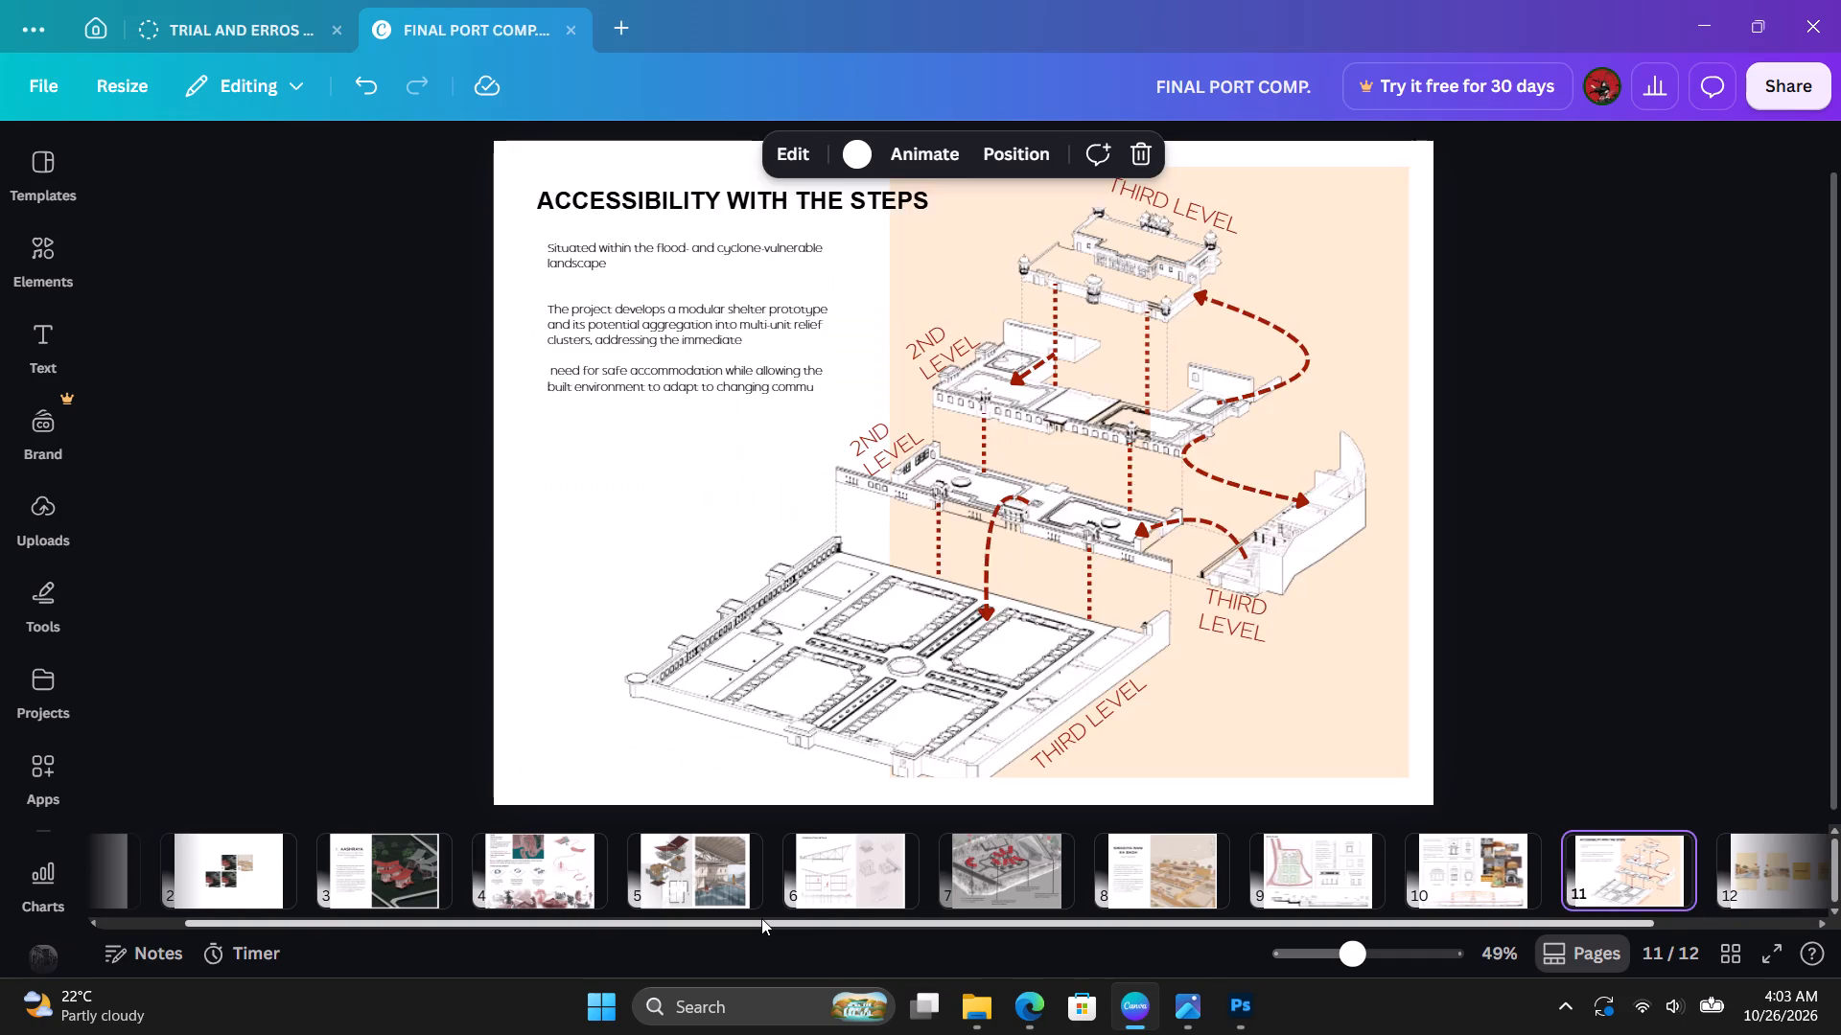
pyautogui.press('Left')
pyautogui.press('Left')
pyautogui.press('Left')
pyautogui.press('Right')
pyautogui.press('Right')
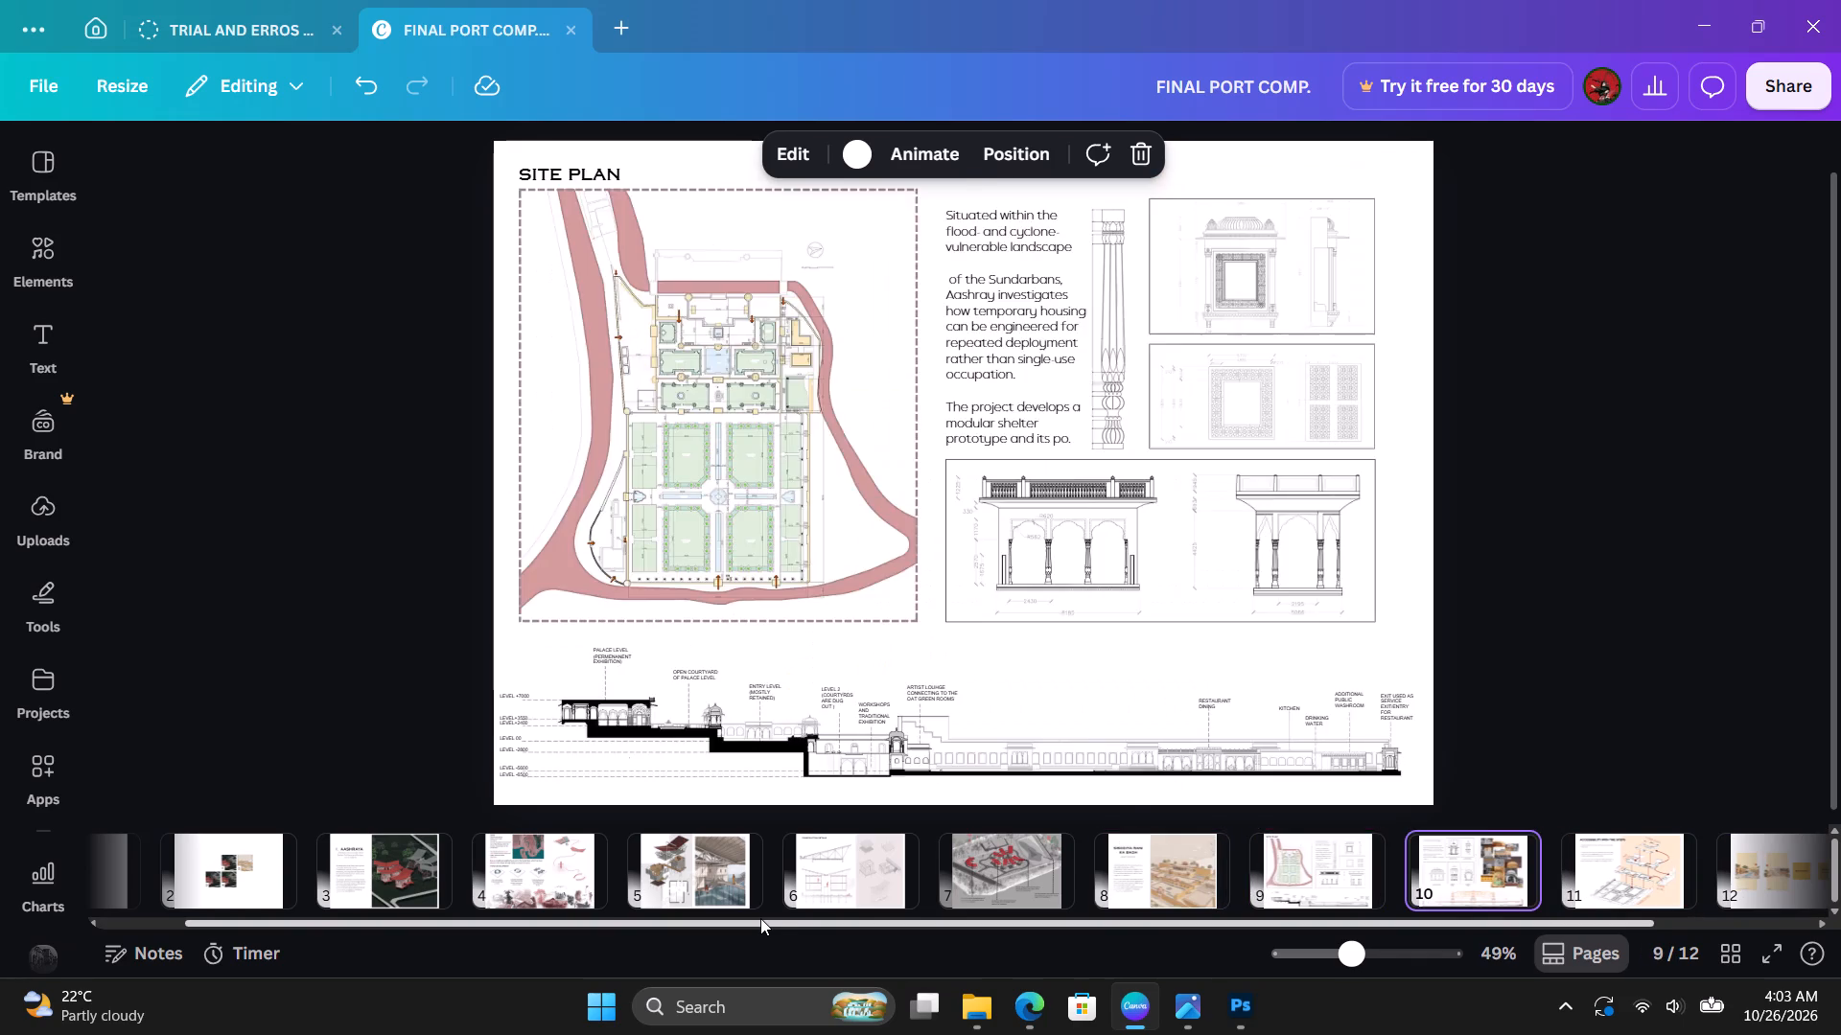
pyautogui.press('Right')
pyautogui.press('Left')
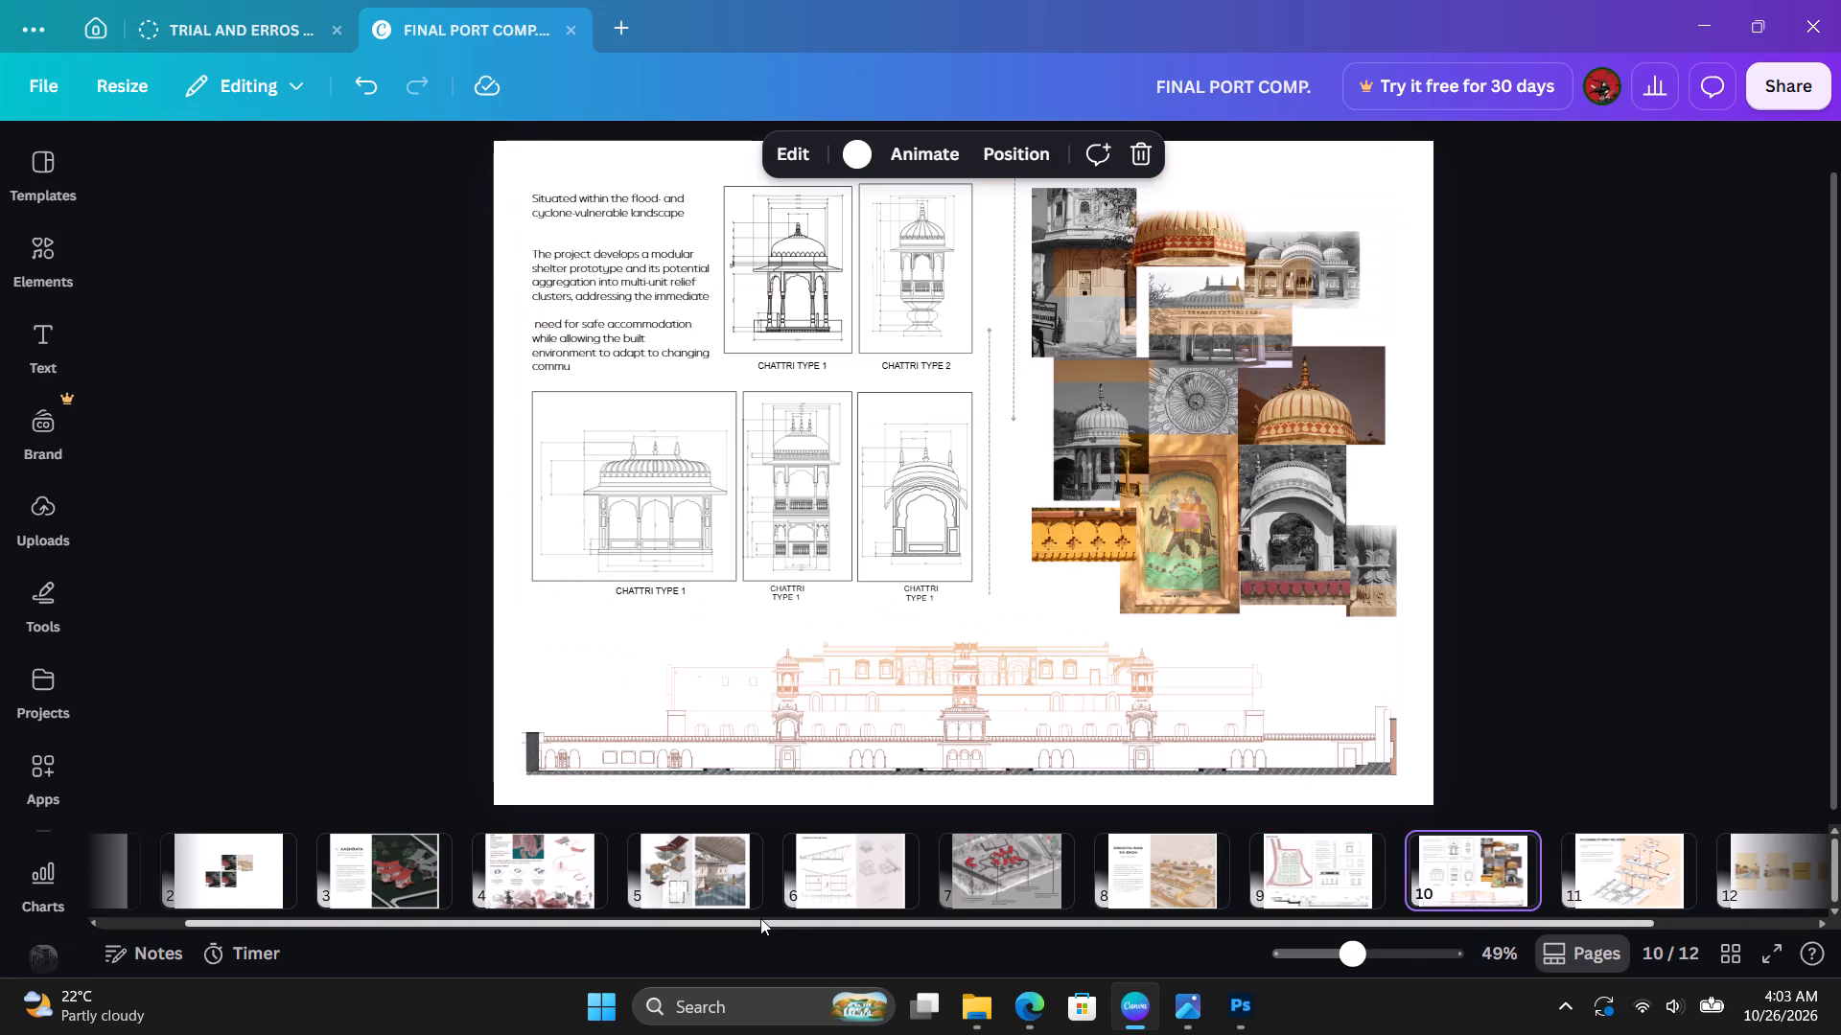
pyautogui.press('Left')
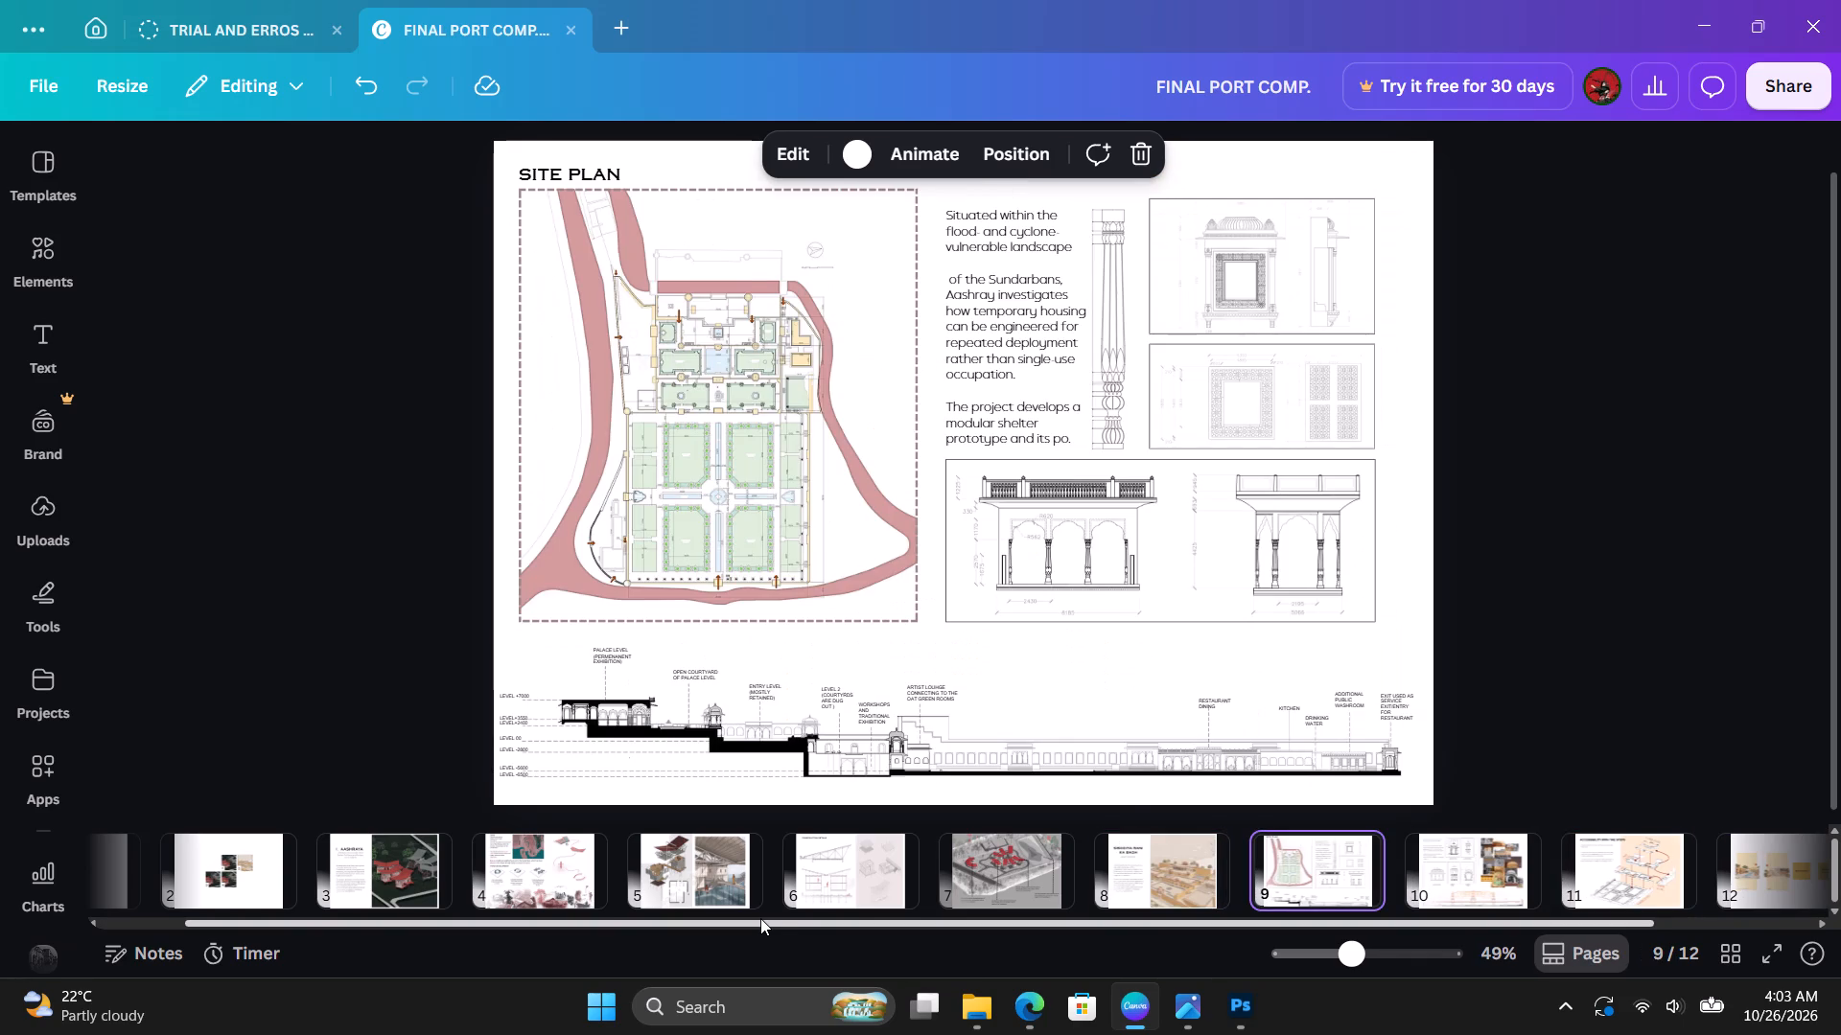
pyautogui.press('Right')
pyautogui.press('Right')
pyautogui.press('Right')
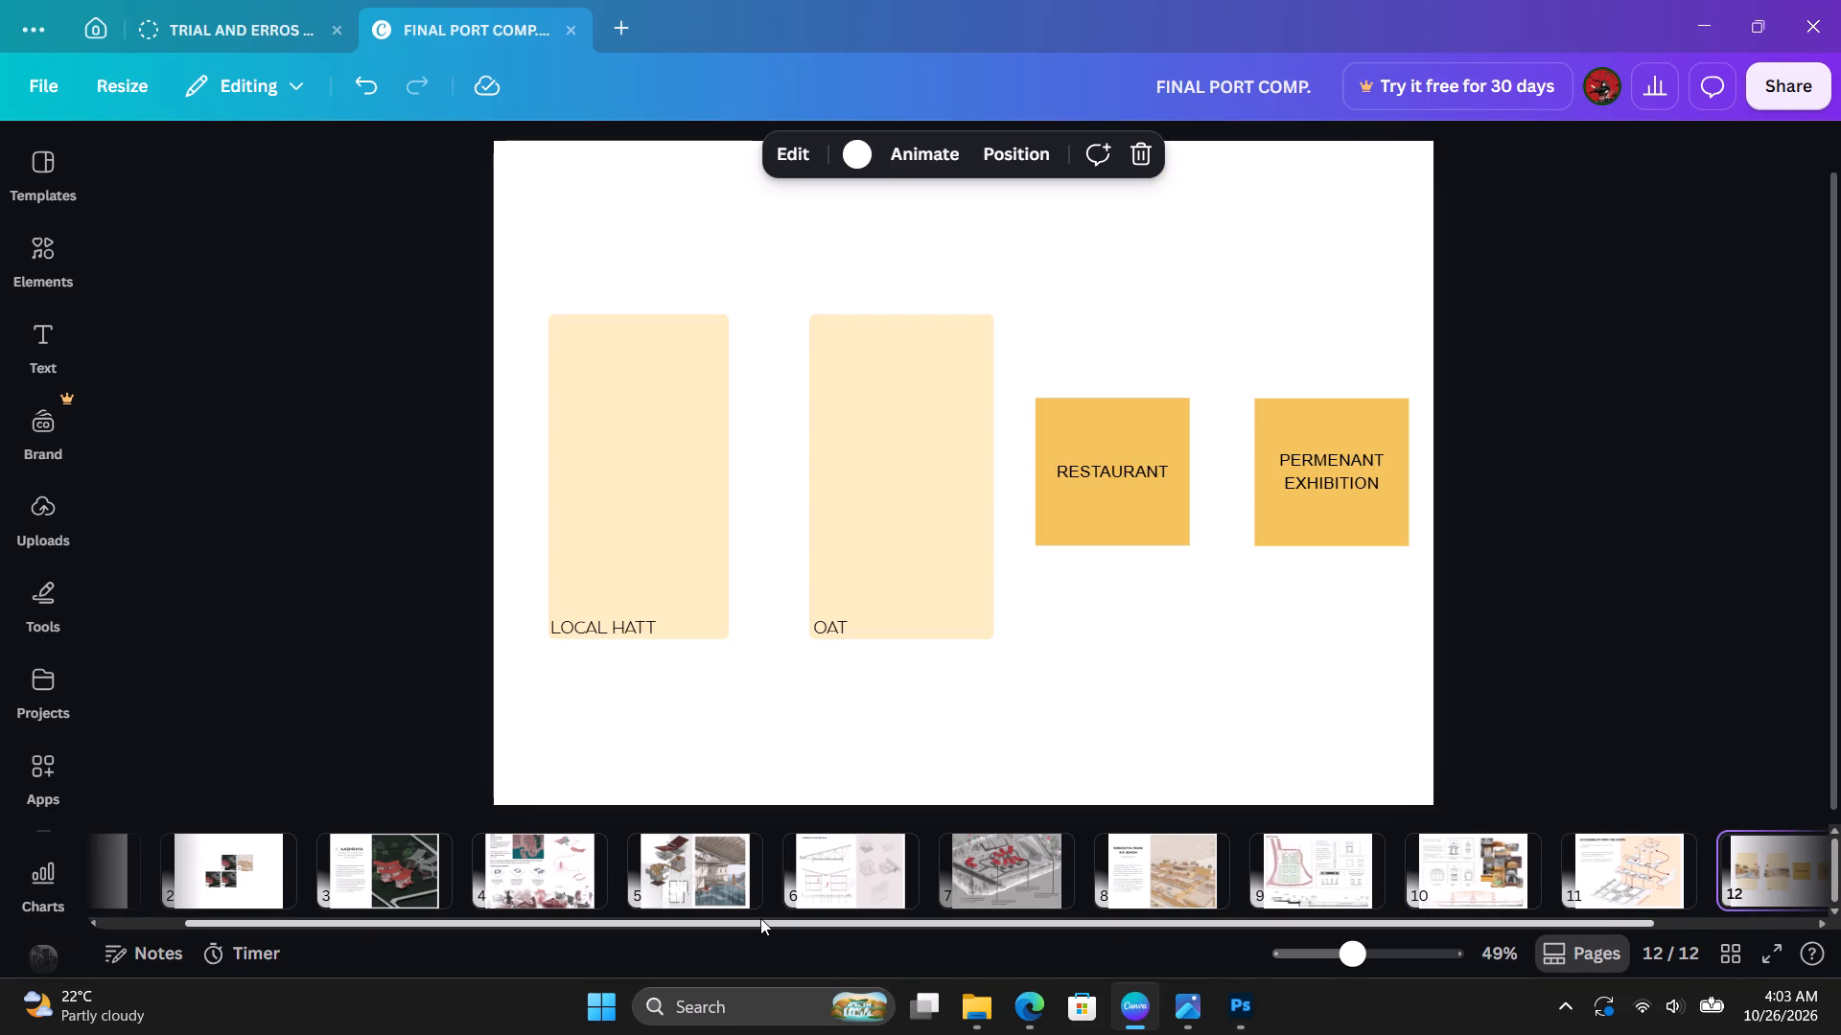
pyautogui.press('Right')
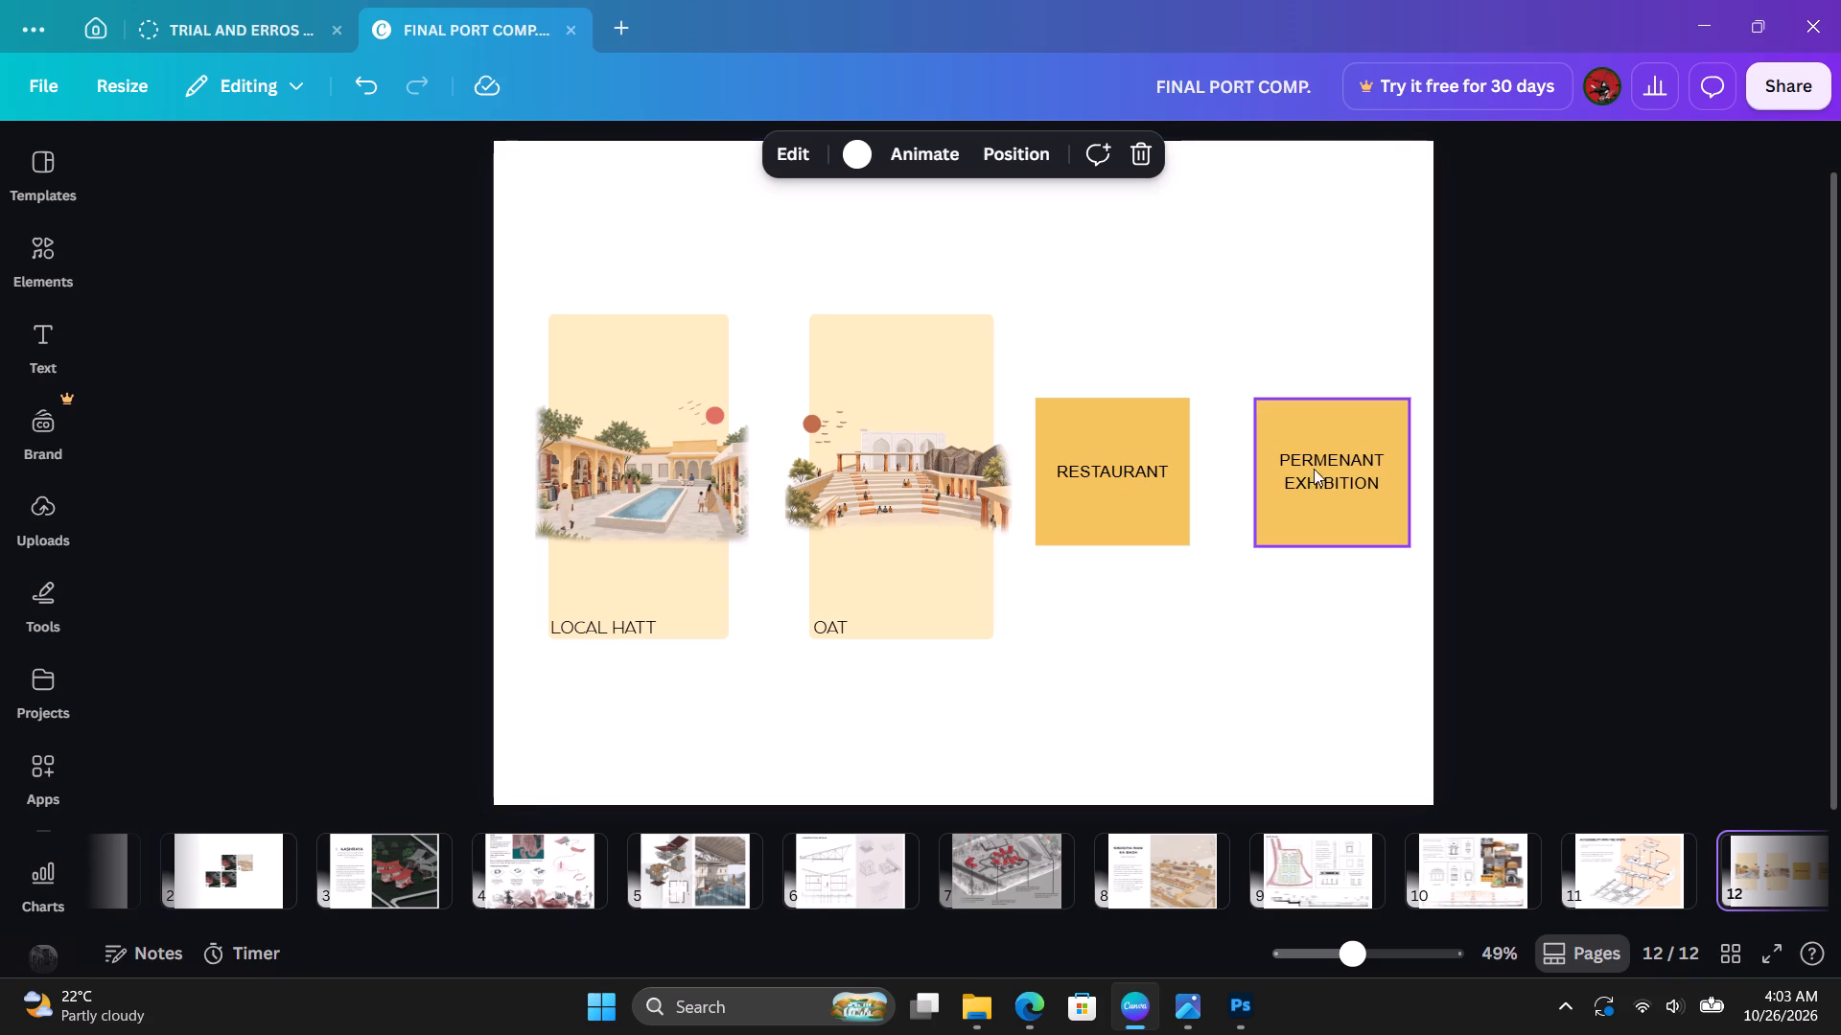
# Switch to Photoshop and close it, saving Stepped Indian Courtyard Amphitheatre as a PSD in Downloads with Maximize Compatibility on.
pyautogui.click(1709, 21)
pyautogui.click(1766, 477)
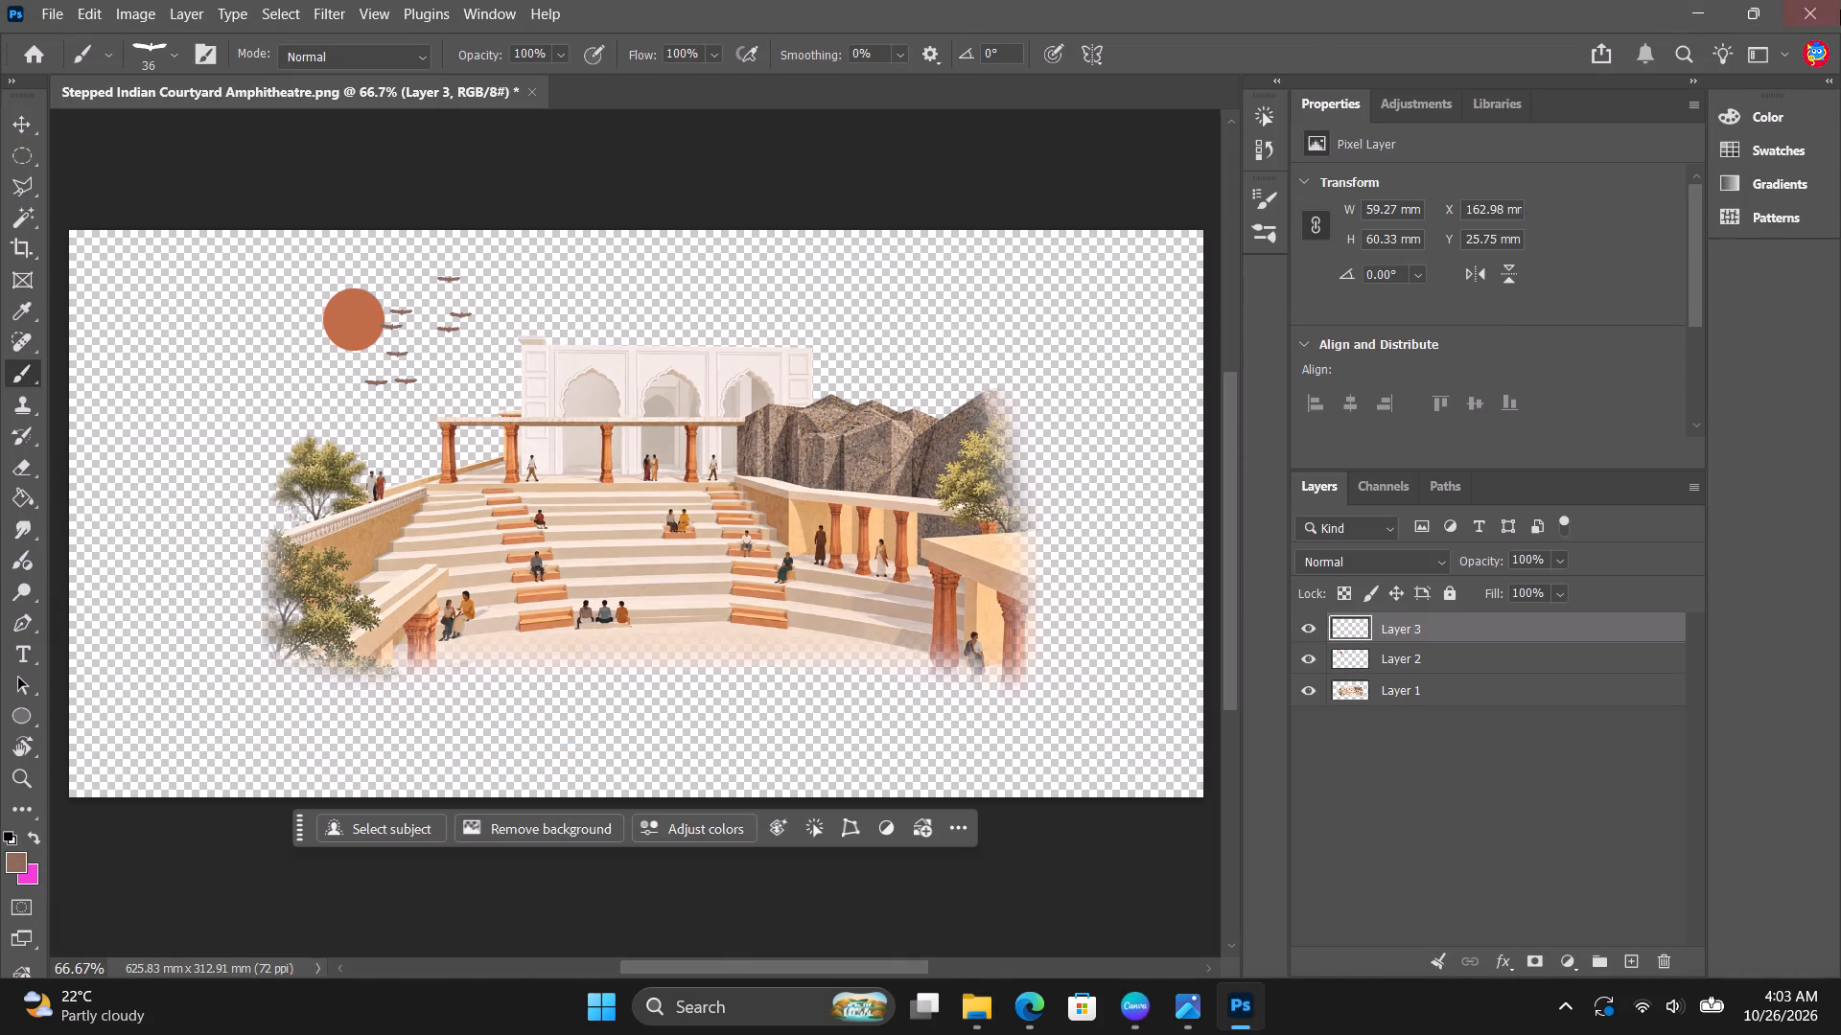
pyautogui.click(1829, 0)
pyautogui.click(867, 385)
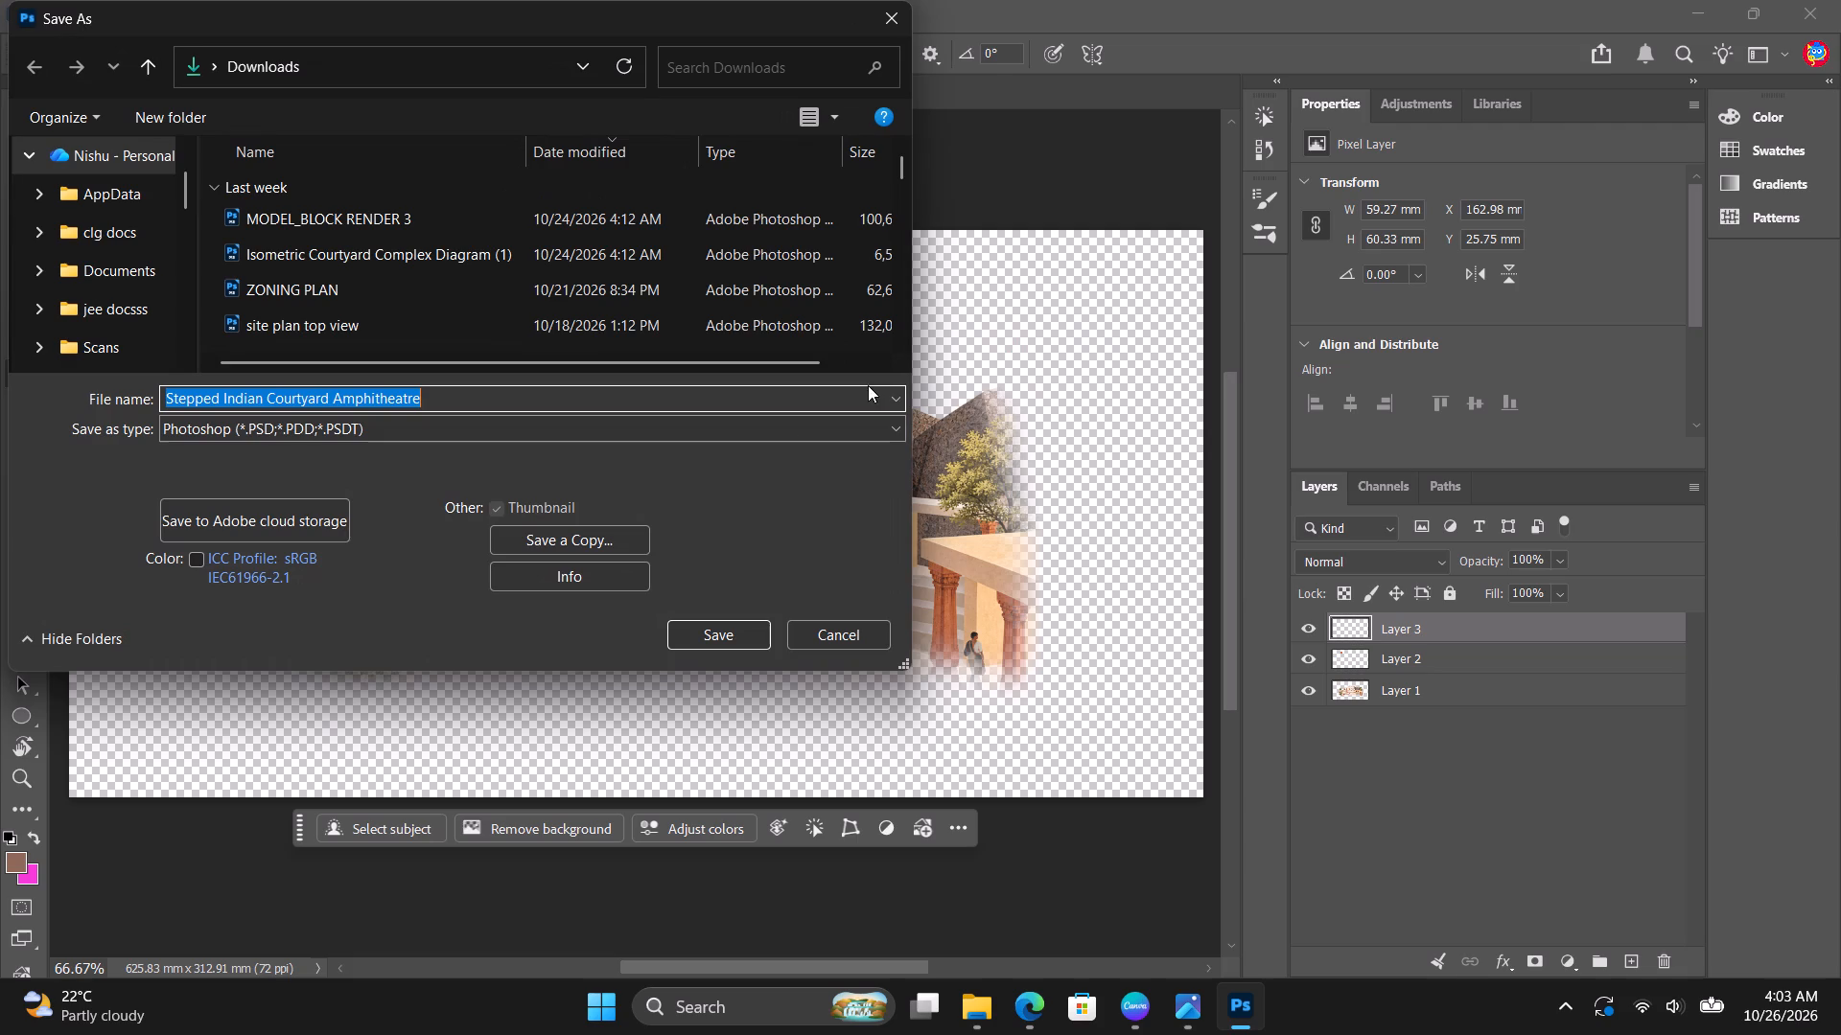
pyautogui.click(701, 641)
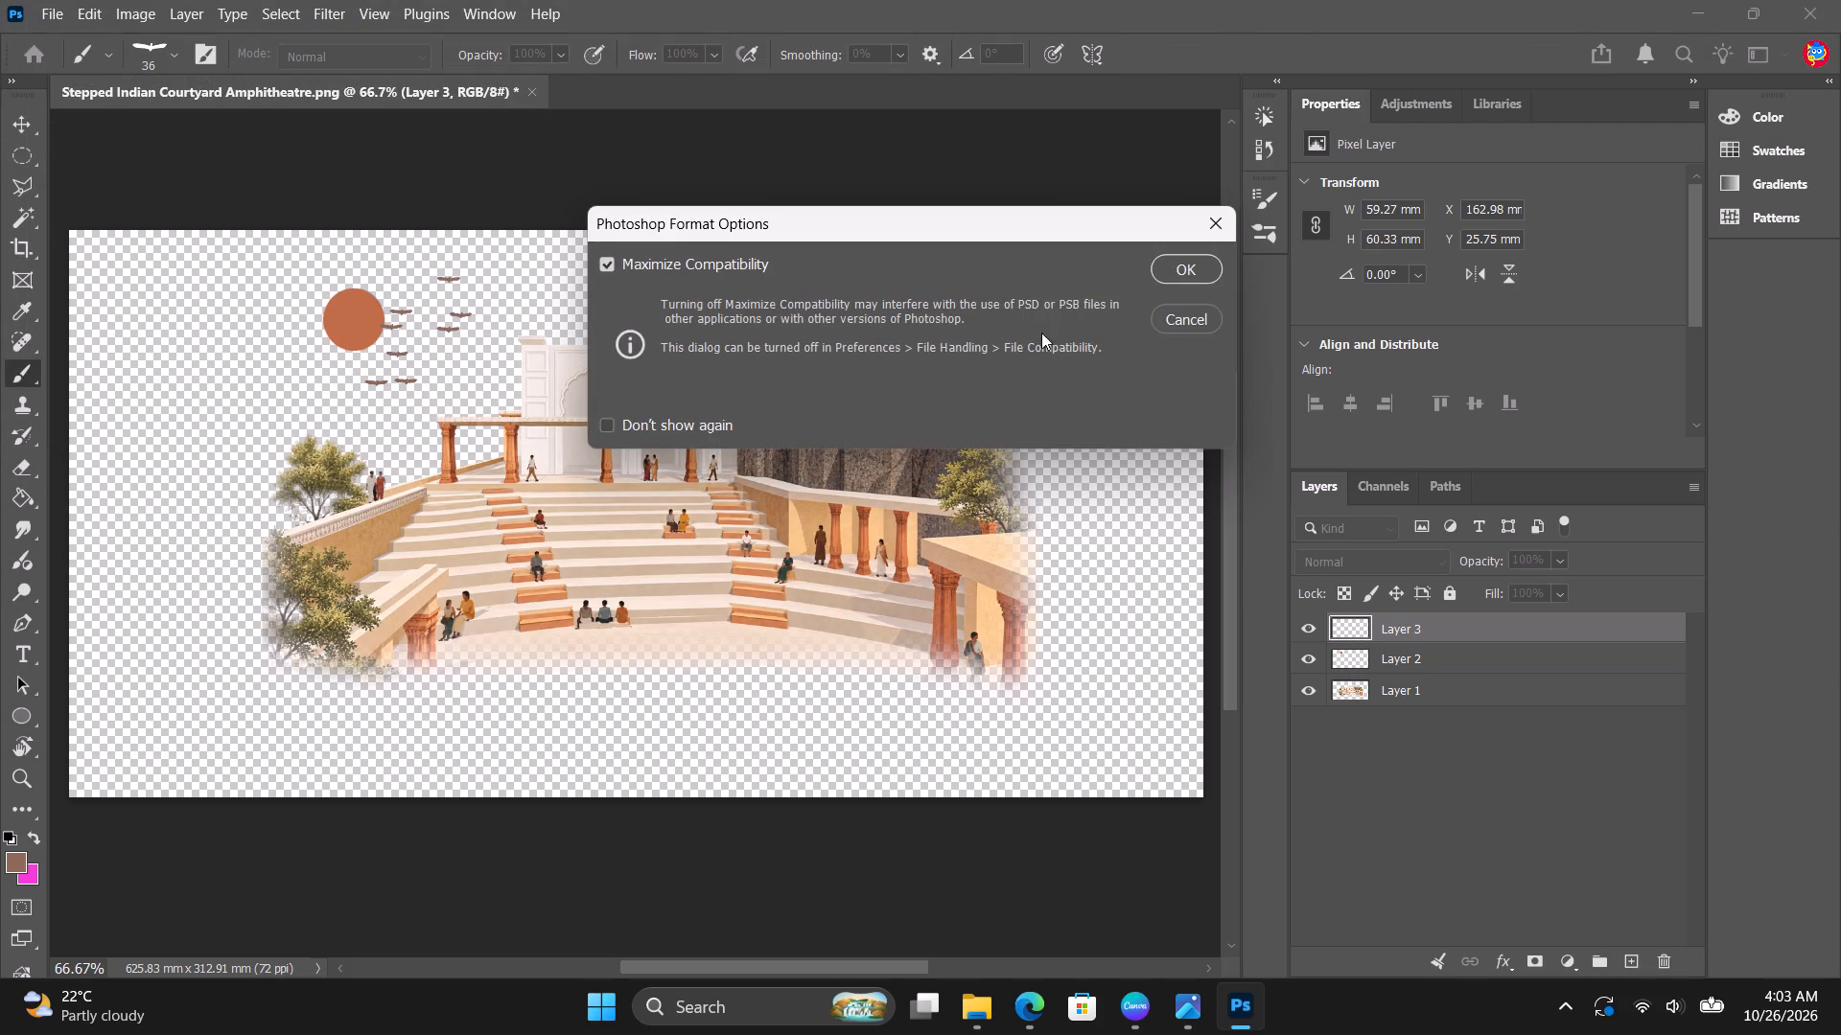
pyautogui.click(1164, 266)
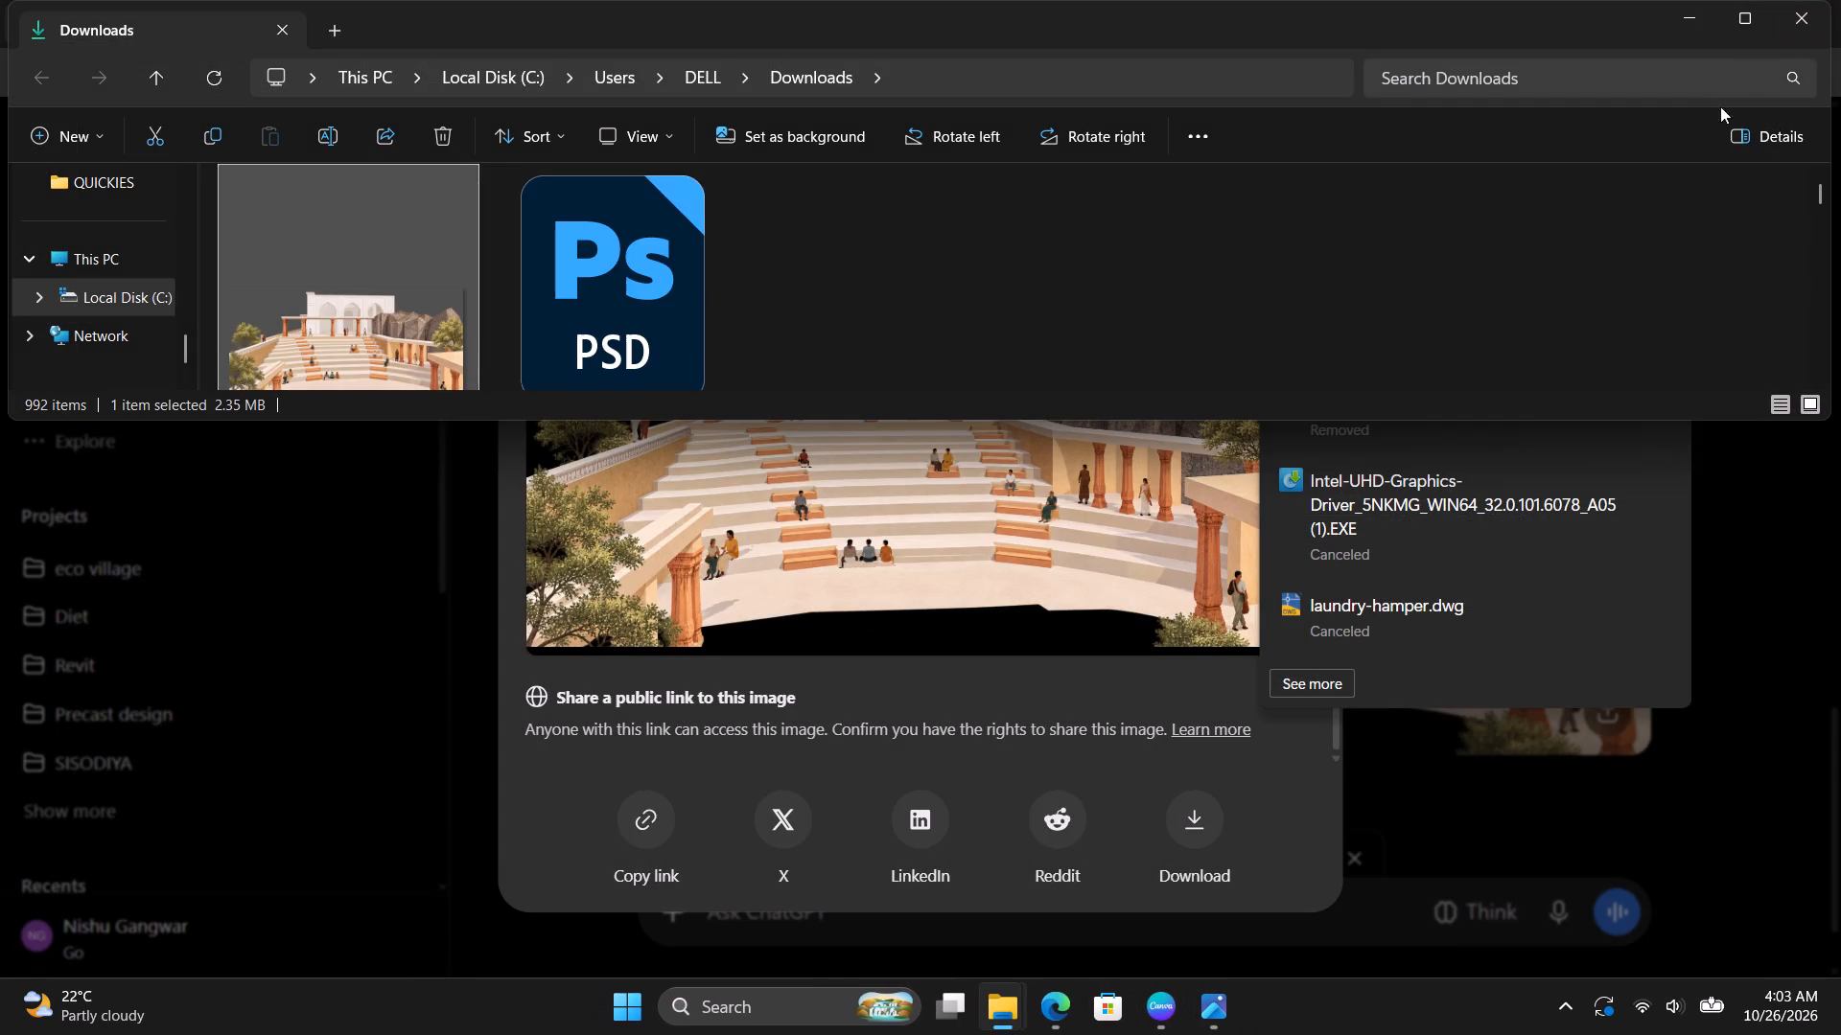
# Clear the Downloads, browser and ref folder windows off the desktop and launch Kuro.
pyautogui.click(1825, 32)
pyautogui.click(1693, 13)
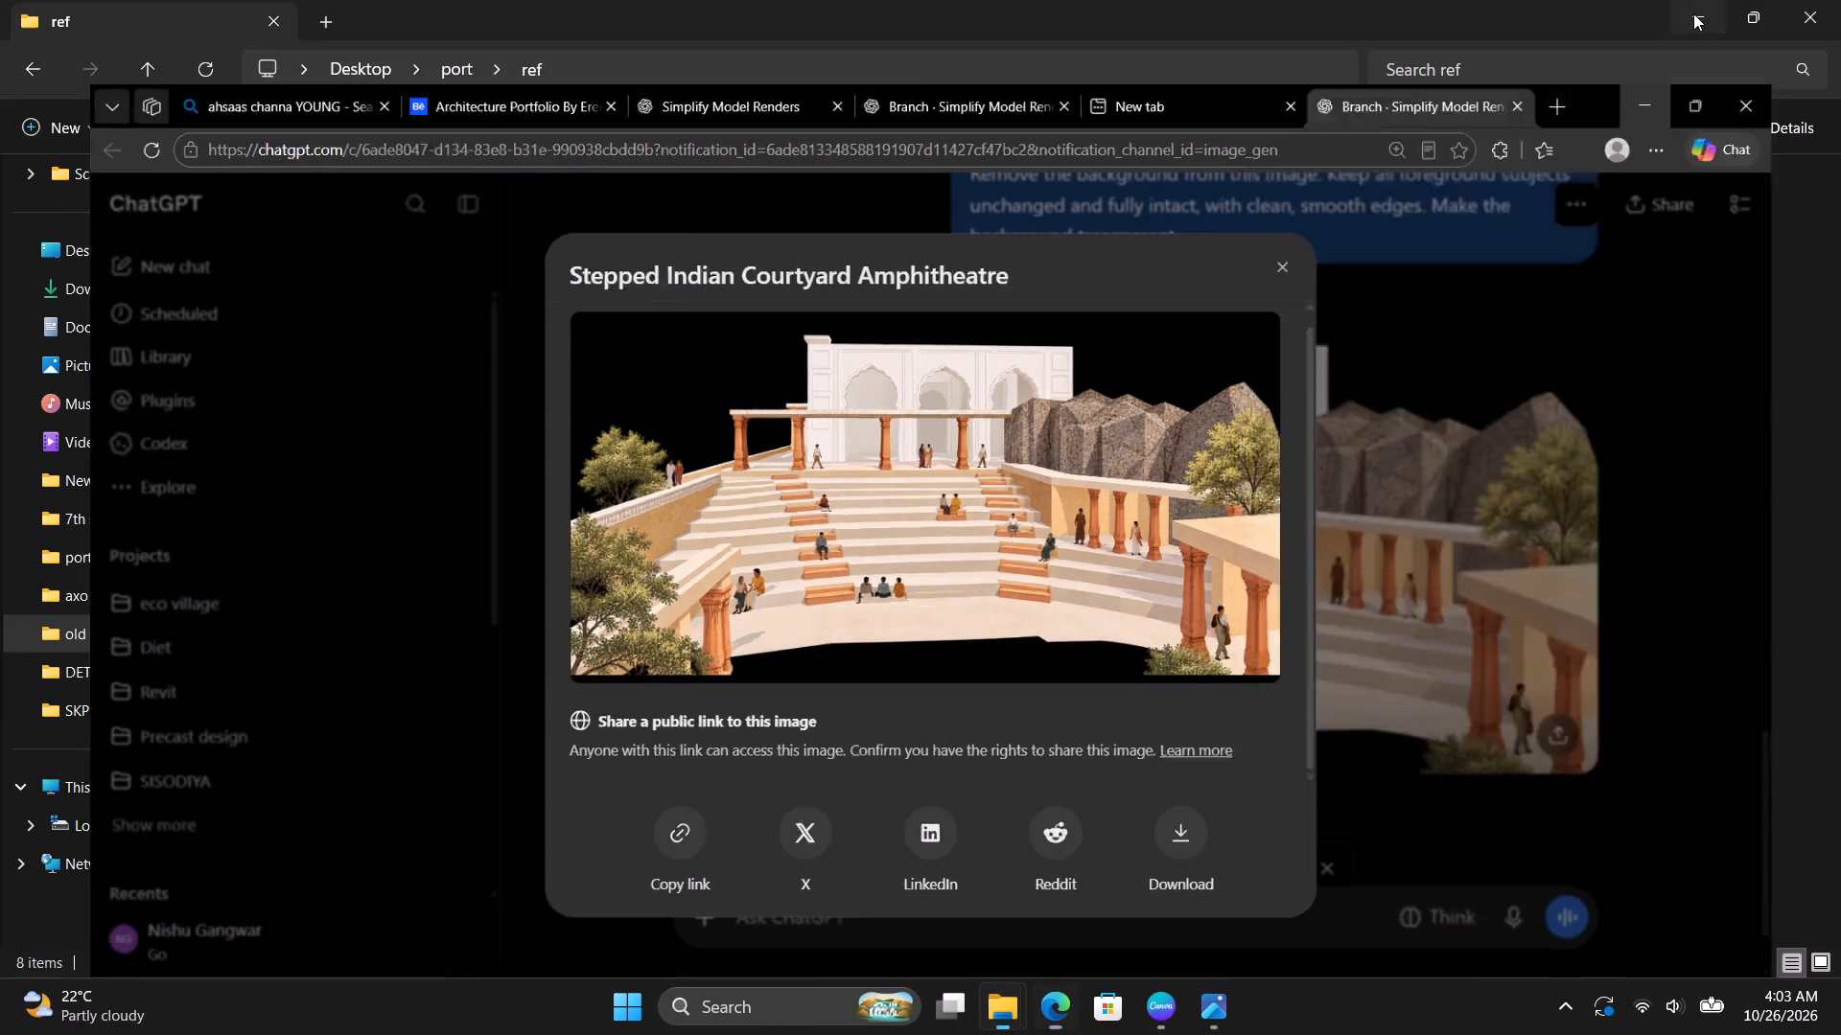
pyautogui.click(1693, 13)
pyautogui.click(1693, 11)
pyautogui.doubleClick(571, 563)
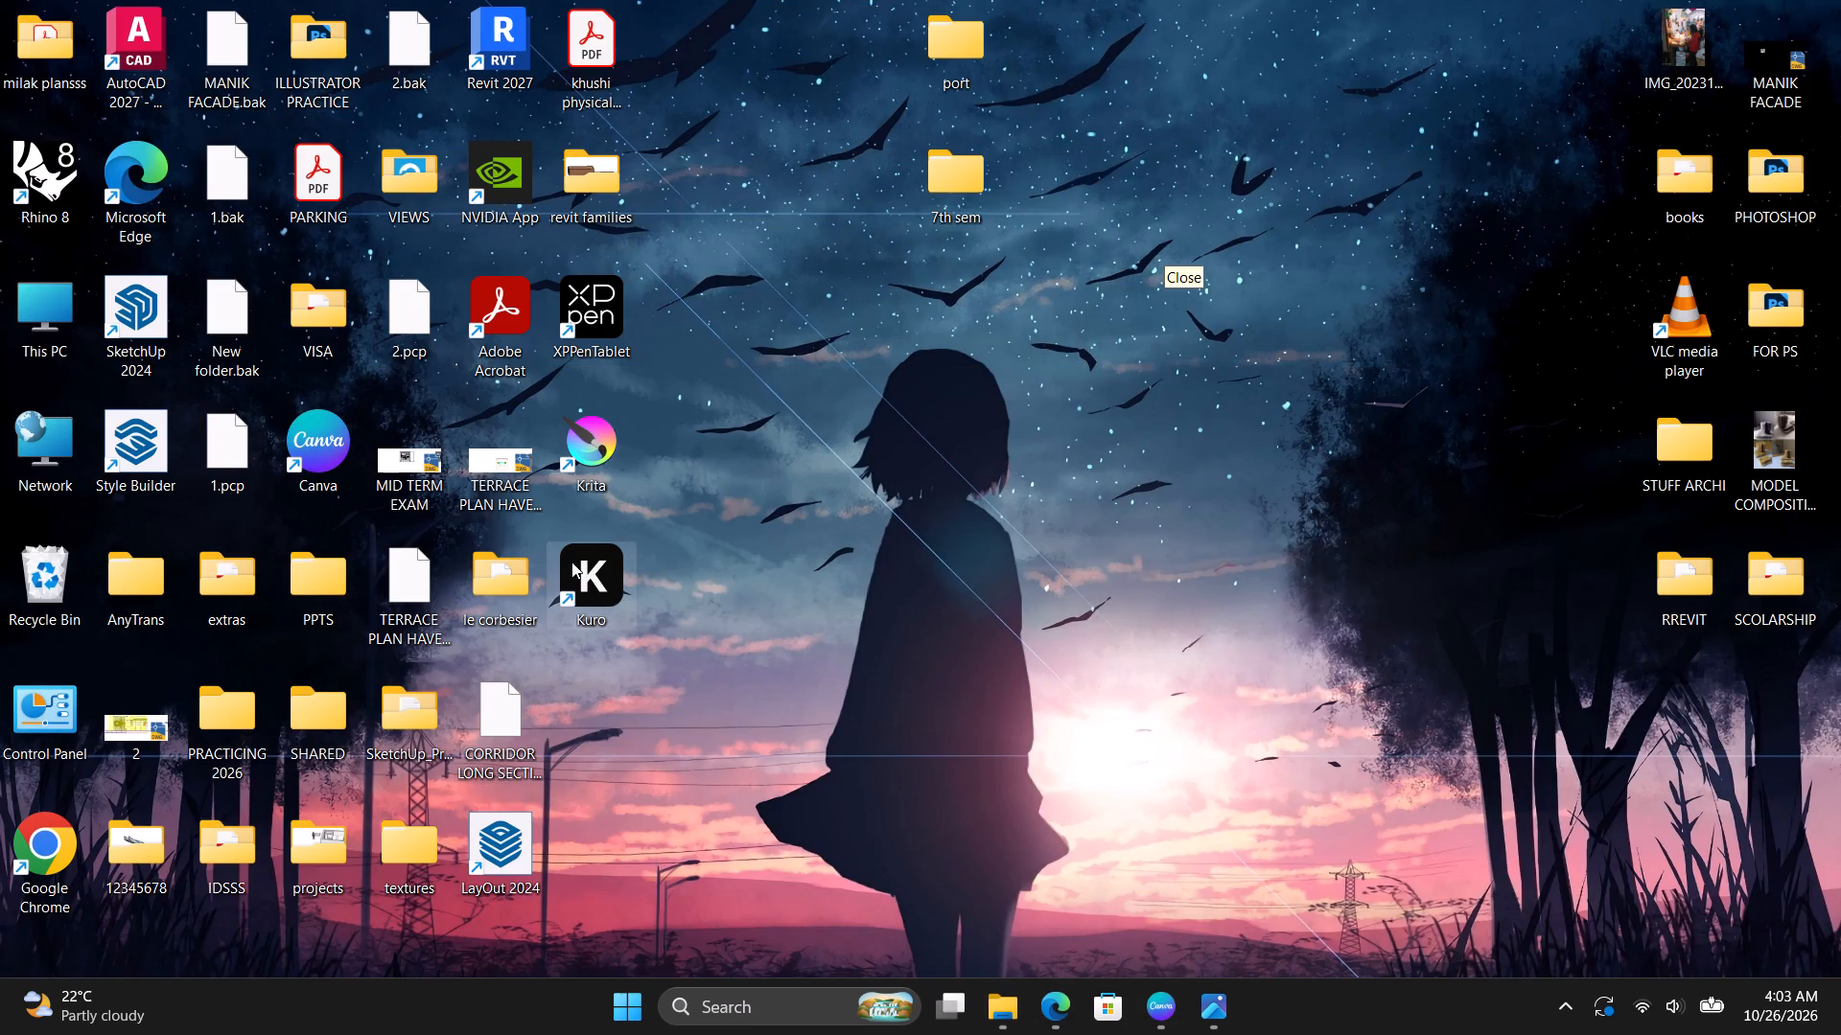